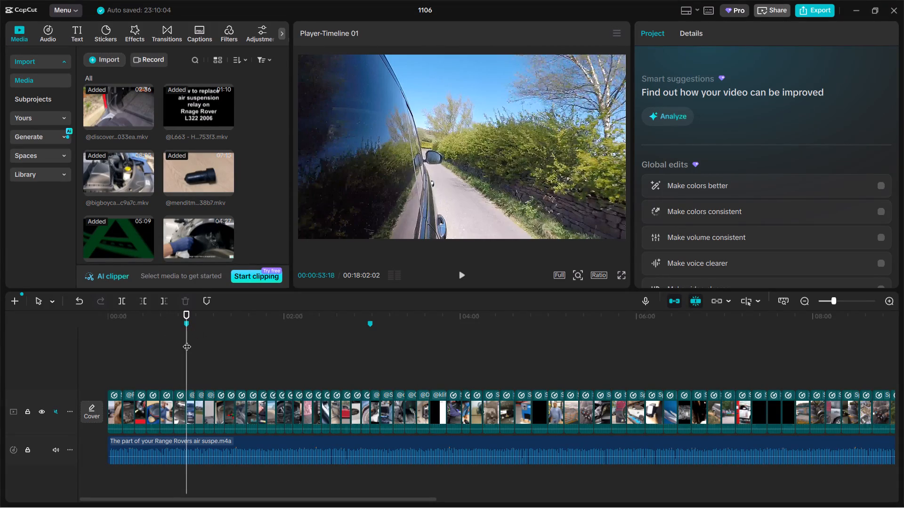
# Scrub through the opening minutes of the timeline and place the playhead on the second marker at 00:02:58:23.
pyautogui.moveTo(187, 341); pyautogui.dragTo(371, 348)
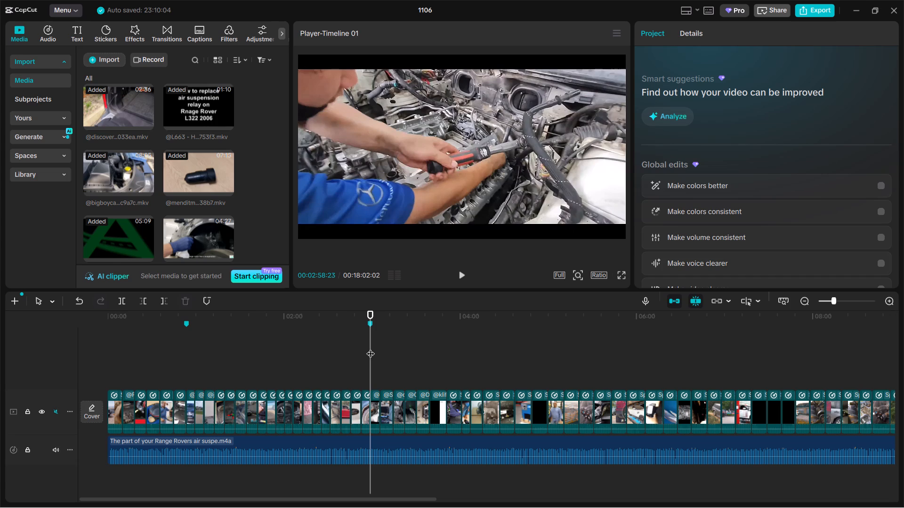
pyautogui.moveTo(371, 348); pyautogui.dragTo(489, 345)
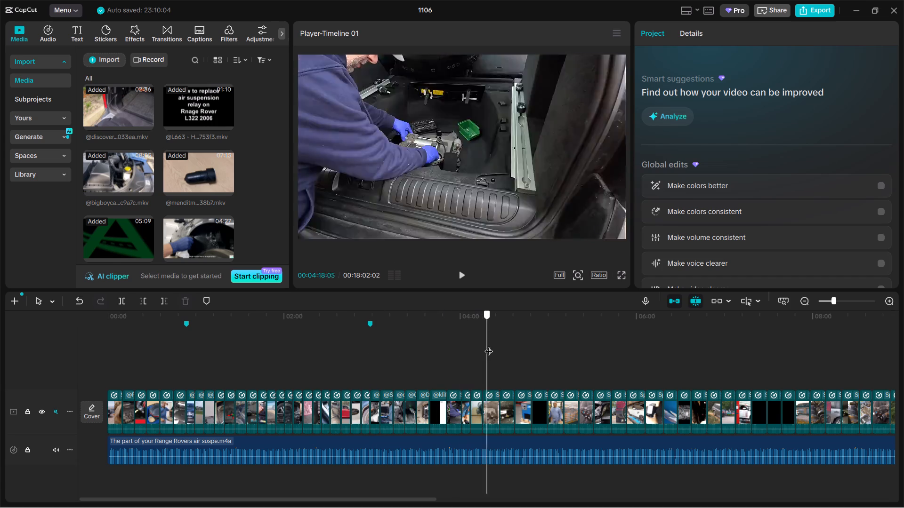
pyautogui.moveTo(489, 345); pyautogui.dragTo(3, 358)
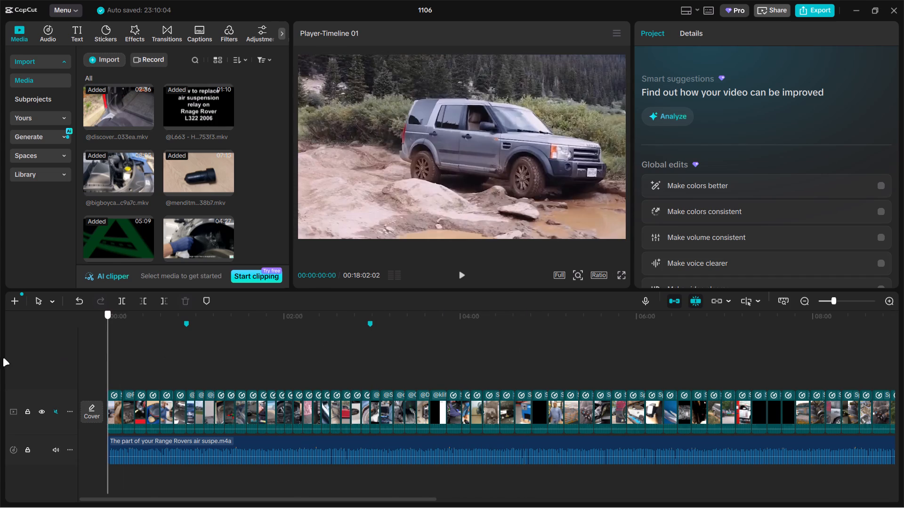
pyautogui.moveTo(3, 358); pyautogui.dragTo(371, 340)
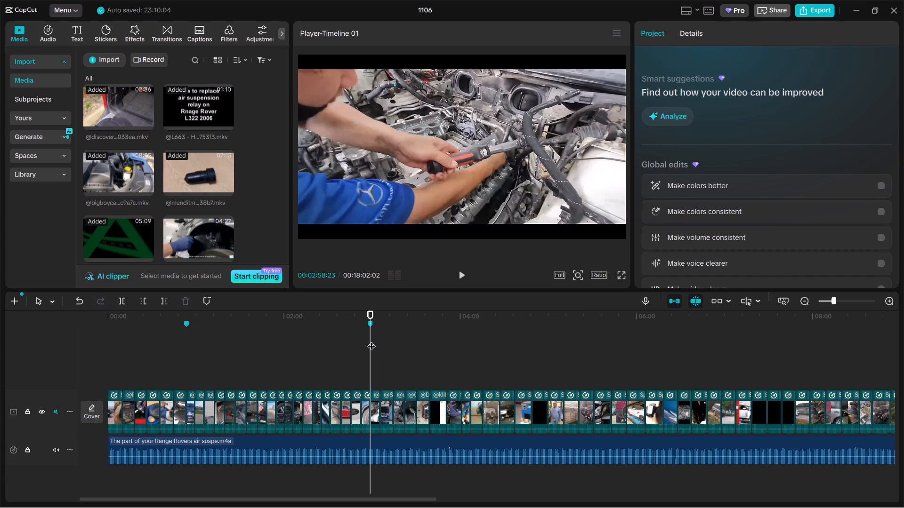
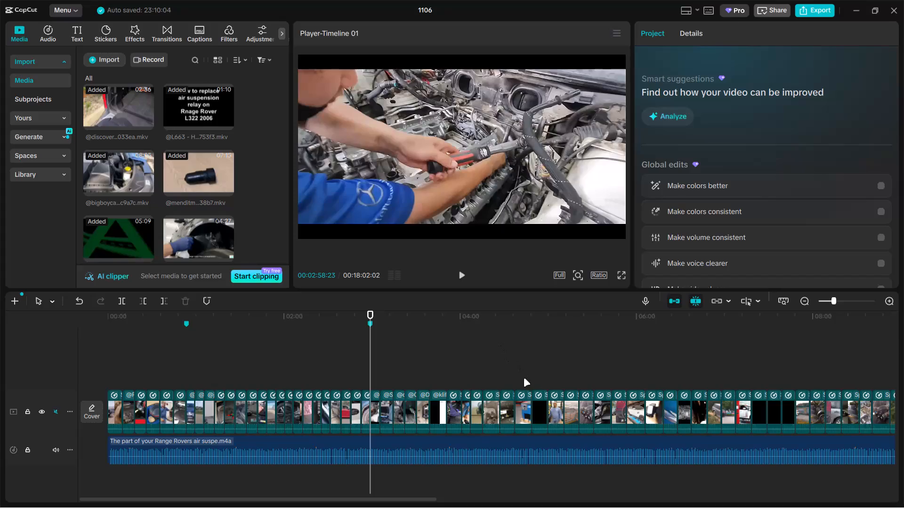
# Play the timeline from about 04:43 through the air dryer clips, and replay from the HowtoAutomotive clip at about 04:29.
pyautogui.click(524, 379)
pyautogui.press('space')
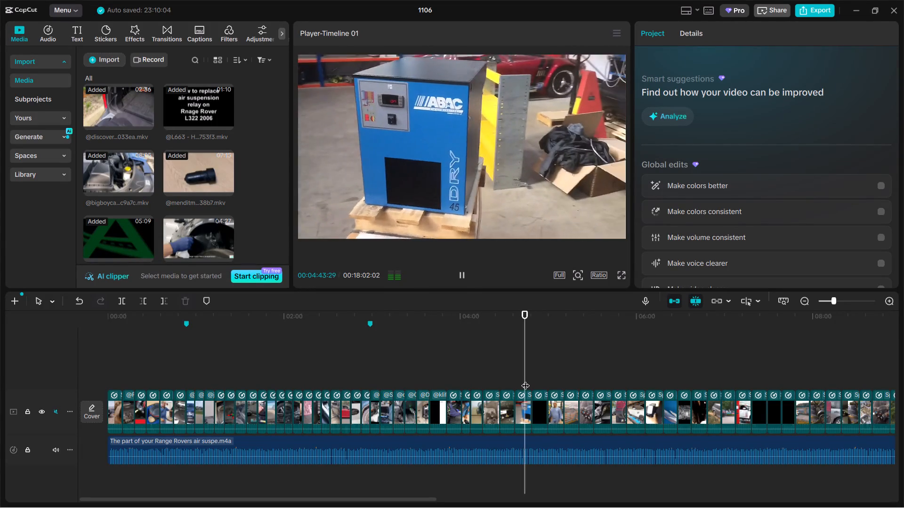
pyautogui.keyDown('ctrl'); pyautogui.scroll(8, 573, 392); pyautogui.keyUp('ctrl')
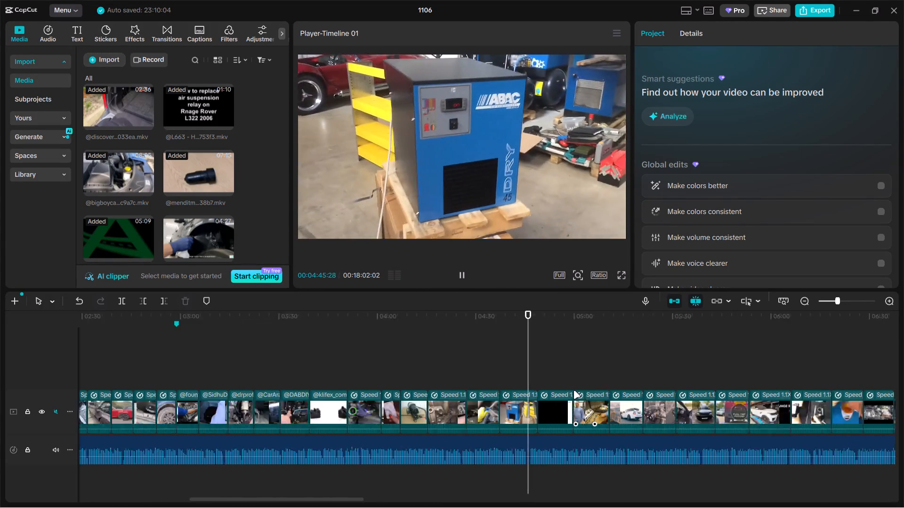
pyautogui.keyDown('ctrl'); pyautogui.scroll(15, 573, 390); pyautogui.keyUp('ctrl')
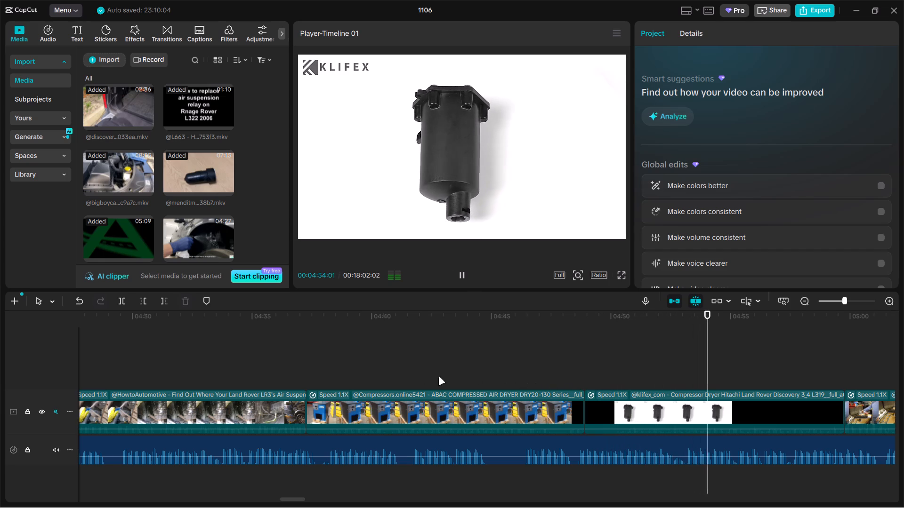
pyautogui.click(111, 387)
pyautogui.press('space')
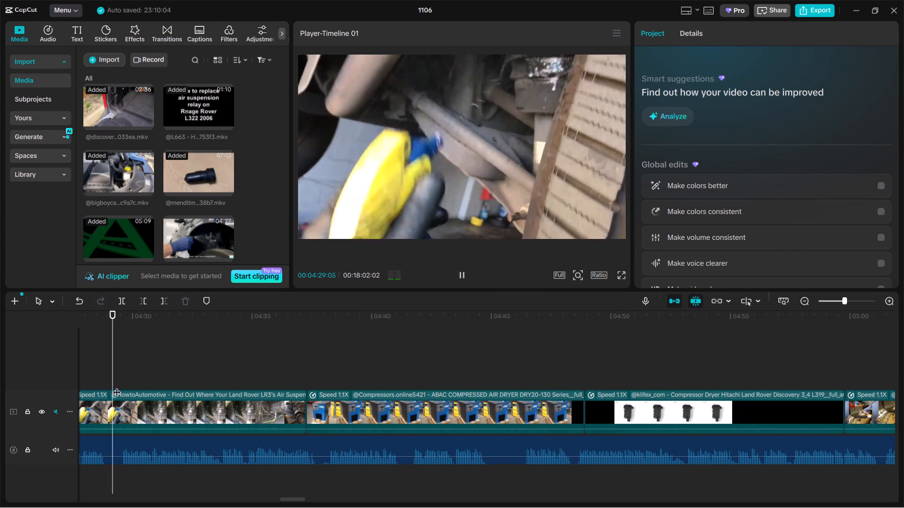
# Scrub ahead to about 06:28 on the timeline and examine the engine footage there in playback.
pyautogui.keyDown('ctrl'); pyautogui.scroll(-17, 140, 384); pyautogui.keyUp('ctrl')
pyautogui.keyDown('ctrl'); pyautogui.scroll(-5, 142, 385); pyautogui.keyUp('ctrl')
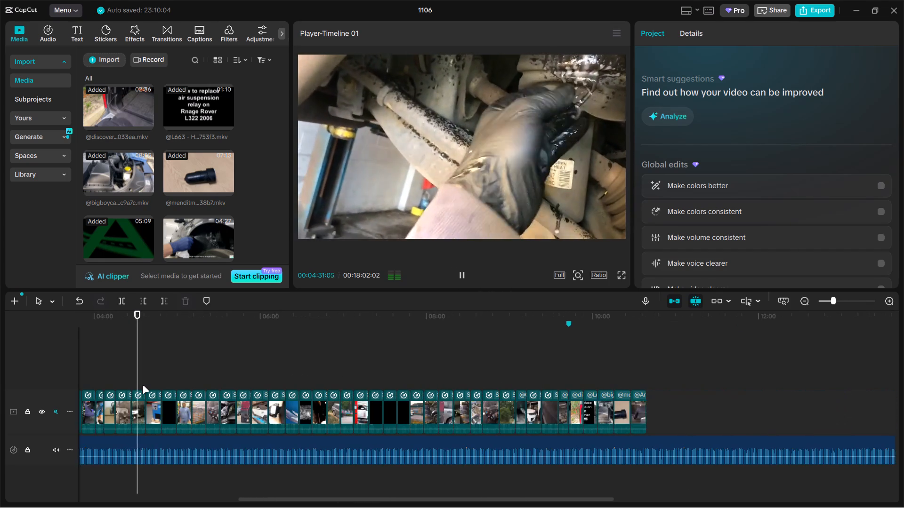
pyautogui.keyDown('ctrl'); pyautogui.scroll(-6, 142, 385); pyautogui.keyUp('ctrl')
pyautogui.moveTo(140, 368); pyautogui.dragTo(117, 371)
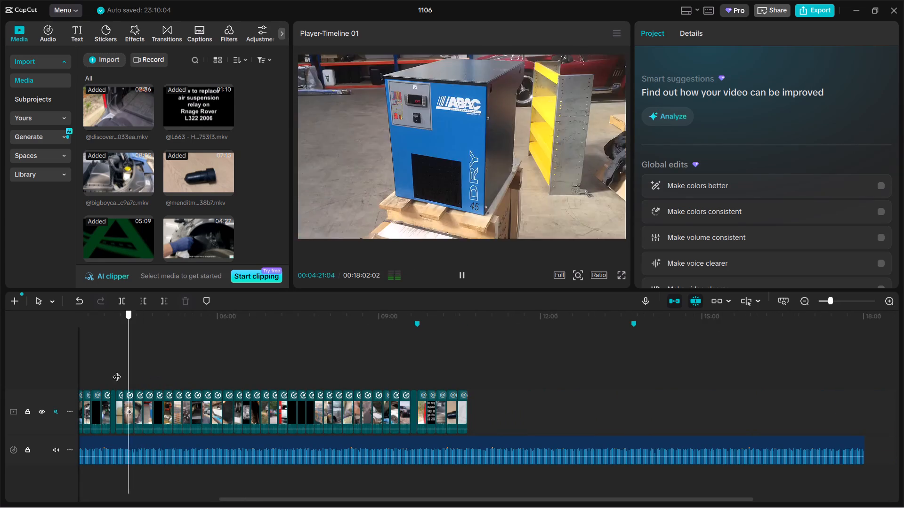
pyautogui.moveTo(117, 371); pyautogui.dragTo(456, 369)
pyautogui.press('space')
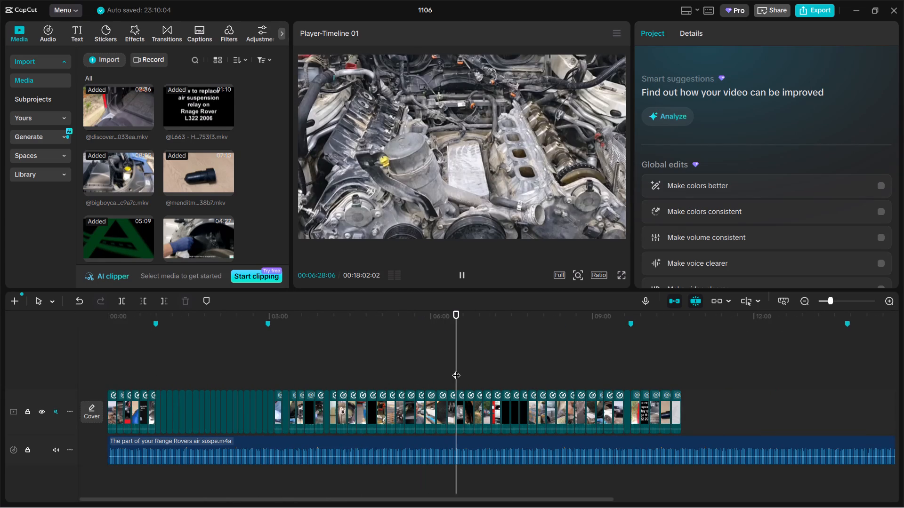
pyautogui.press('space')
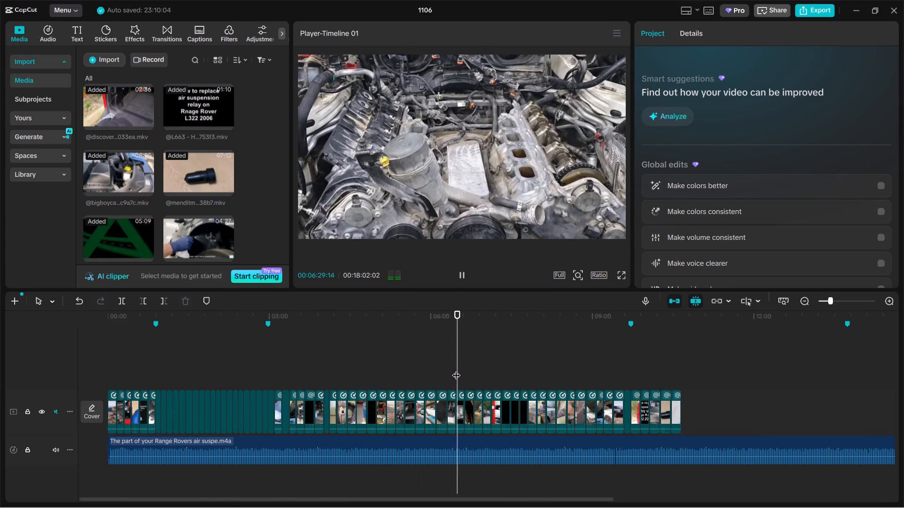
# Review the footage from about 04:10 to 04:37, and replay the section around the second marker near 03:00.
pyautogui.click(333, 359)
pyautogui.press('space')
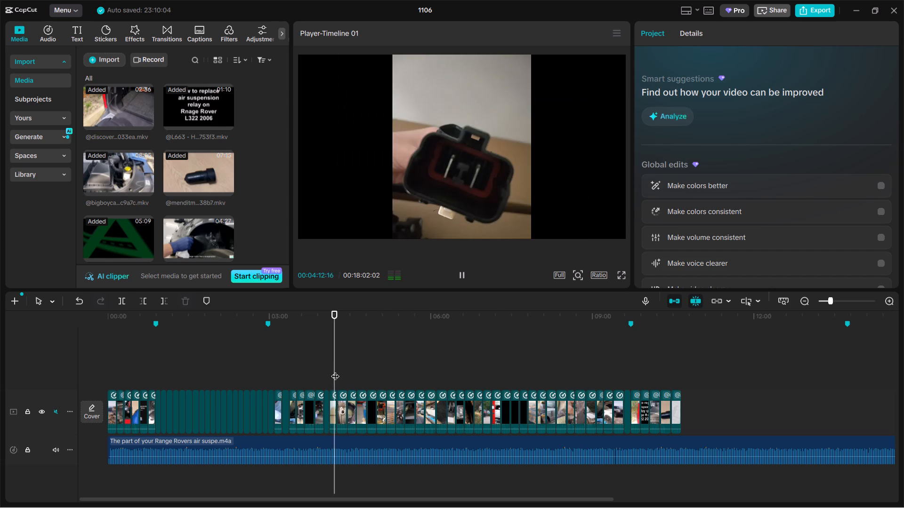
pyautogui.keyDown('ctrl'); pyautogui.scroll(10, 342, 367); pyautogui.keyUp('ctrl')
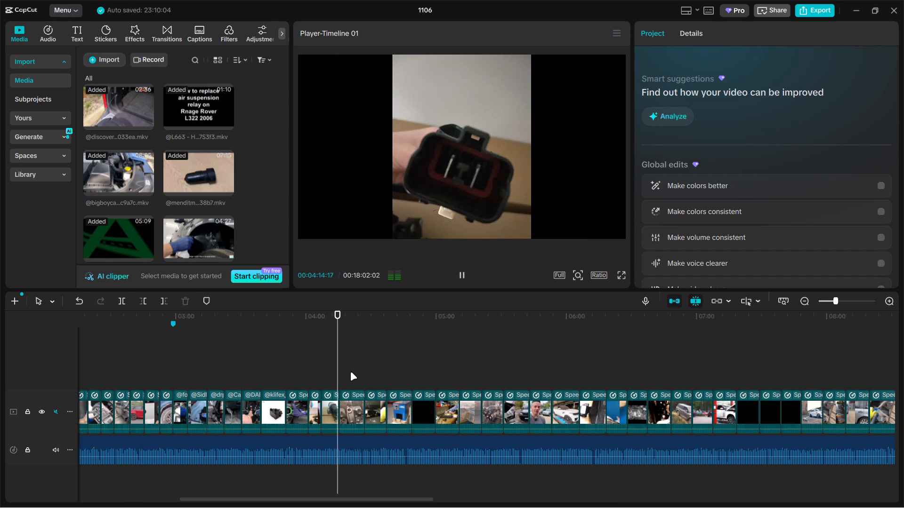
pyautogui.click(352, 378)
pyautogui.press('space')
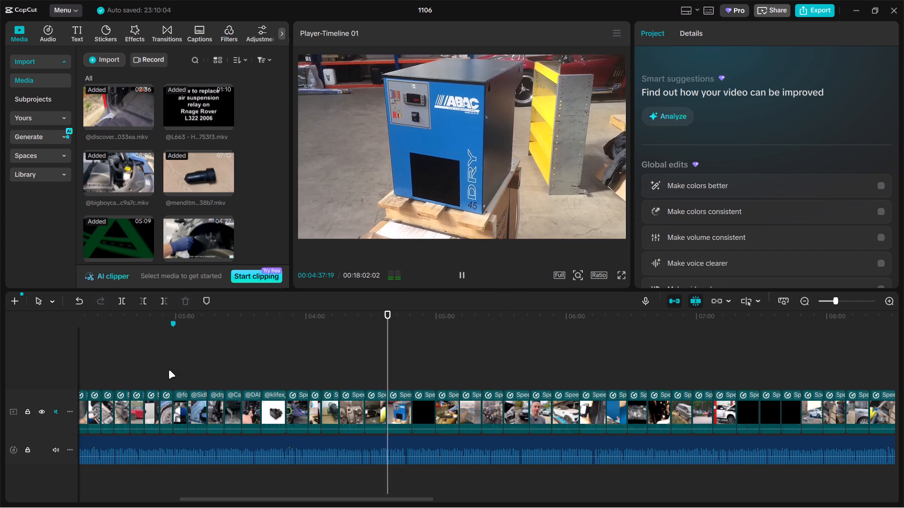
pyautogui.click(169, 370)
pyautogui.press('space')
pyautogui.press('space')
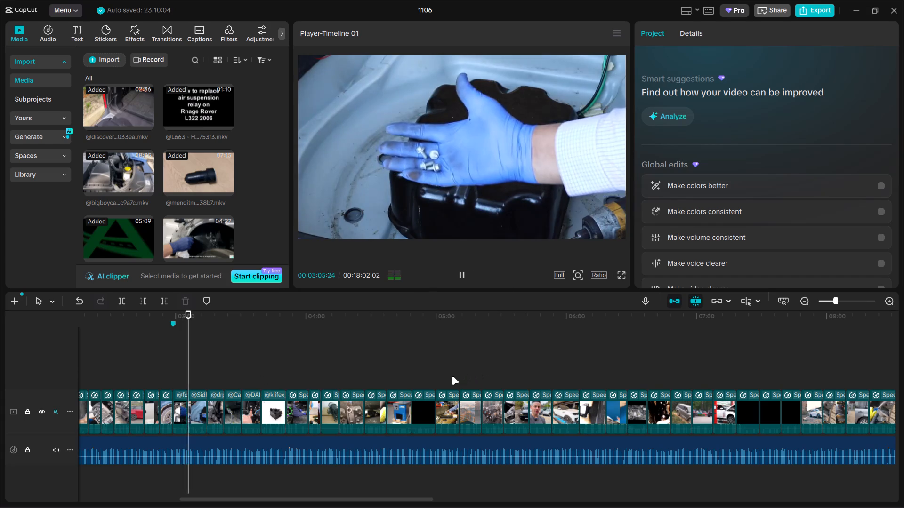
# Review the footage from about 05:36 and the hand-held compressor part clip, pausing the playhead at 00:06:13:01.
pyautogui.click(515, 380)
pyautogui.press('space')
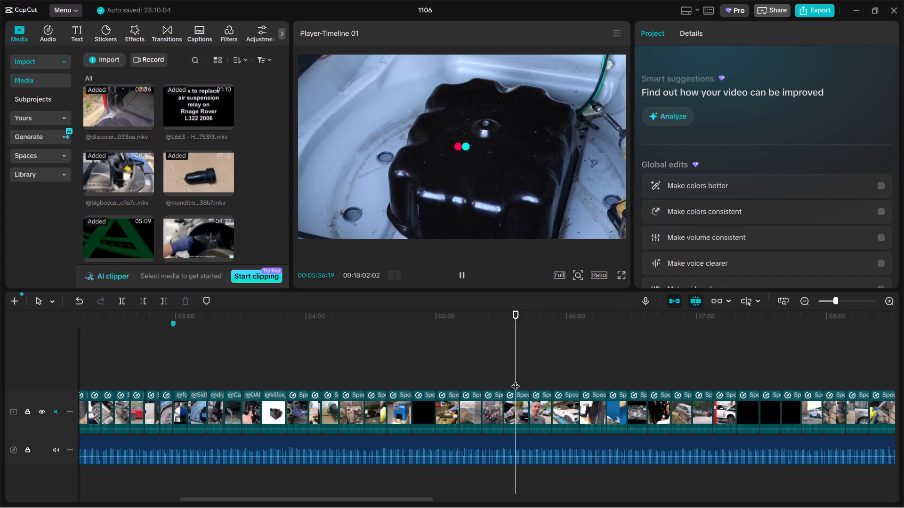
pyautogui.press('space')
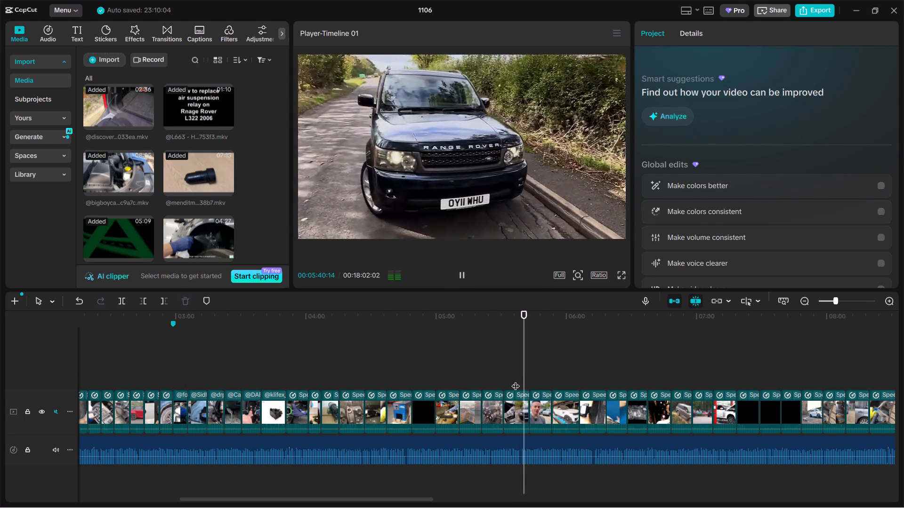
pyautogui.click(516, 381)
pyautogui.tripleClick(514, 384)
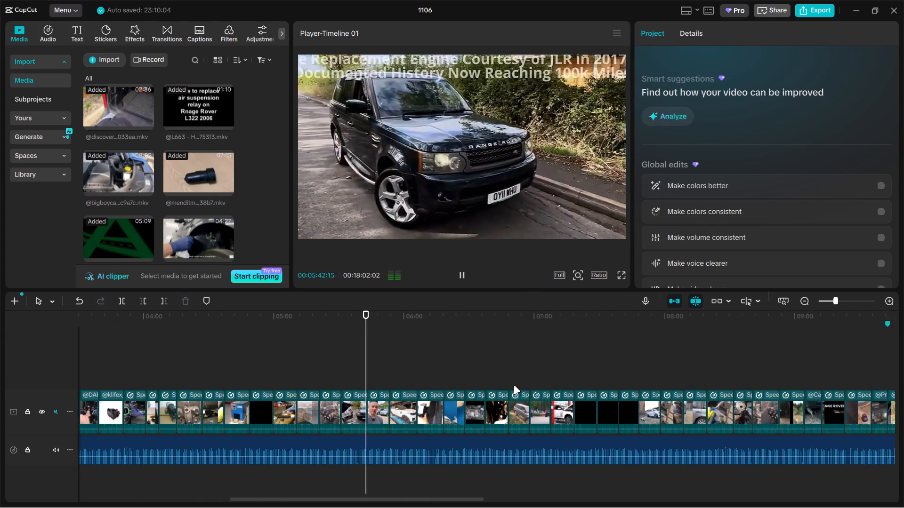
pyautogui.tripleClick(514, 386)
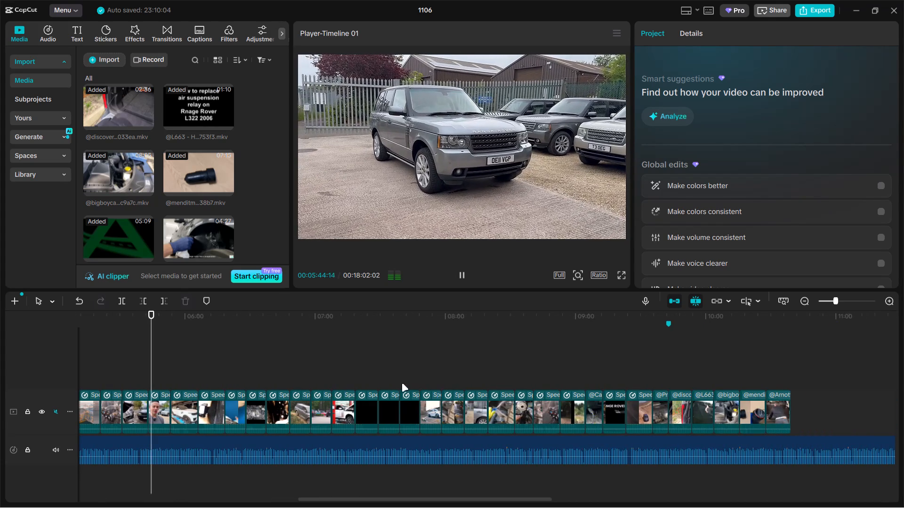
pyautogui.click(215, 382)
pyautogui.press('space')
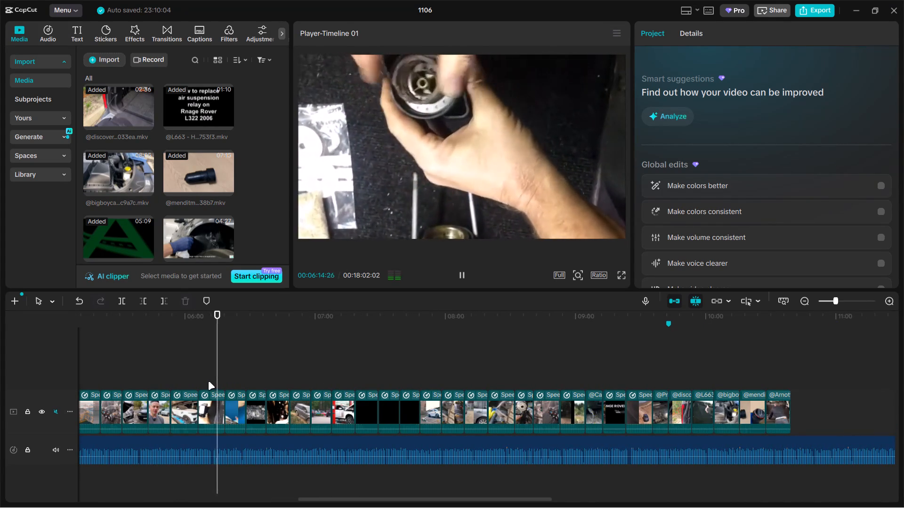
pyautogui.press('space')
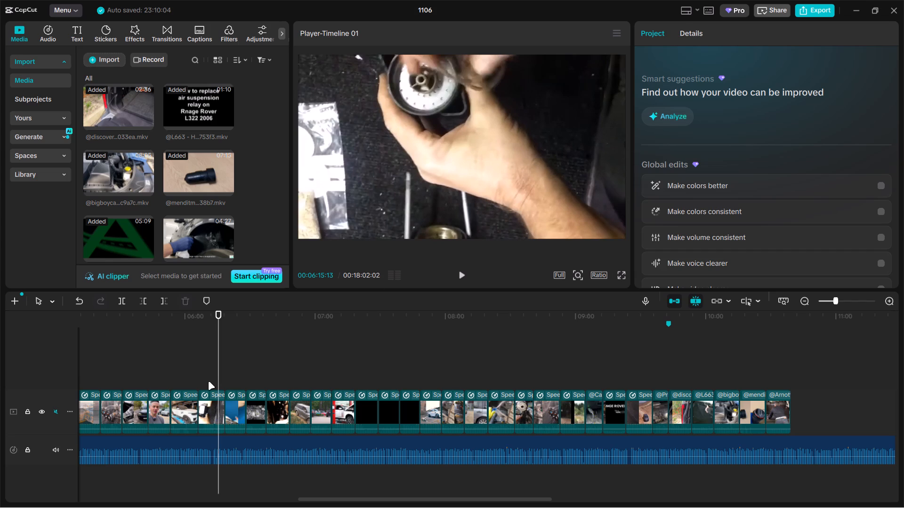
pyautogui.click(208, 381)
pyautogui.press('space')
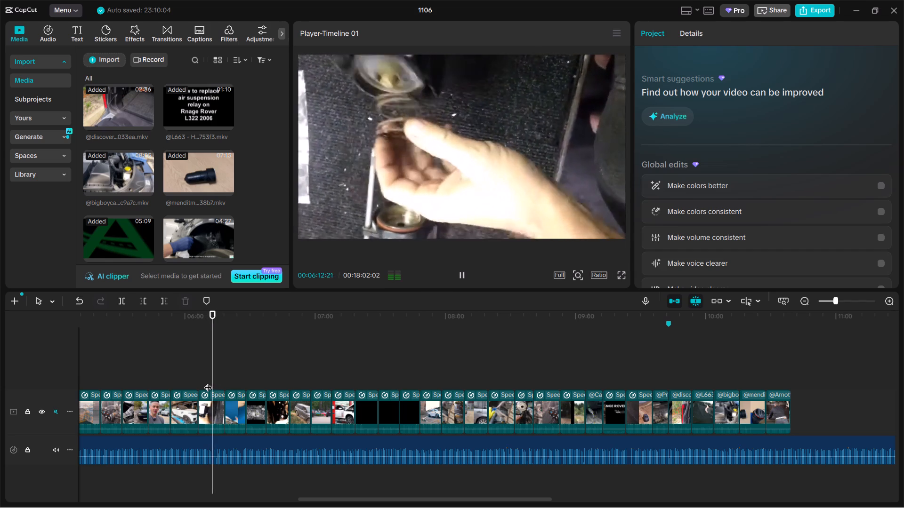
pyautogui.press('space')
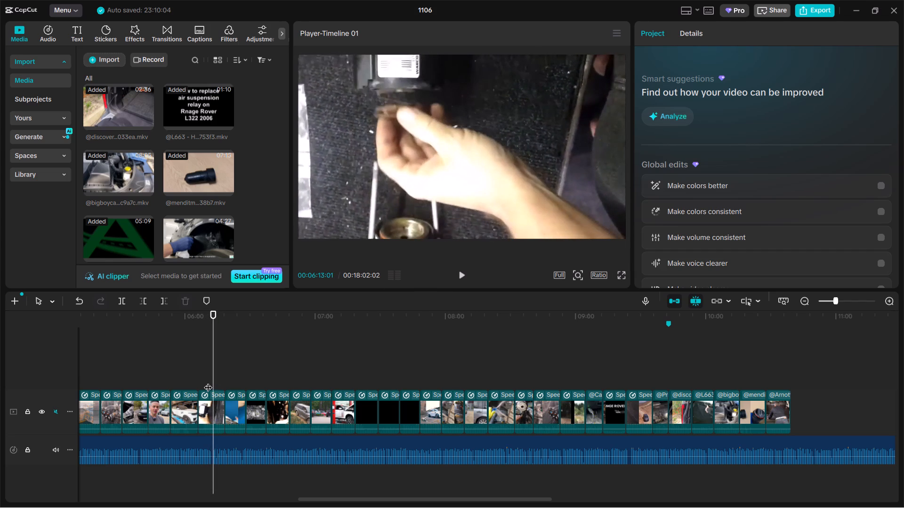
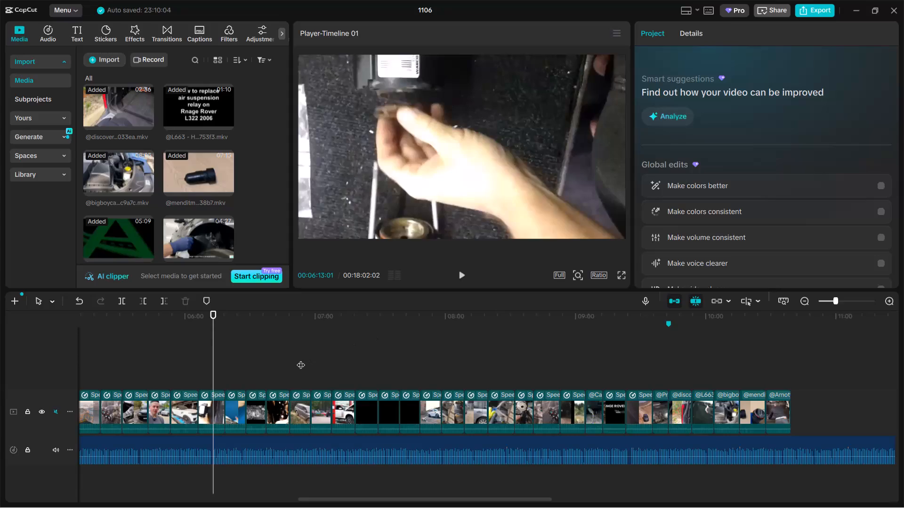
# Scrub back and forth between about 06:01 and 07:10 and examine the suspension part, desiccant and Range Rover clips.
pyautogui.moveTo(301, 359); pyautogui.dragTo(347, 358)
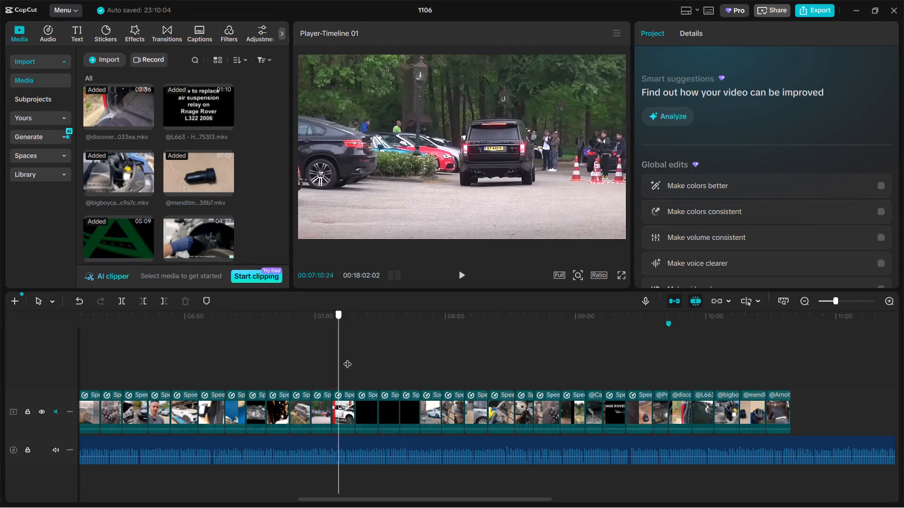
pyautogui.moveTo(347, 358); pyautogui.dragTo(315, 369)
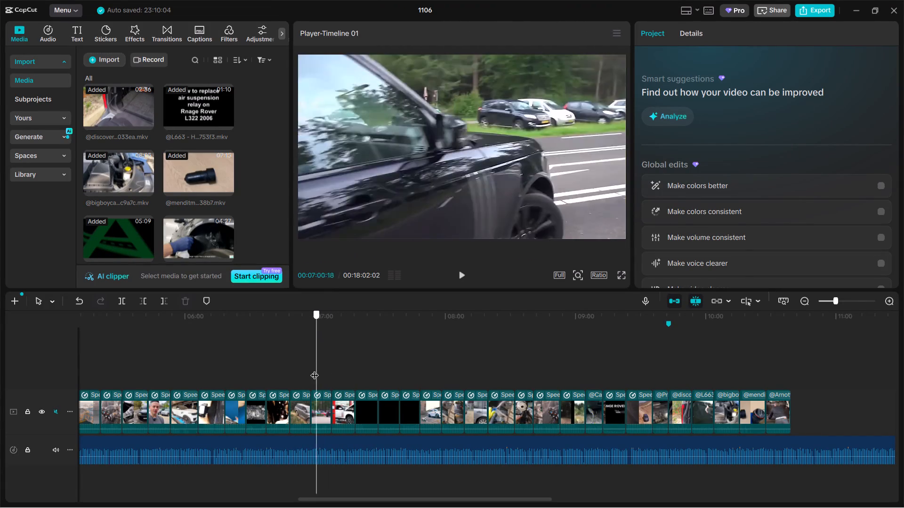
pyautogui.moveTo(315, 369); pyautogui.dragTo(268, 379)
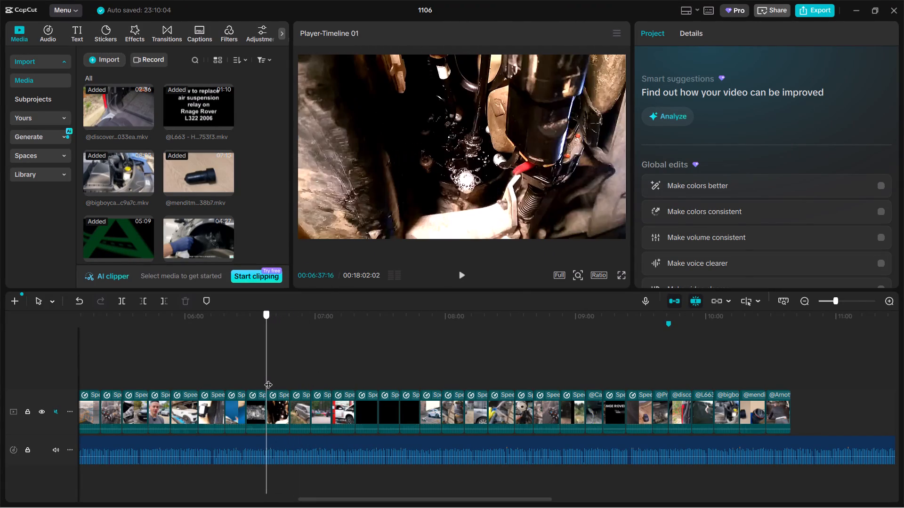
pyautogui.moveTo(268, 379); pyautogui.dragTo(289, 374)
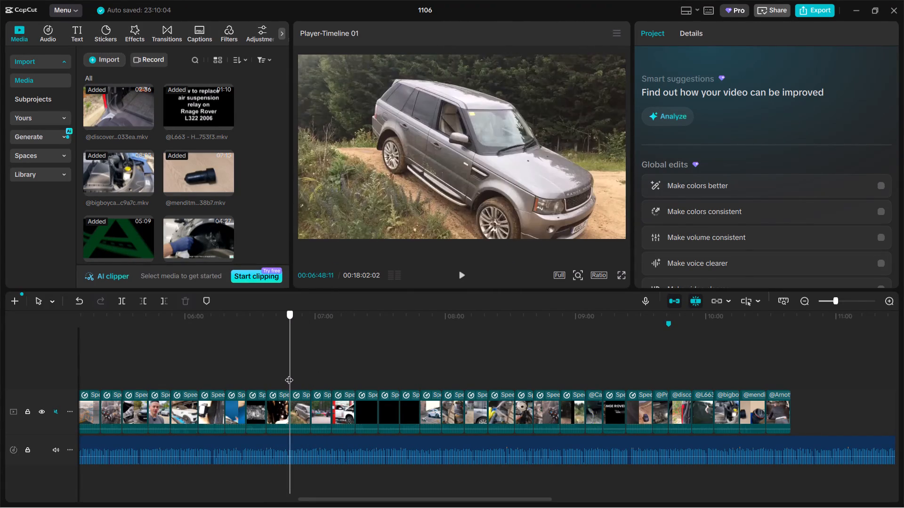
pyautogui.moveTo(289, 374); pyautogui.dragTo(280, 374)
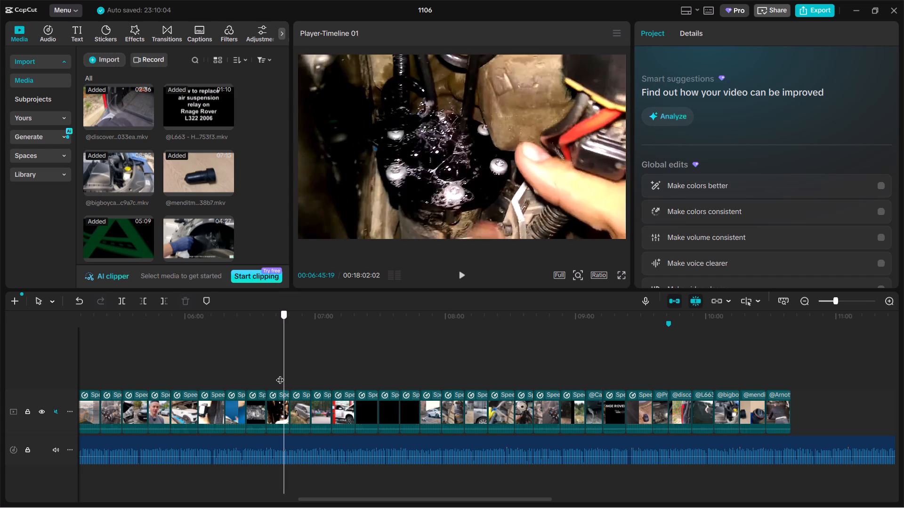
pyautogui.moveTo(280, 374); pyautogui.dragTo(223, 371)
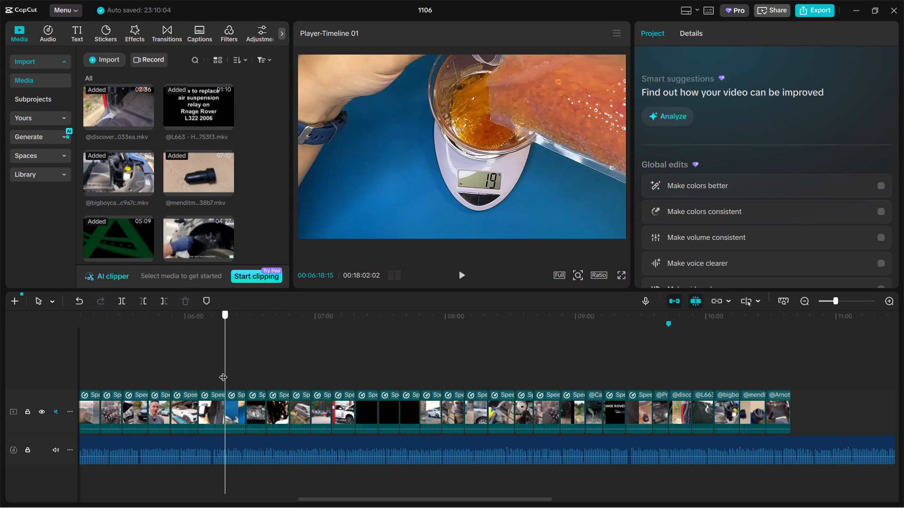
pyautogui.moveTo(223, 371); pyautogui.dragTo(202, 381)
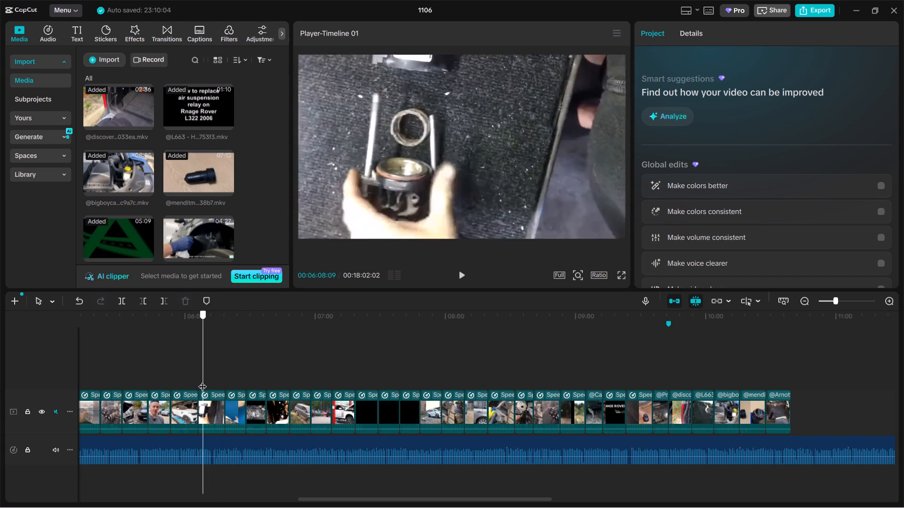
pyautogui.moveTo(202, 381); pyautogui.dragTo(189, 388)
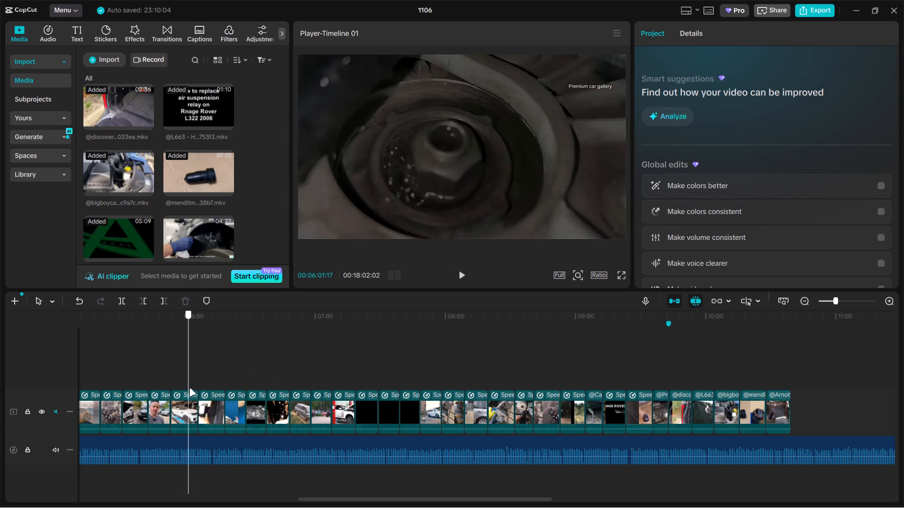
pyautogui.moveTo(189, 388); pyautogui.dragTo(194, 389)
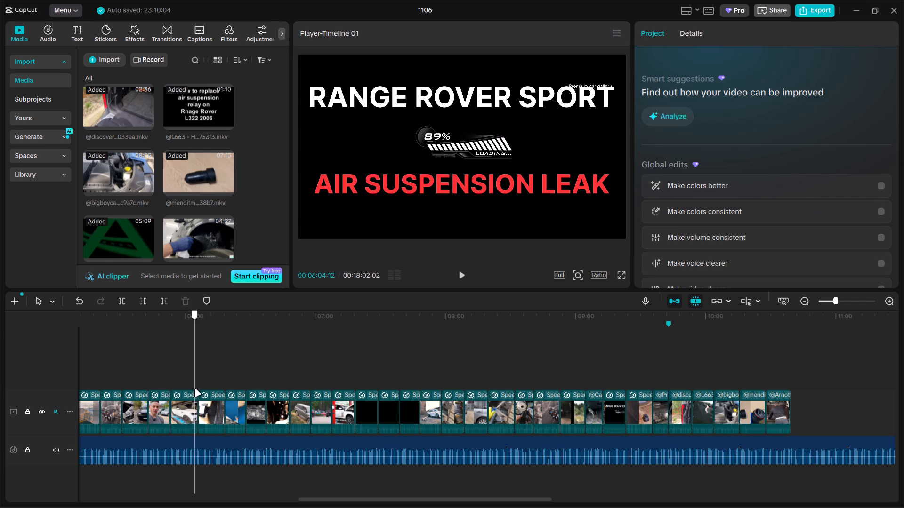
pyautogui.moveTo(194, 389); pyautogui.dragTo(202, 390)
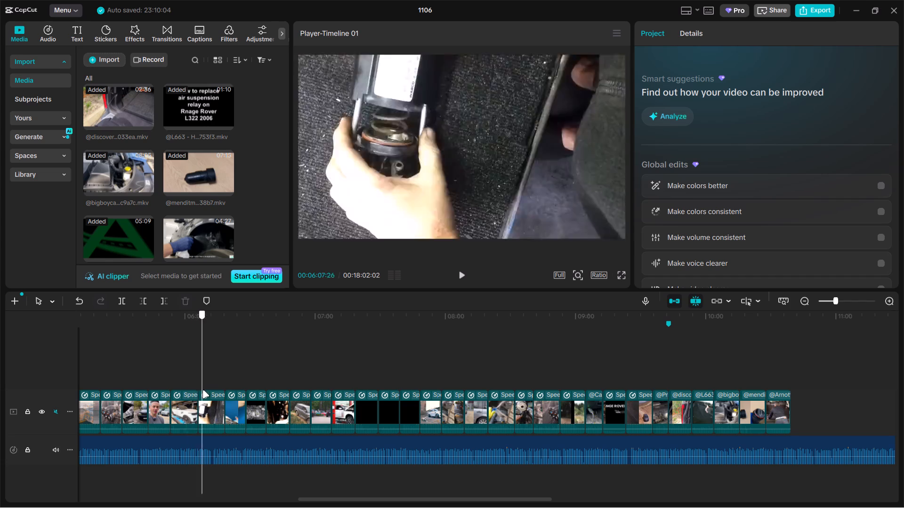
# Scrub forward from about 07:13 to 08:27 and examine the workshop, KLIFEX seal kit and lifted-car clips.
pyautogui.moveTo(202, 390); pyautogui.dragTo(345, 375)
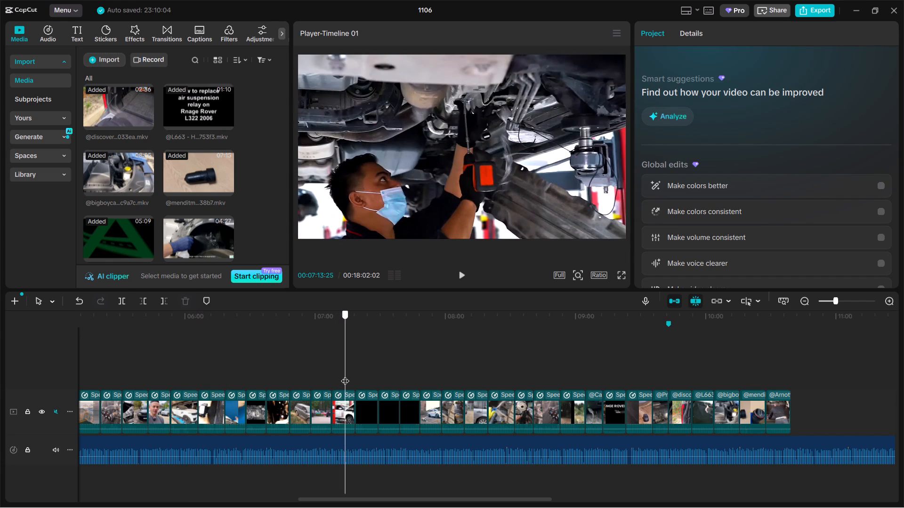
pyautogui.moveTo(345, 375); pyautogui.dragTo(371, 367)
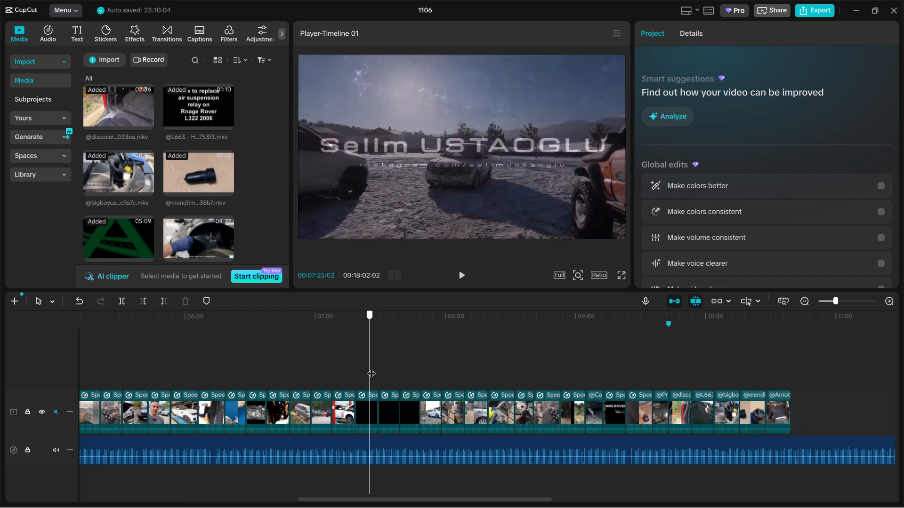
pyautogui.moveTo(371, 367); pyautogui.dragTo(387, 360)
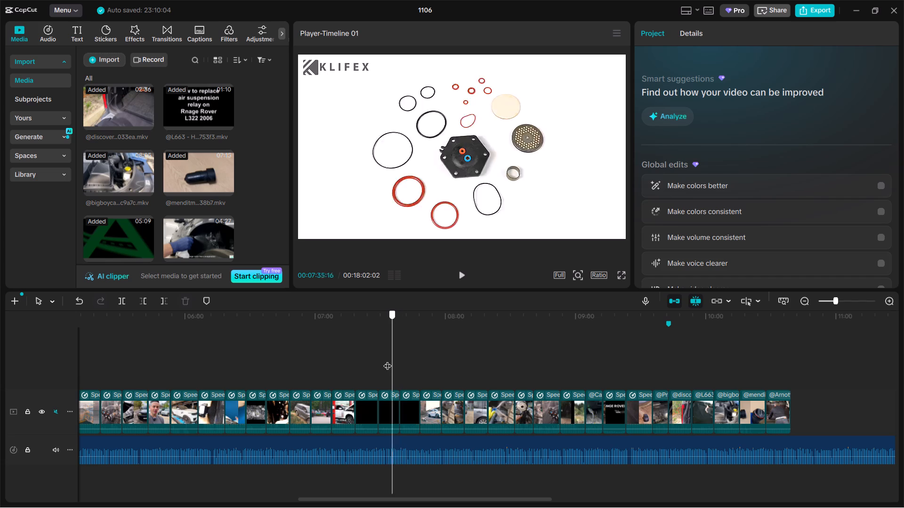
pyautogui.moveTo(387, 360); pyautogui.dragTo(386, 360)
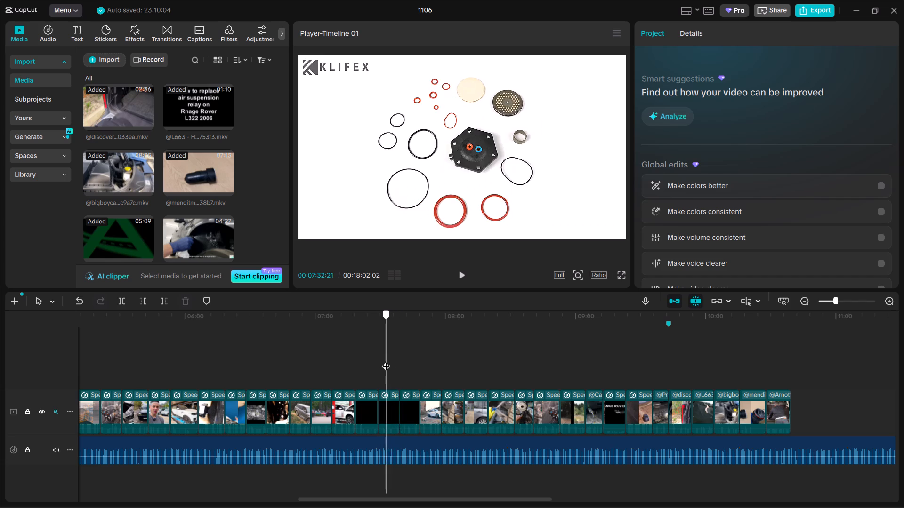
pyautogui.moveTo(386, 360); pyautogui.dragTo(392, 363)
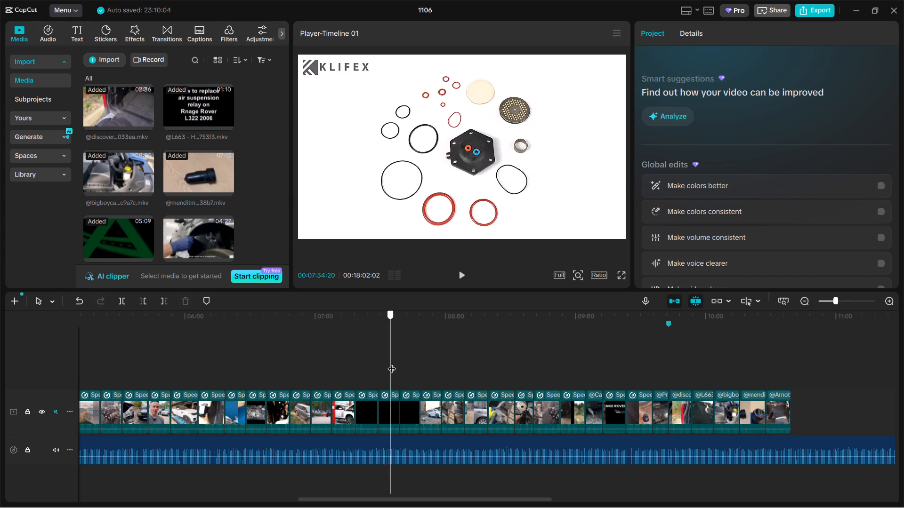
pyautogui.moveTo(392, 363); pyautogui.dragTo(454, 358)
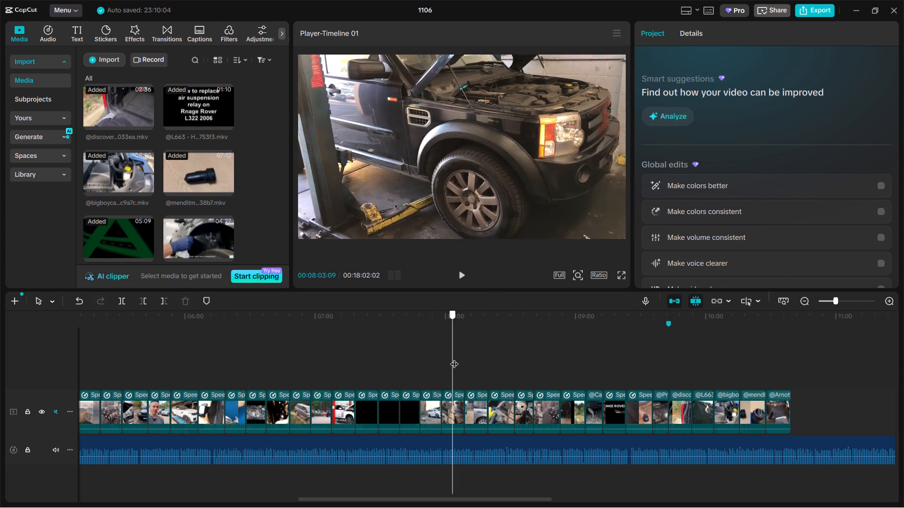
pyautogui.moveTo(454, 358); pyautogui.dragTo(509, 357)
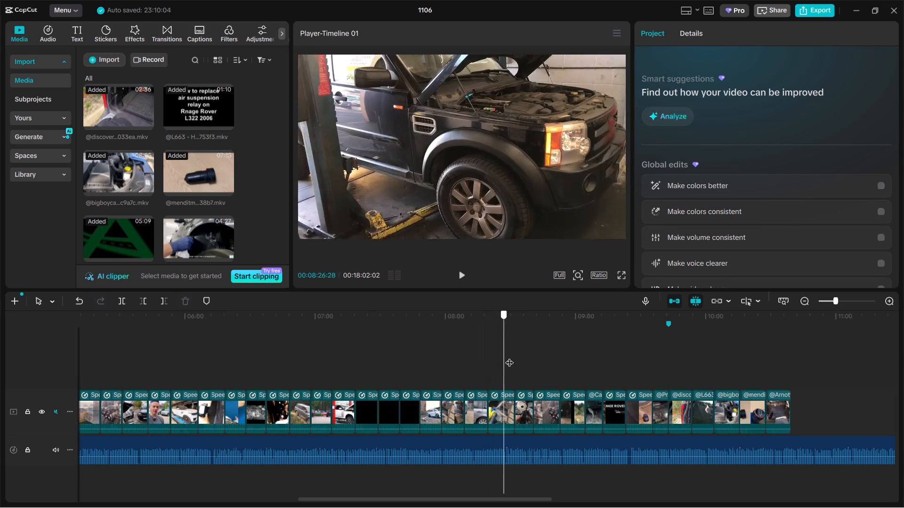
# Scrub back to the leaking strut footage near 04:33 and re-examine the clips from there to about 07:48.
pyautogui.moveTo(509, 357); pyautogui.dragTo(210, 382)
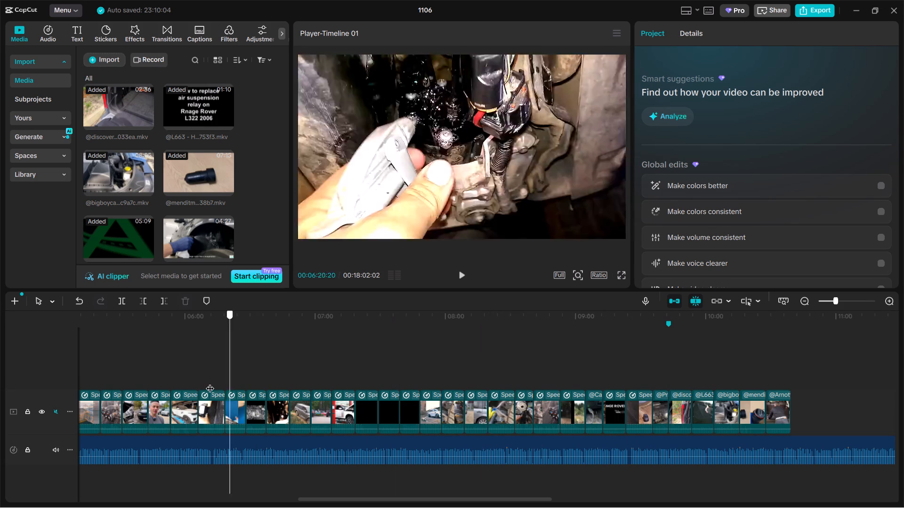
pyautogui.moveTo(210, 382); pyautogui.dragTo(270, 343)
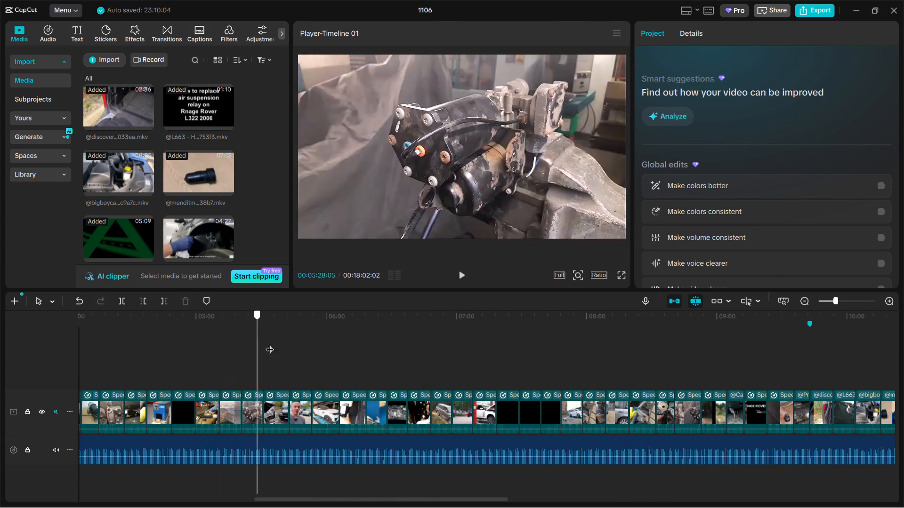
pyautogui.moveTo(270, 343); pyautogui.dragTo(397, 339)
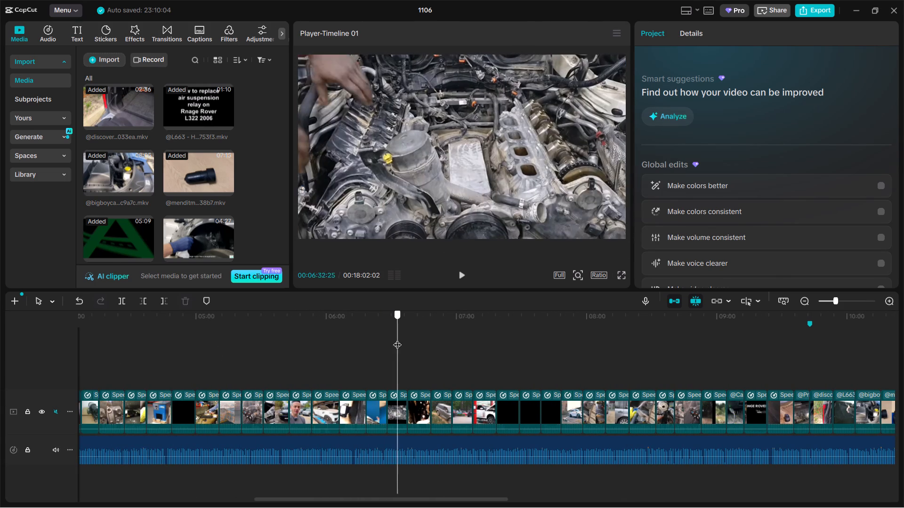
pyautogui.moveTo(397, 339); pyautogui.dragTo(139, 362)
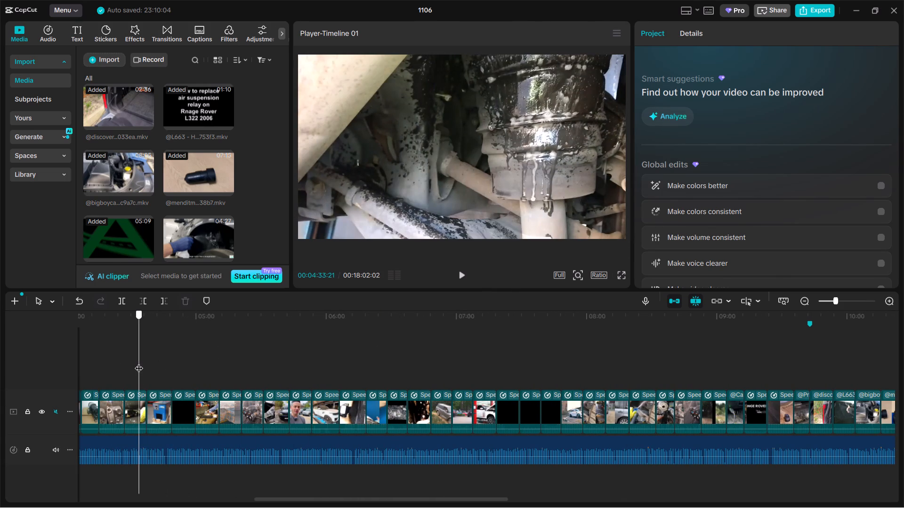
pyautogui.moveTo(139, 362); pyautogui.dragTo(144, 366)
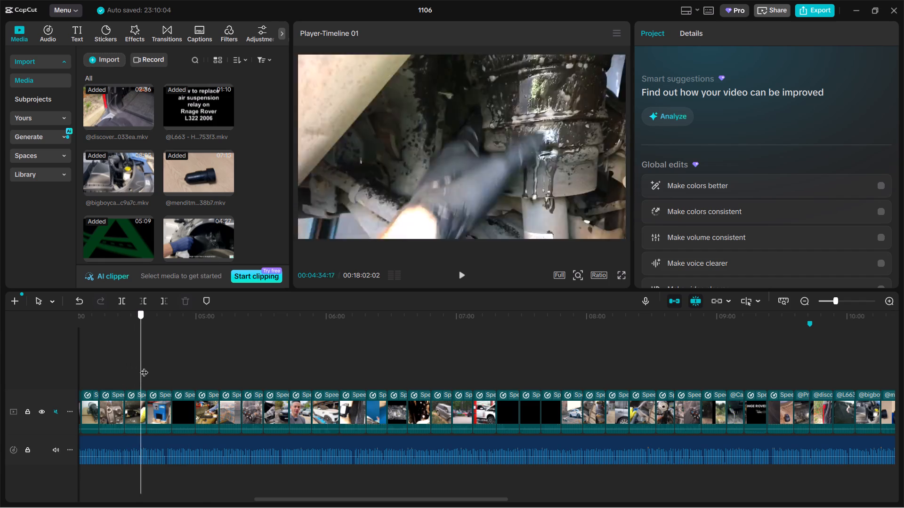
pyautogui.moveTo(144, 366); pyautogui.dragTo(217, 357)
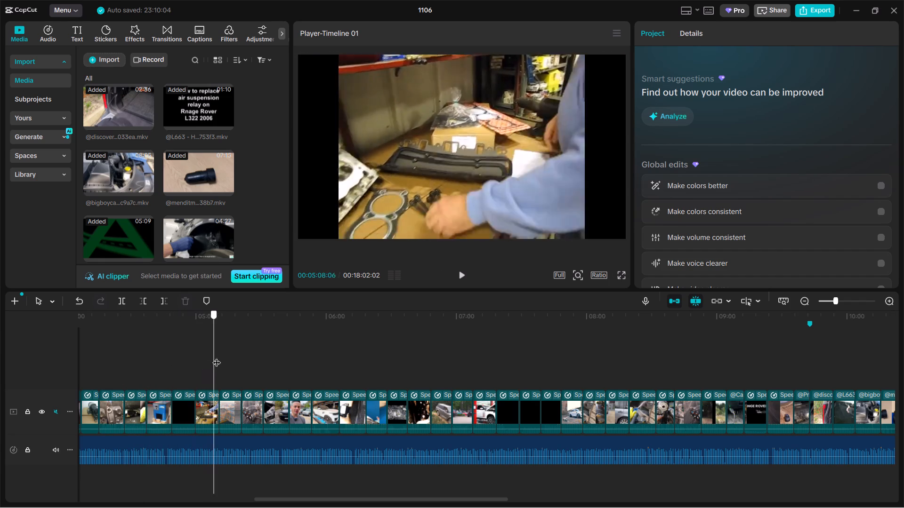
pyautogui.moveTo(217, 357); pyautogui.dragTo(264, 348)
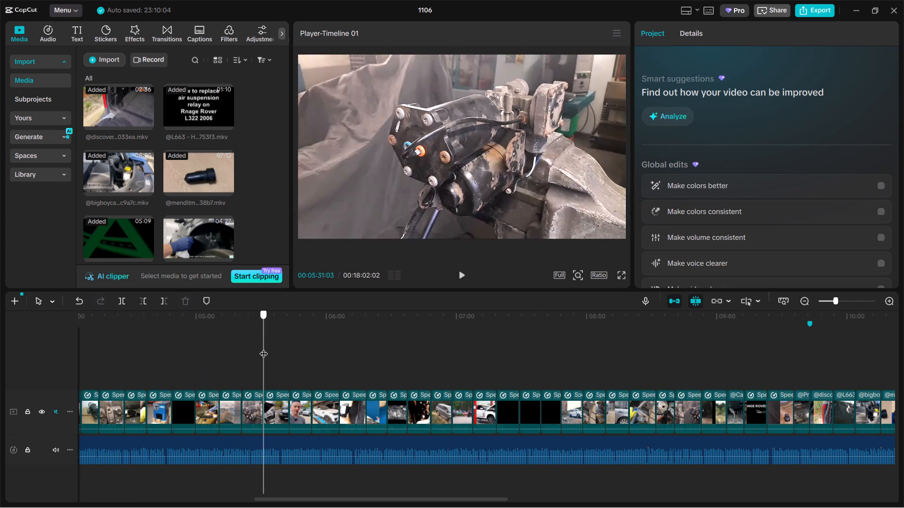
pyautogui.moveTo(264, 348); pyautogui.dragTo(299, 345)
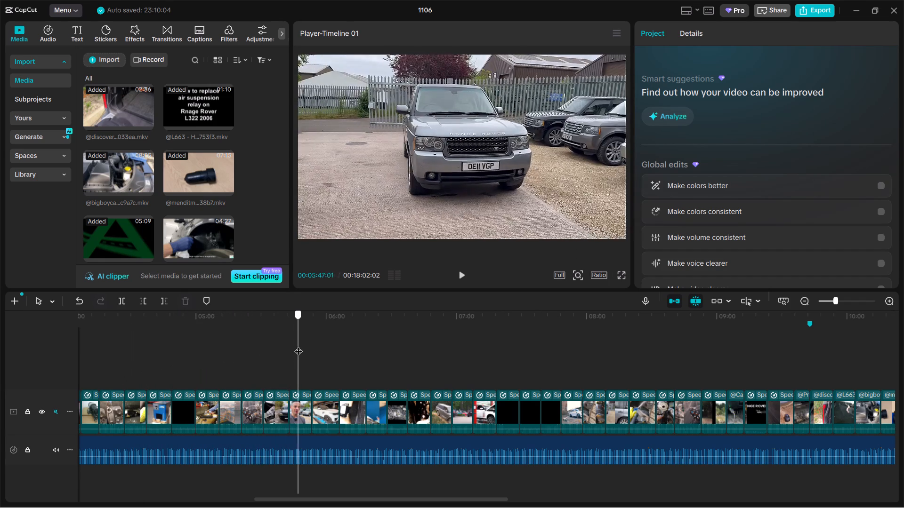
pyautogui.moveTo(299, 345); pyautogui.dragTo(334, 343)
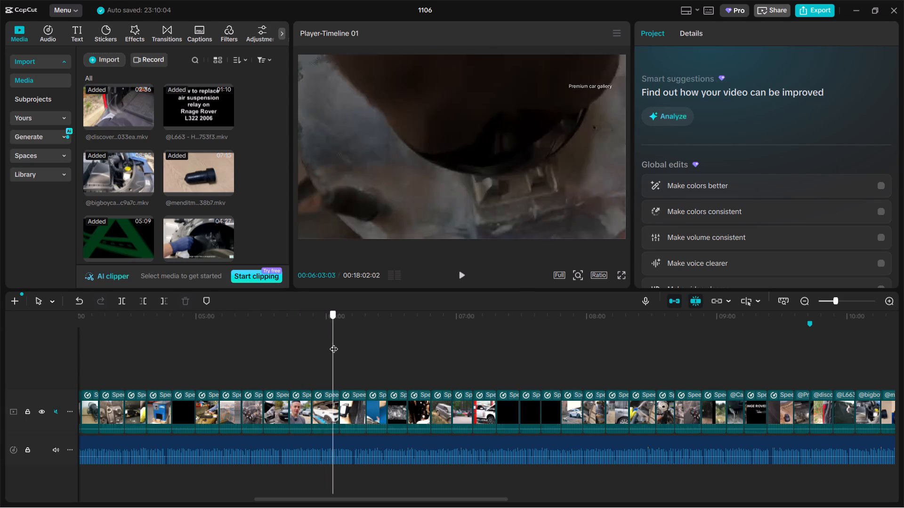
pyautogui.moveTo(334, 343); pyautogui.dragTo(376, 343)
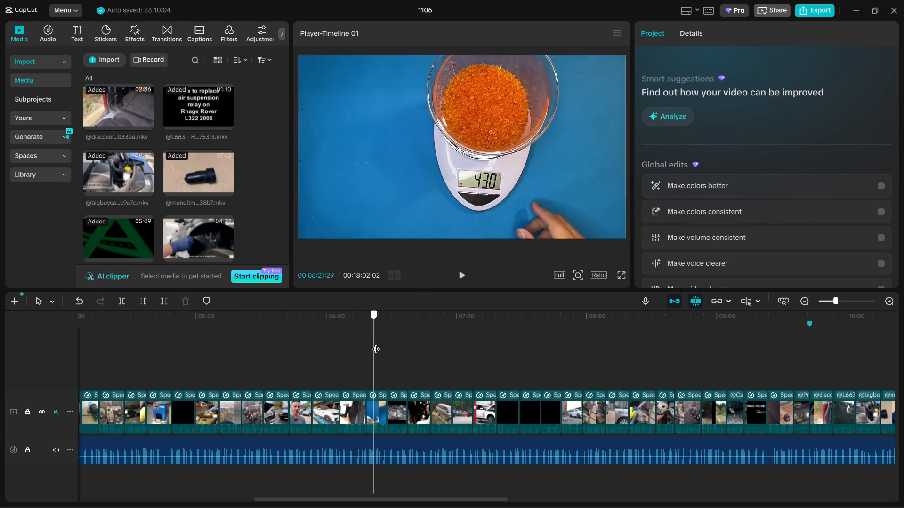
pyautogui.moveTo(376, 343); pyautogui.dragTo(417, 341)
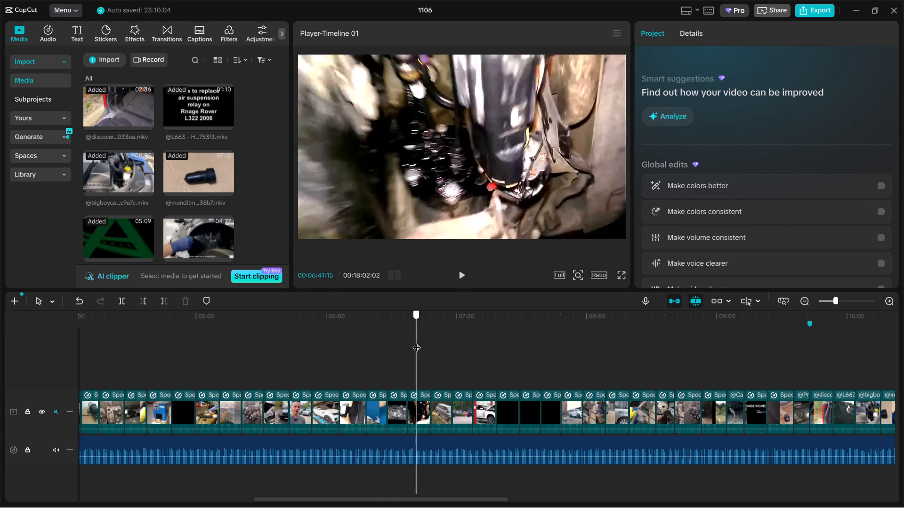
pyautogui.moveTo(417, 341); pyautogui.dragTo(434, 341)
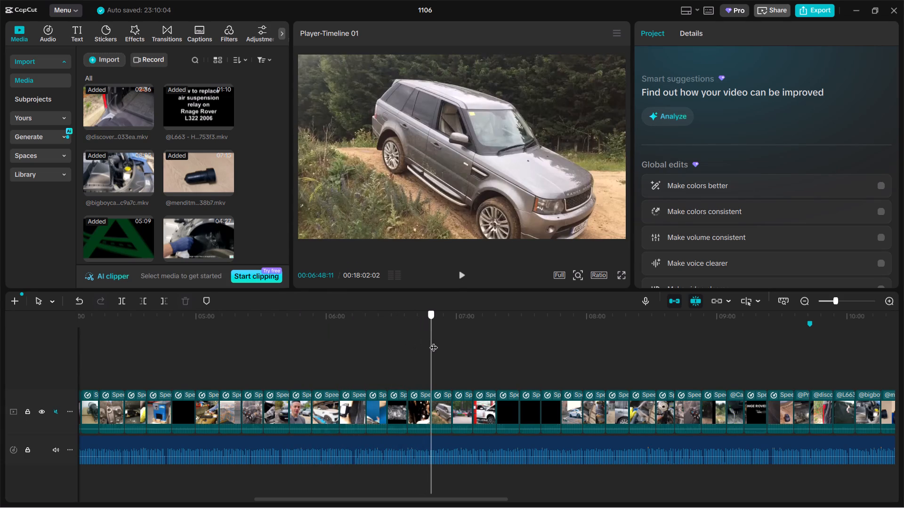
pyautogui.moveTo(434, 341); pyautogui.dragTo(428, 352)
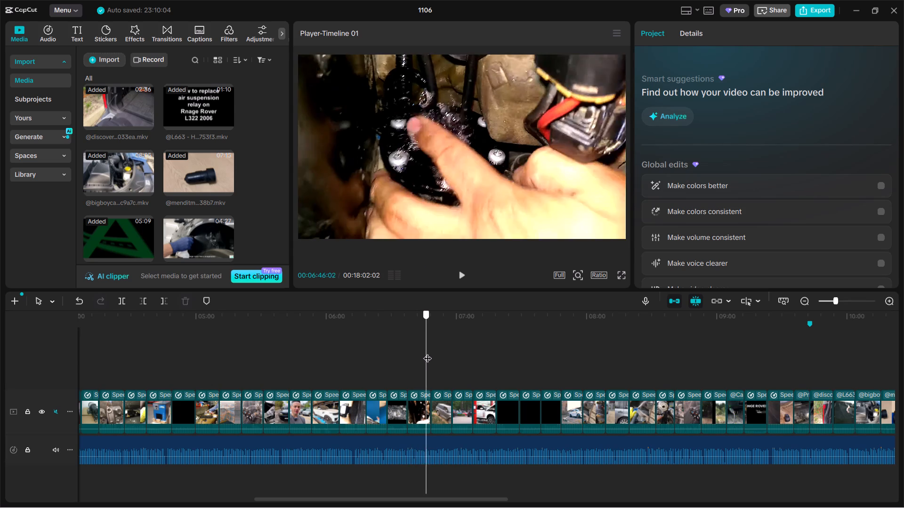
pyautogui.moveTo(428, 352); pyautogui.dragTo(462, 342)
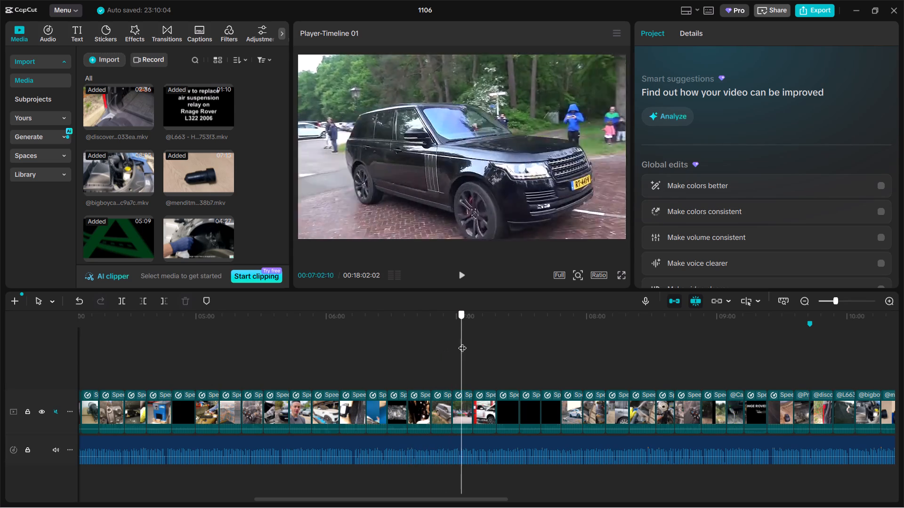
pyautogui.moveTo(462, 342); pyautogui.dragTo(568, 337)
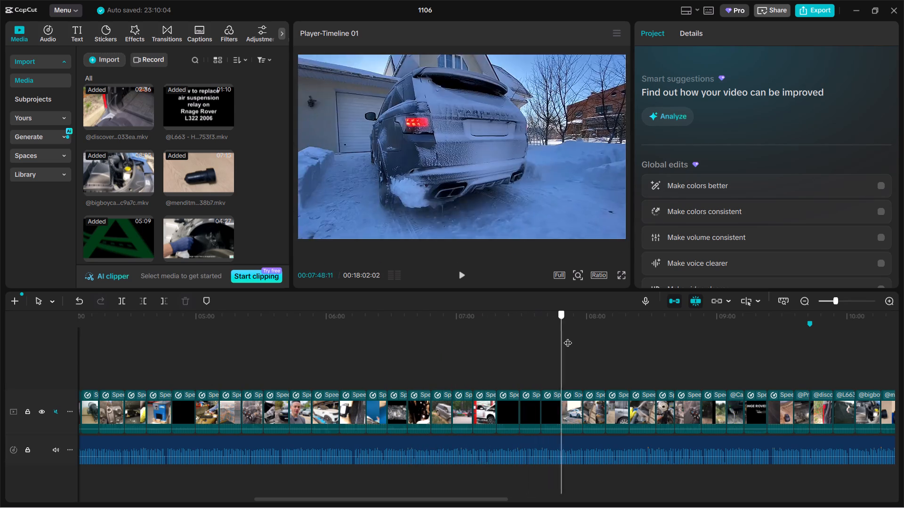
# Scrub between about 05:21 and 10:37 and examine the clips around the last marker and at the end of the footage.
pyautogui.moveTo(568, 337); pyautogui.dragTo(815, 362)
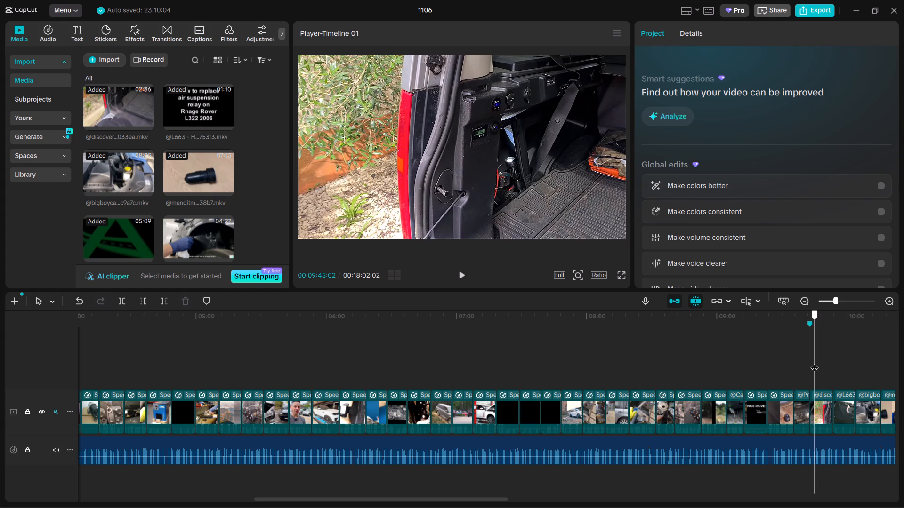
pyautogui.moveTo(815, 362); pyautogui.dragTo(771, 362)
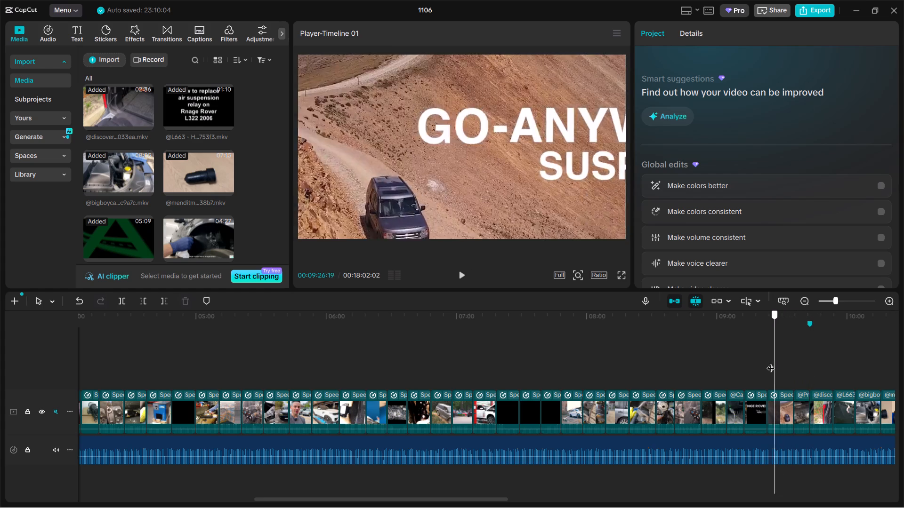
pyautogui.moveTo(771, 362); pyautogui.dragTo(769, 362)
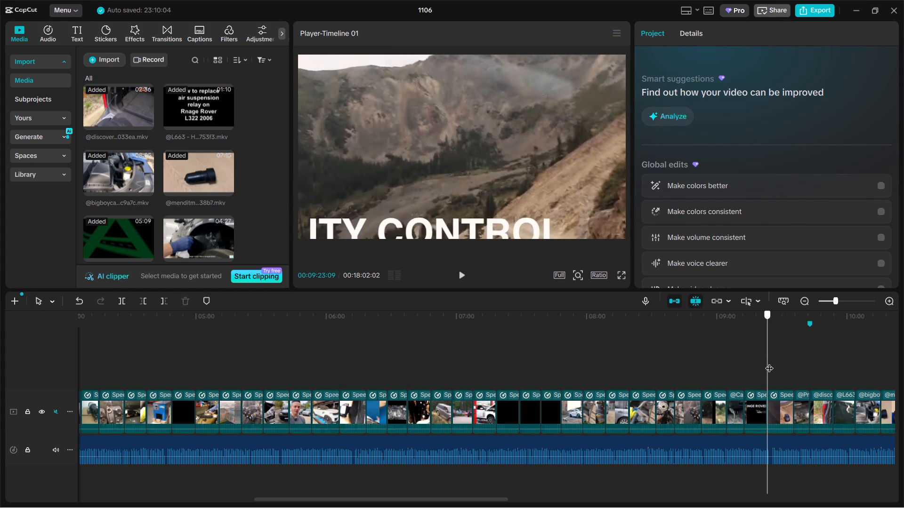
pyautogui.moveTo(769, 362); pyautogui.dragTo(238, 363)
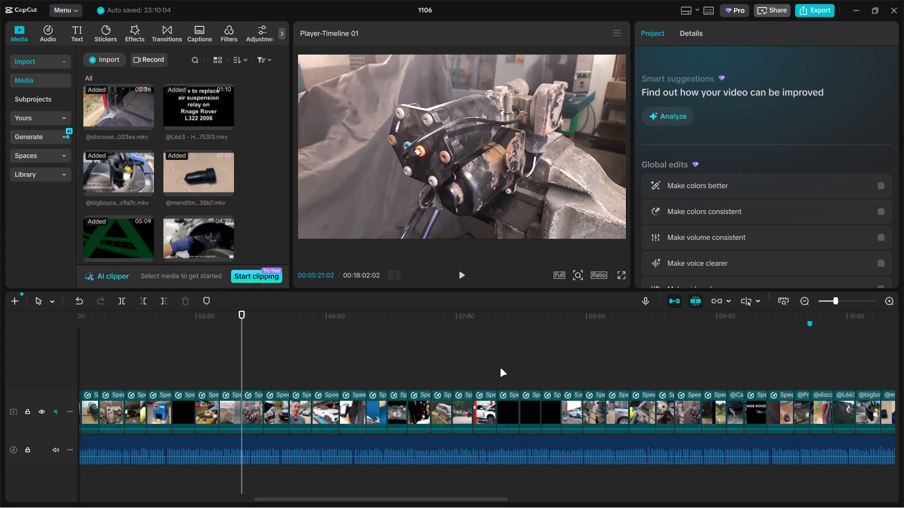
pyautogui.click(505, 368)
pyautogui.click(509, 371)
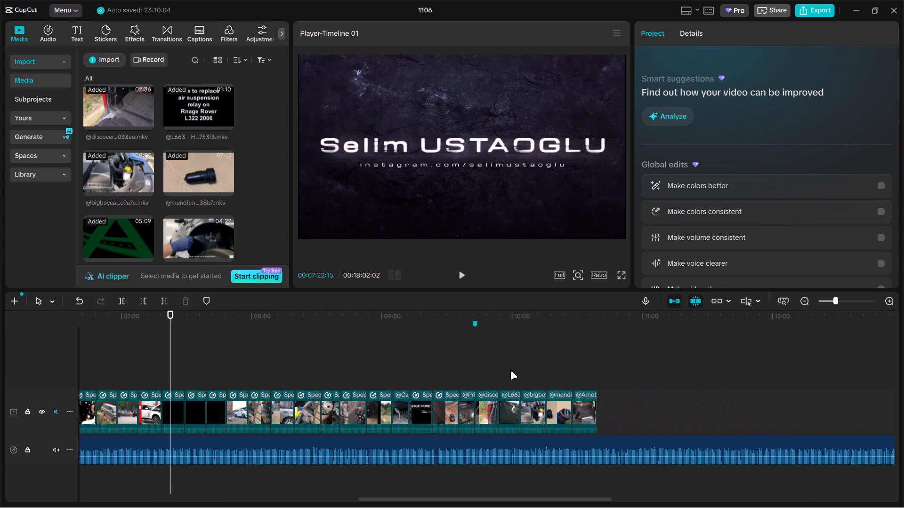
pyautogui.click(511, 367)
pyautogui.moveTo(511, 366); pyautogui.dragTo(581, 357)
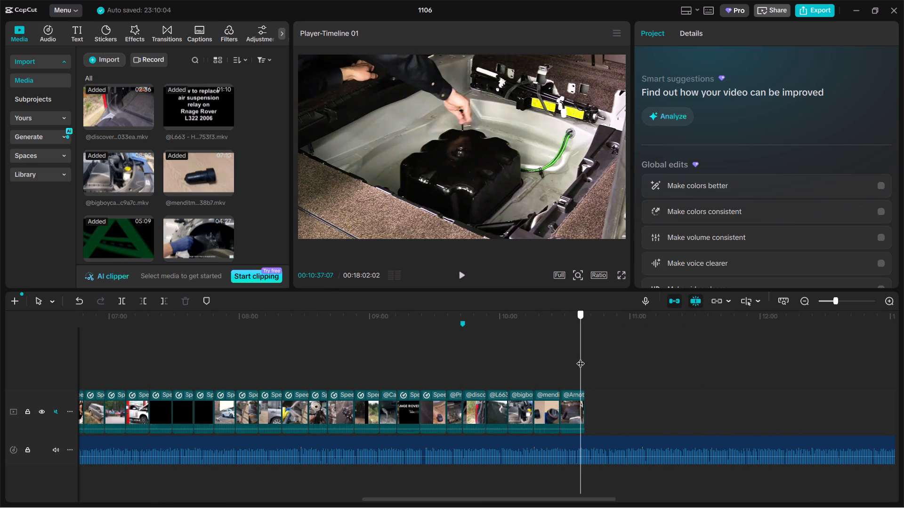
pyautogui.moveTo(581, 357); pyautogui.dragTo(72, 365)
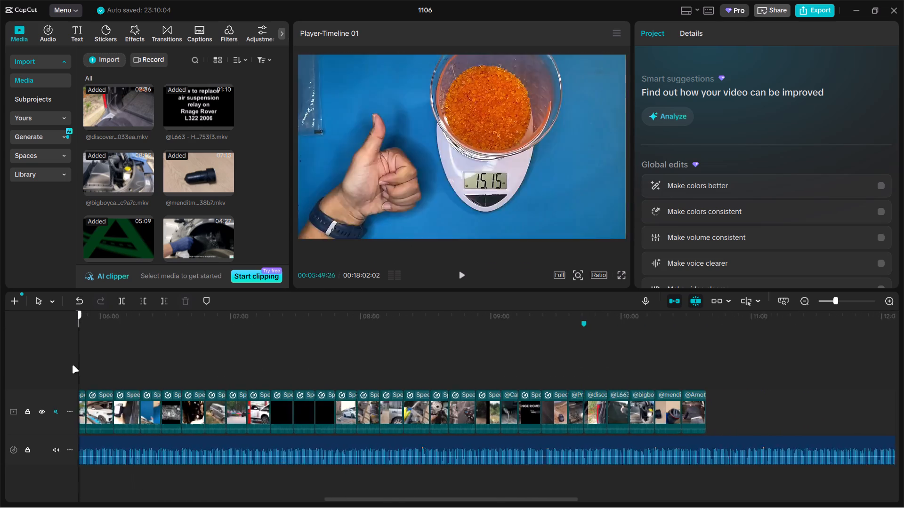
# Scrub from about 03:07 through 06:37 to 07:56 and examine the compressor, parked car, title card and snowy lot clips.
pyautogui.moveTo(72, 365); pyautogui.dragTo(156, 342)
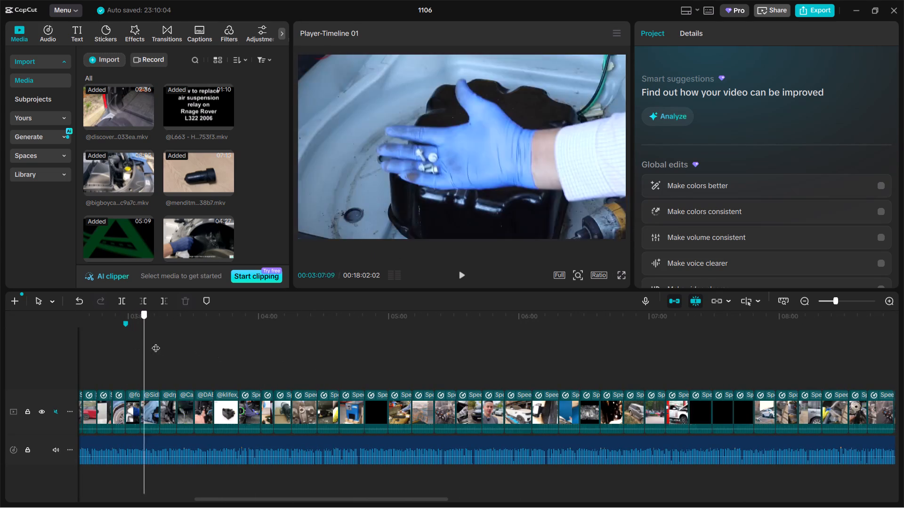
pyautogui.moveTo(156, 342); pyautogui.dragTo(599, 374)
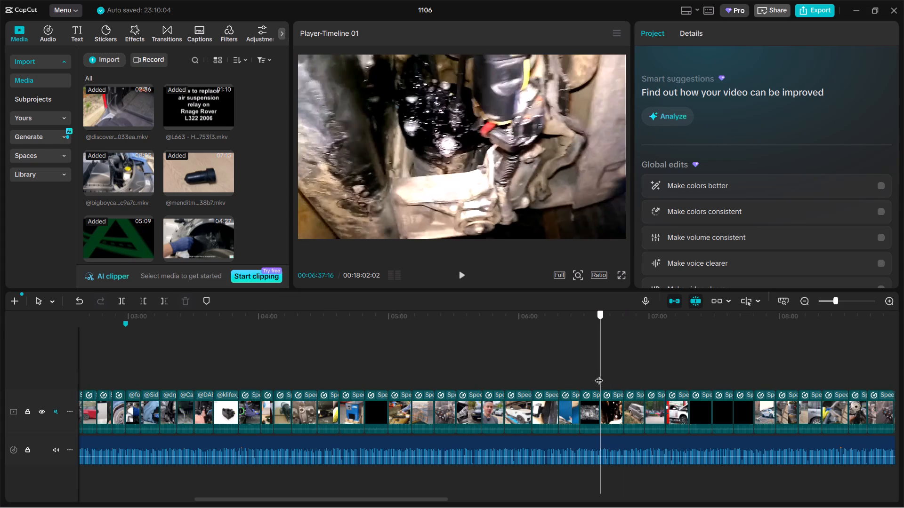
pyautogui.moveTo(599, 374); pyautogui.dragTo(643, 366)
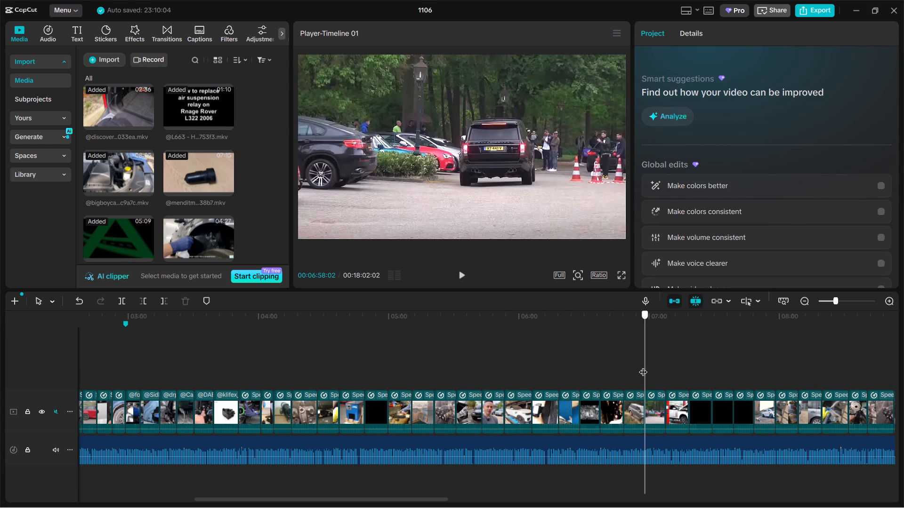
pyautogui.moveTo(643, 366); pyautogui.dragTo(698, 364)
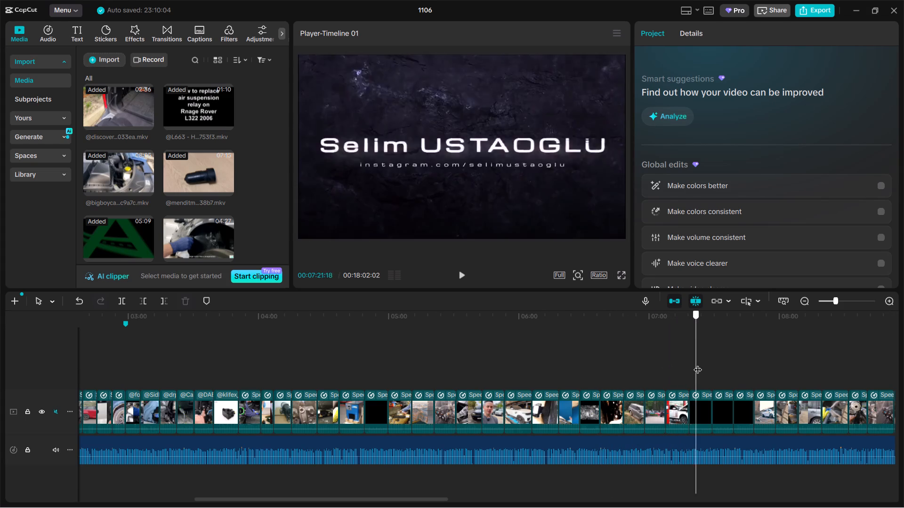
pyautogui.moveTo(698, 364); pyautogui.dragTo(695, 364)
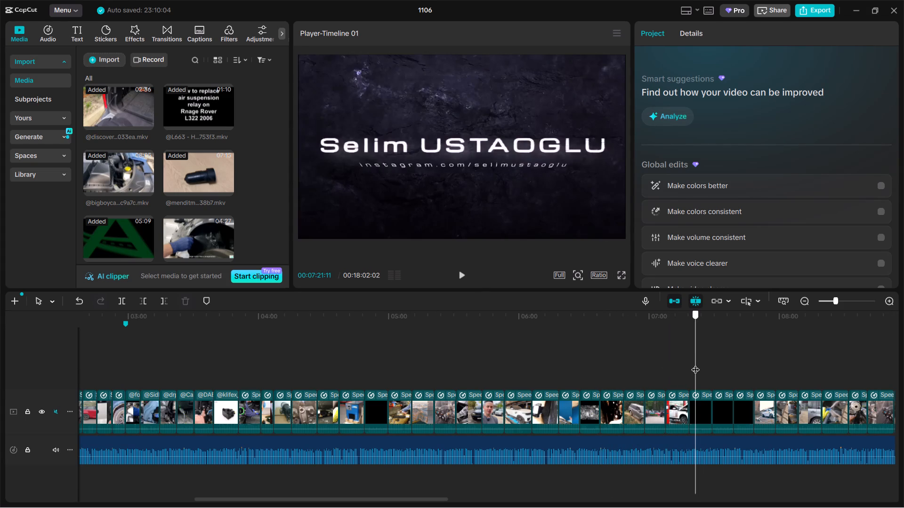
pyautogui.moveTo(695, 364); pyautogui.dragTo(702, 362)
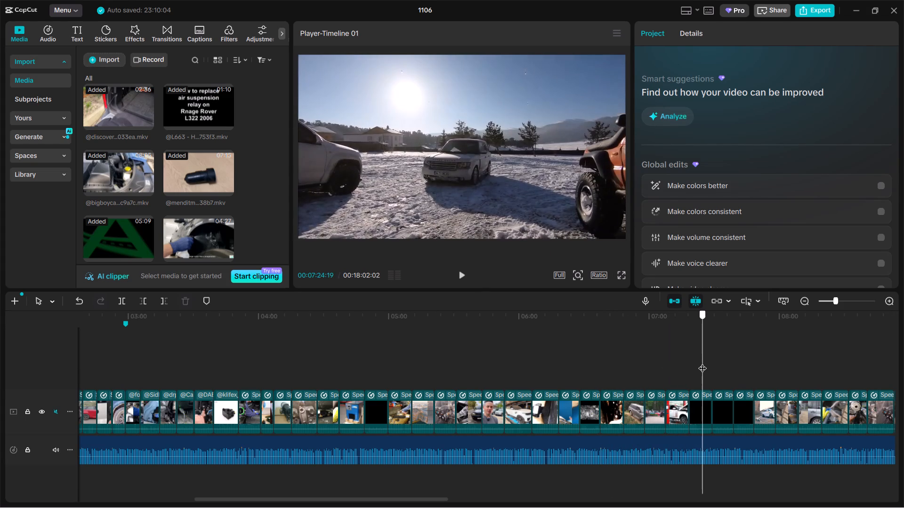
pyautogui.moveTo(702, 362); pyautogui.dragTo(703, 367)
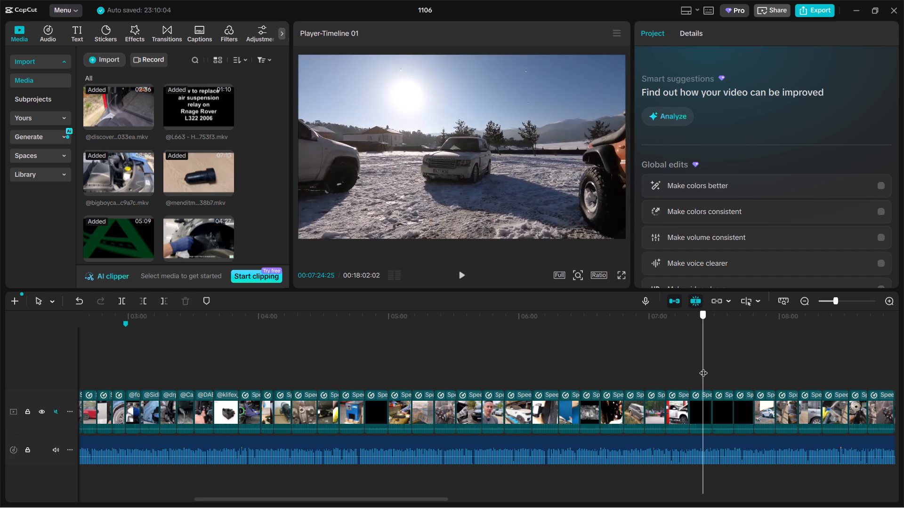
pyautogui.moveTo(703, 367); pyautogui.dragTo(743, 361)
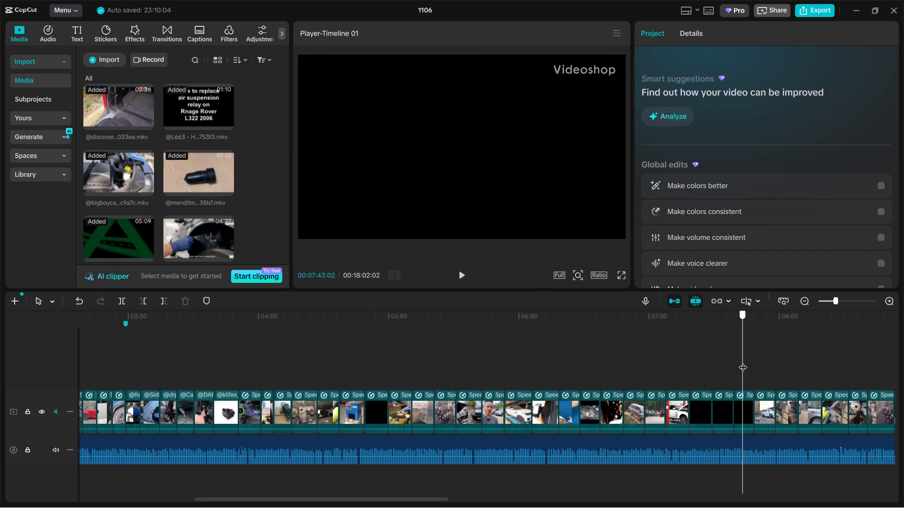
pyautogui.moveTo(743, 361); pyautogui.dragTo(772, 363)
# Scrub back and forth between about 07:36 and 09:29, comparing the workshop, compressor and off-road clips, and stop at 00:07:44:23.
pyautogui.moveTo(753, 381); pyautogui.dragTo(753, 384)
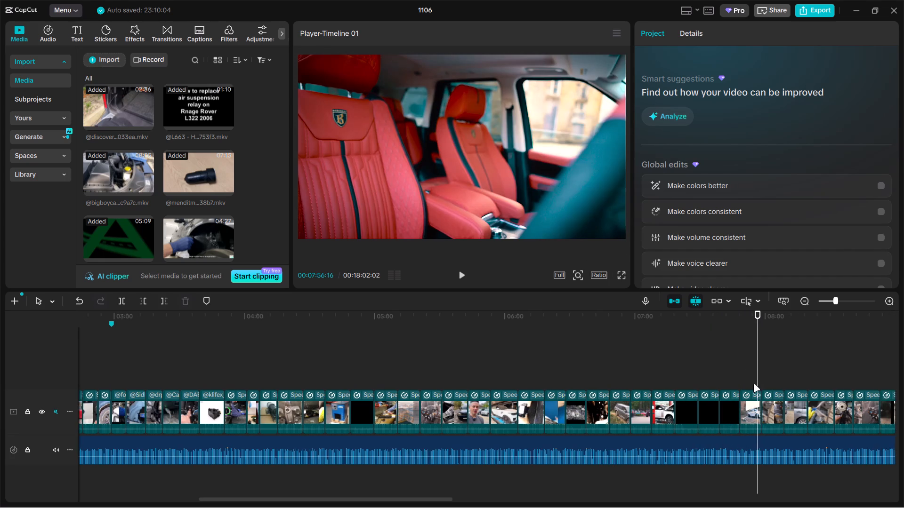
pyautogui.moveTo(753, 384); pyautogui.dragTo(670, 390)
pyautogui.click(370, 363)
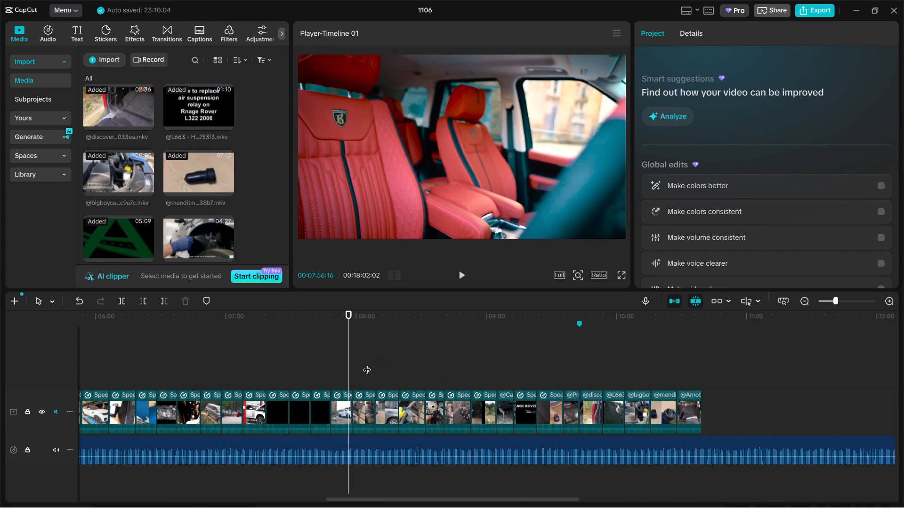
pyautogui.moveTo(367, 364); pyautogui.dragTo(373, 359)
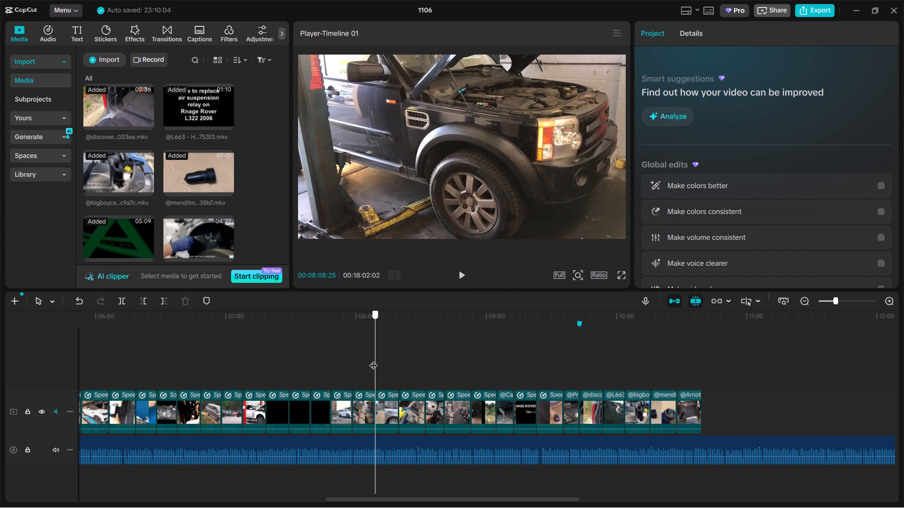
pyautogui.moveTo(373, 359); pyautogui.dragTo(572, 340)
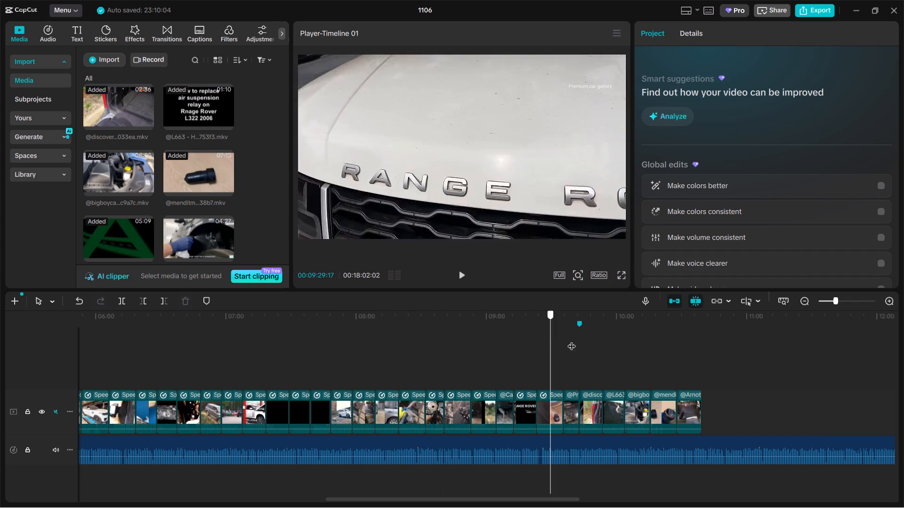
pyautogui.moveTo(572, 340); pyautogui.dragTo(414, 354)
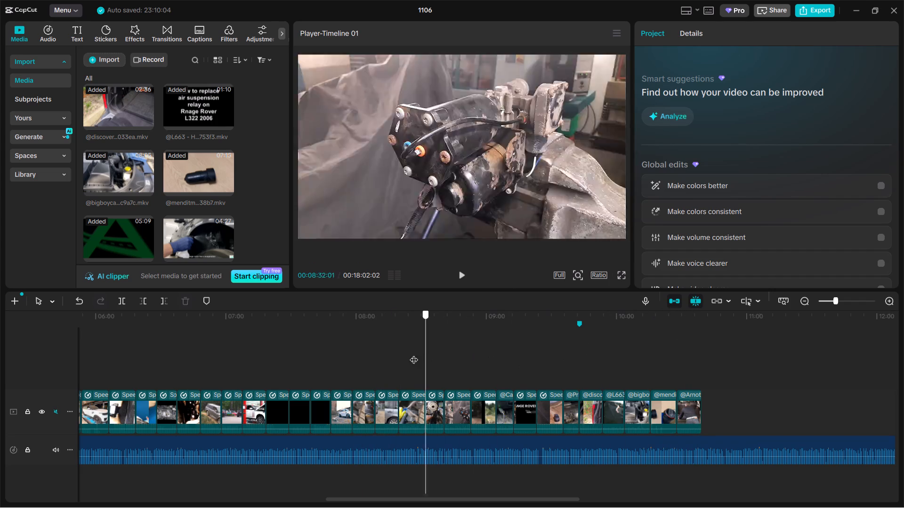
pyautogui.moveTo(414, 354); pyautogui.dragTo(379, 333)
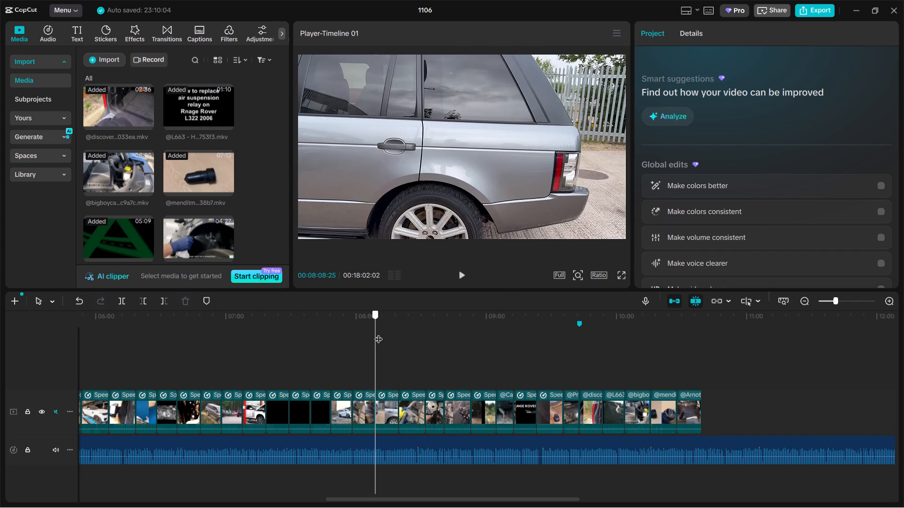
pyautogui.moveTo(379, 333); pyautogui.dragTo(492, 309)
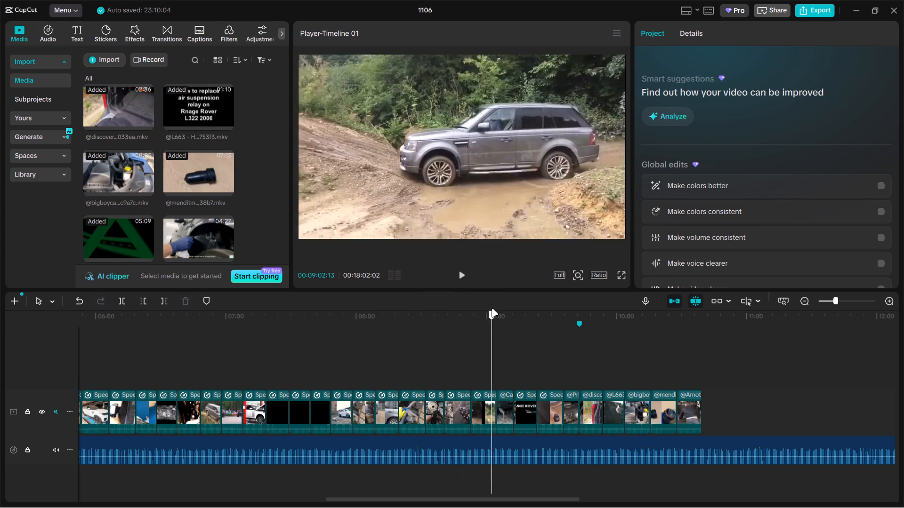
pyautogui.moveTo(492, 309); pyautogui.dragTo(306, 333)
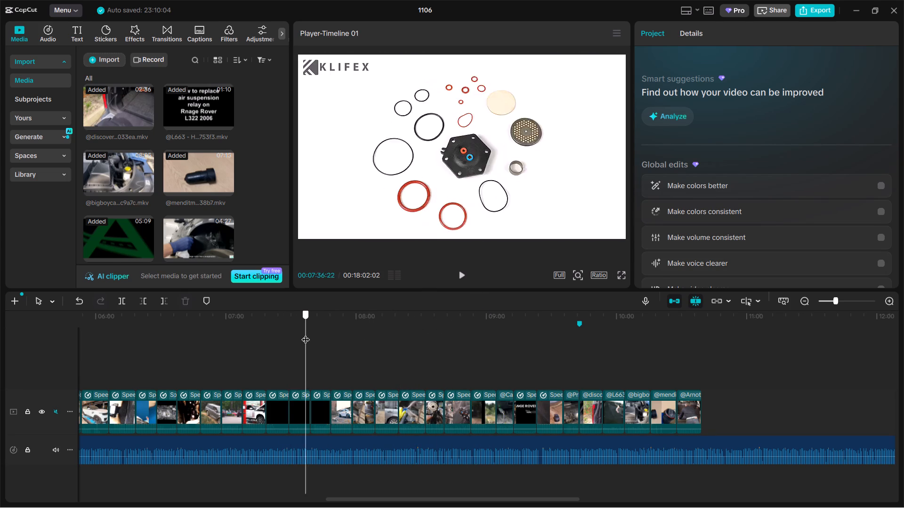
pyautogui.moveTo(306, 333); pyautogui.dragTo(323, 328)
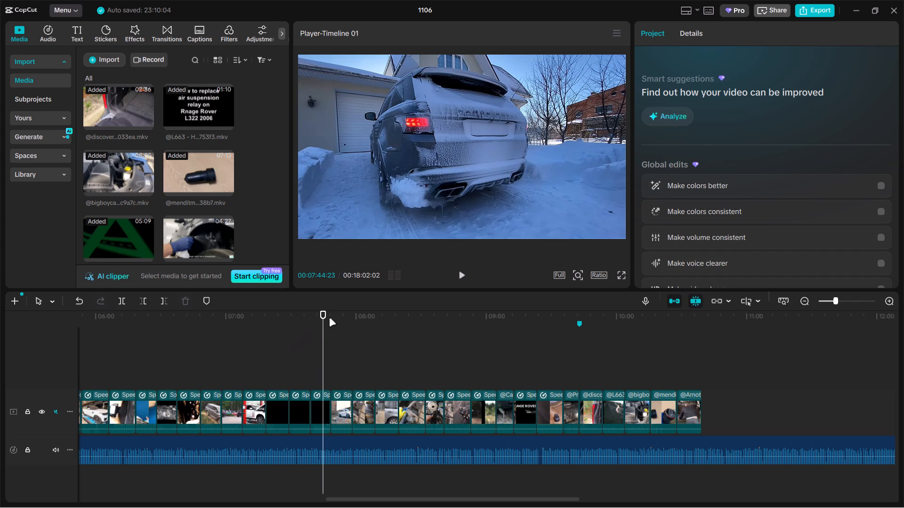
# Scrub forward from about 08:01 to 10:07 and examine the workshop, engine chain and gloved-hands clips, stopping at 00:10:03:25.
pyautogui.moveTo(326, 343); pyautogui.dragTo(363, 339)
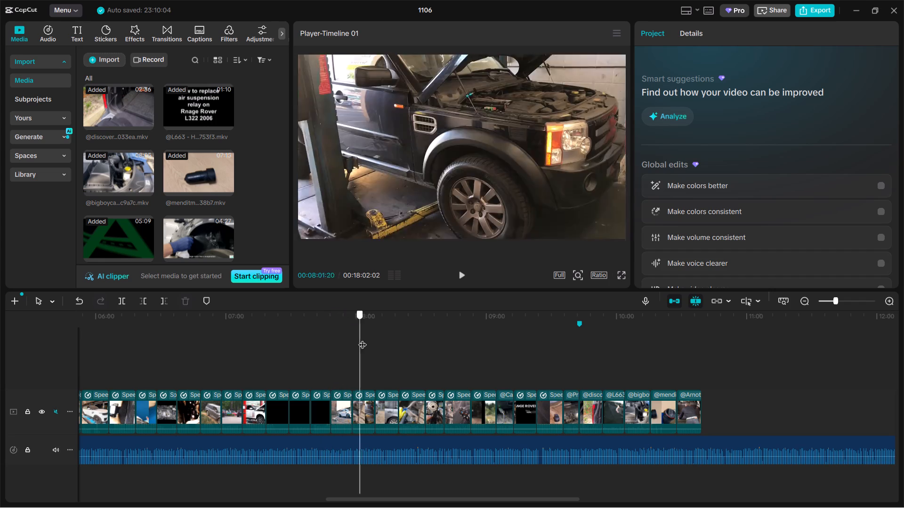
pyautogui.moveTo(363, 339); pyautogui.dragTo(406, 355)
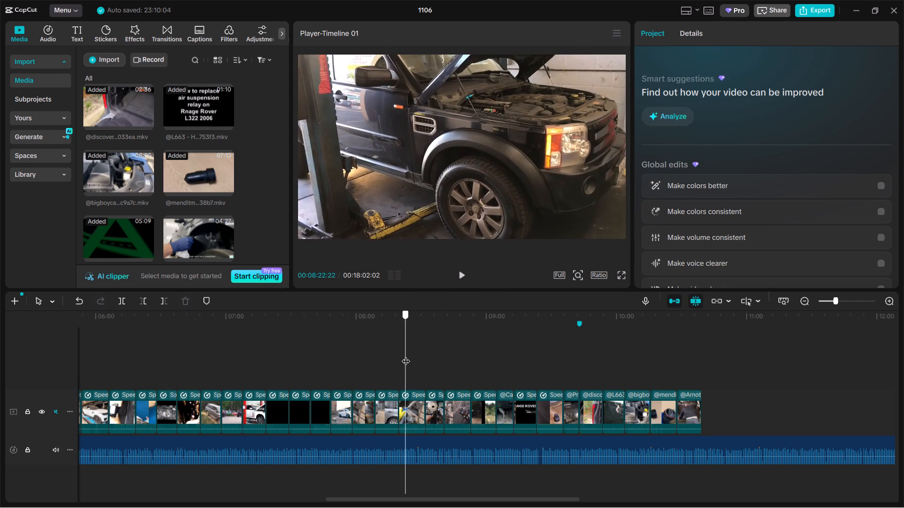
pyautogui.moveTo(406, 355); pyautogui.dragTo(422, 352)
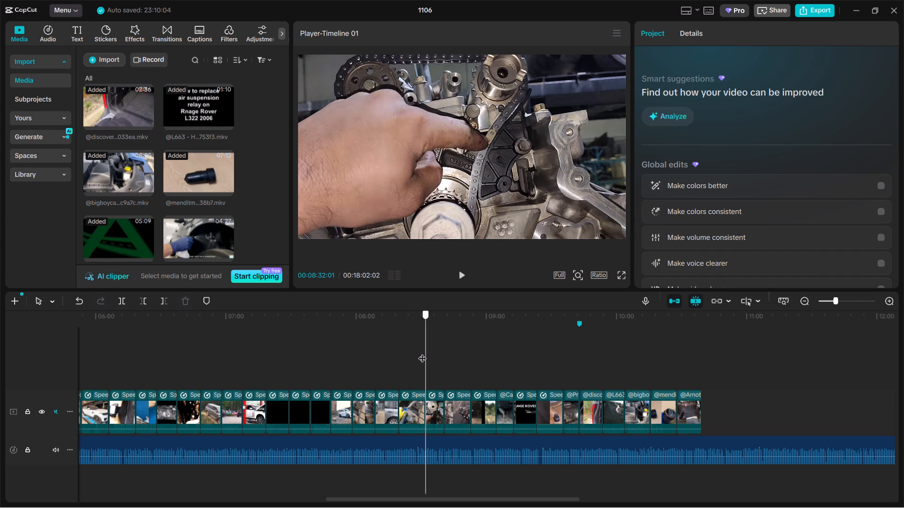
pyautogui.moveTo(422, 352); pyautogui.dragTo(420, 353)
pyautogui.moveTo(420, 353); pyautogui.dragTo(460, 352)
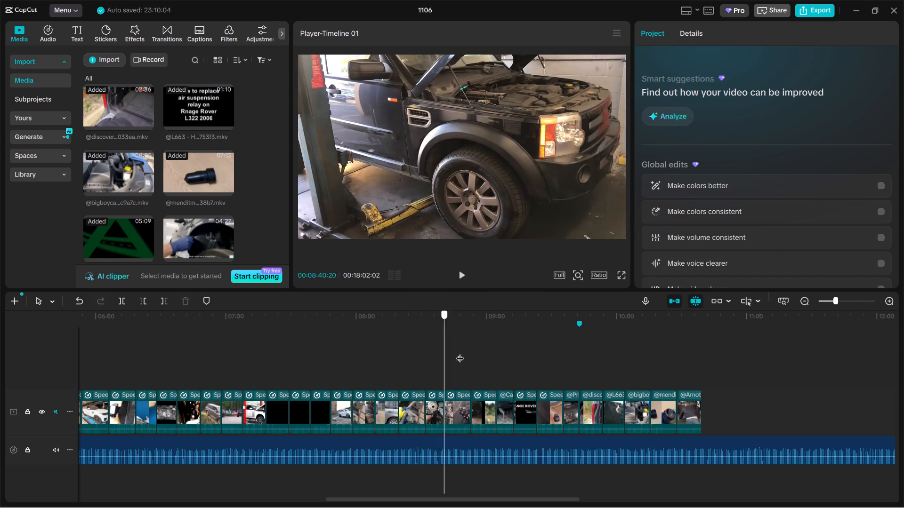
pyautogui.moveTo(460, 352); pyautogui.dragTo(630, 361)
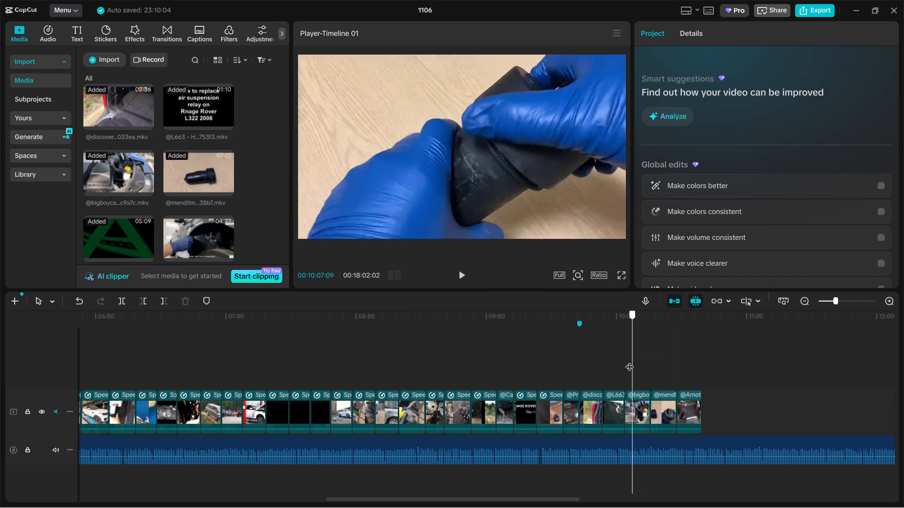
pyautogui.moveTo(630, 361); pyautogui.dragTo(627, 361)
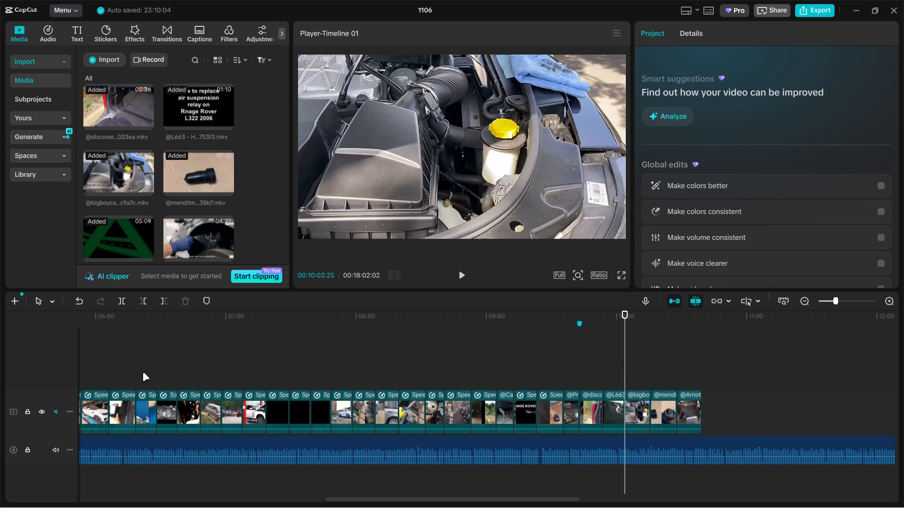
# Scrub from the desiccant clip near 06:28 to just past the last marker, stopping at 00:09:44:22.
pyautogui.click(113, 370)
pyautogui.moveTo(113, 370); pyautogui.dragTo(341, 360)
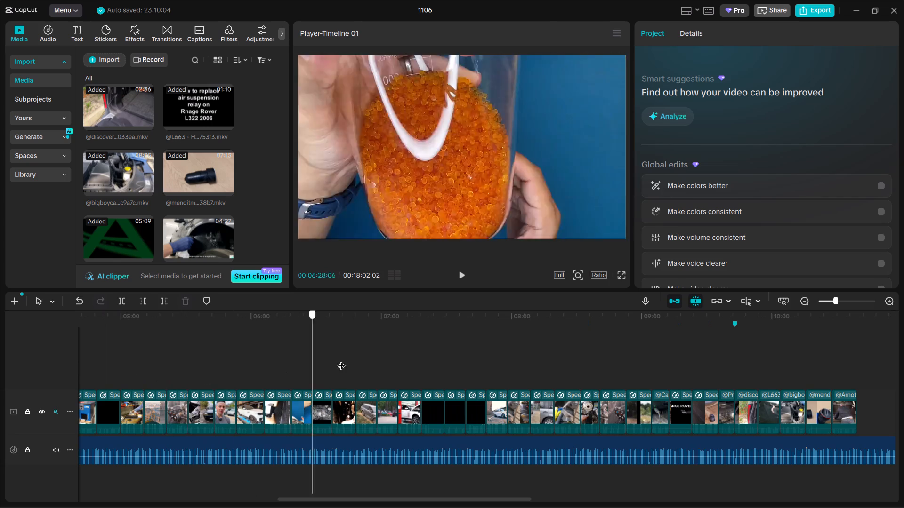
pyautogui.moveTo(341, 360); pyautogui.dragTo(724, 355)
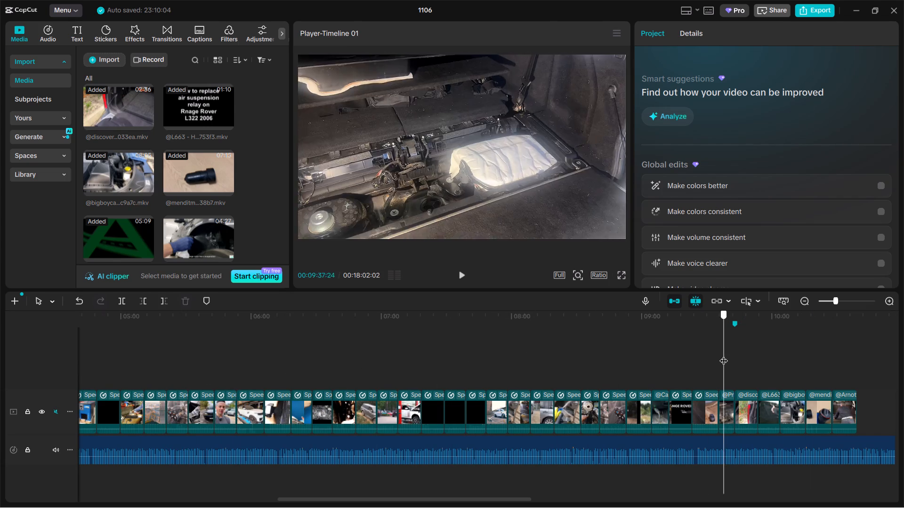
pyautogui.moveTo(724, 355); pyautogui.dragTo(739, 355)
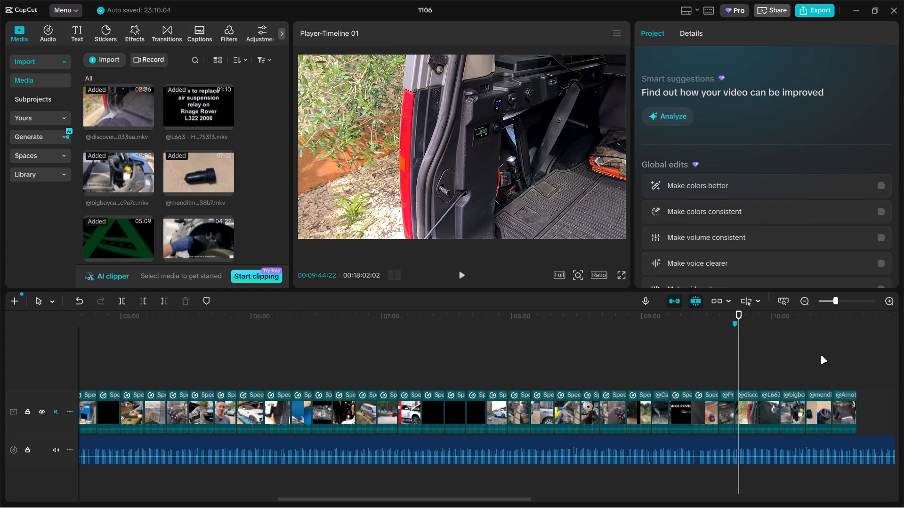
# Play sections from about 10:28, just before the last marker and about 09:26, examining the off-road clips and stopping at 00:09:31:04.
pyautogui.click(830, 366)
pyautogui.press('space')
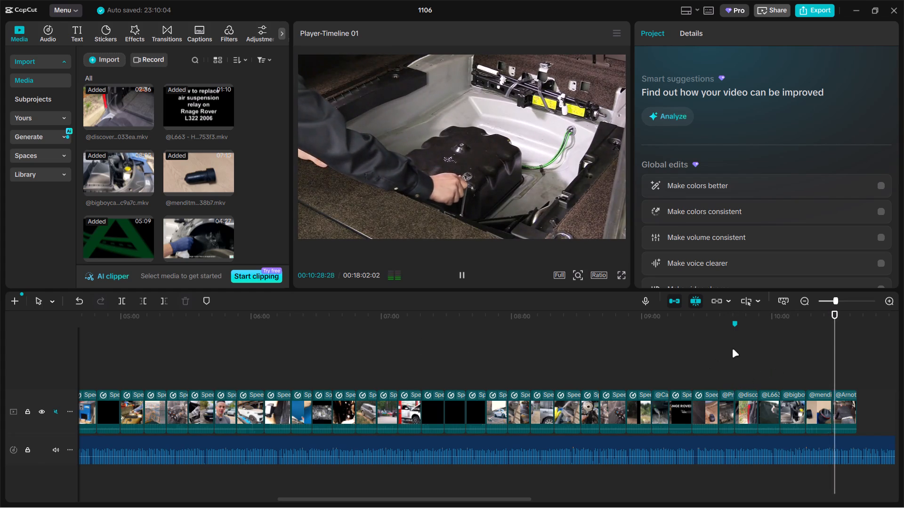
pyautogui.click(729, 350)
pyautogui.press('space')
pyautogui.click(699, 360)
pyautogui.press('space')
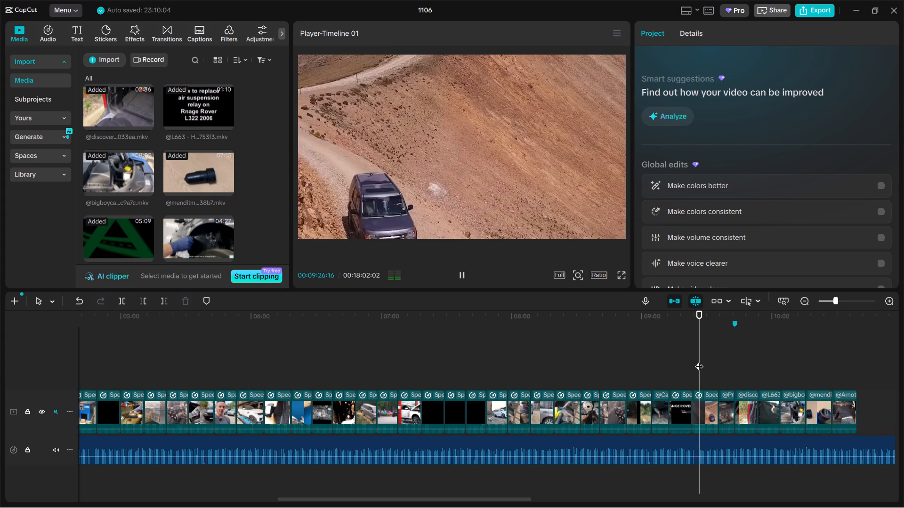
pyautogui.click(699, 360)
pyautogui.click(699, 360)
pyautogui.press('space')
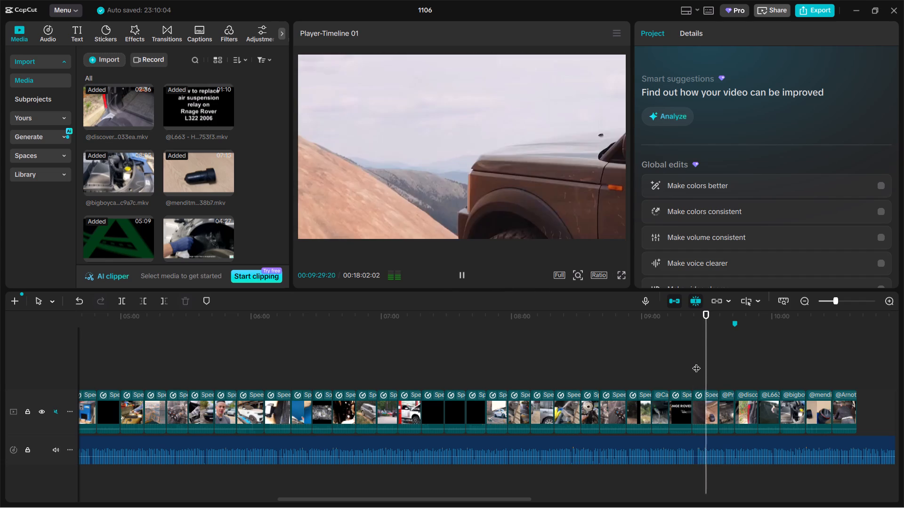
pyautogui.press('space')
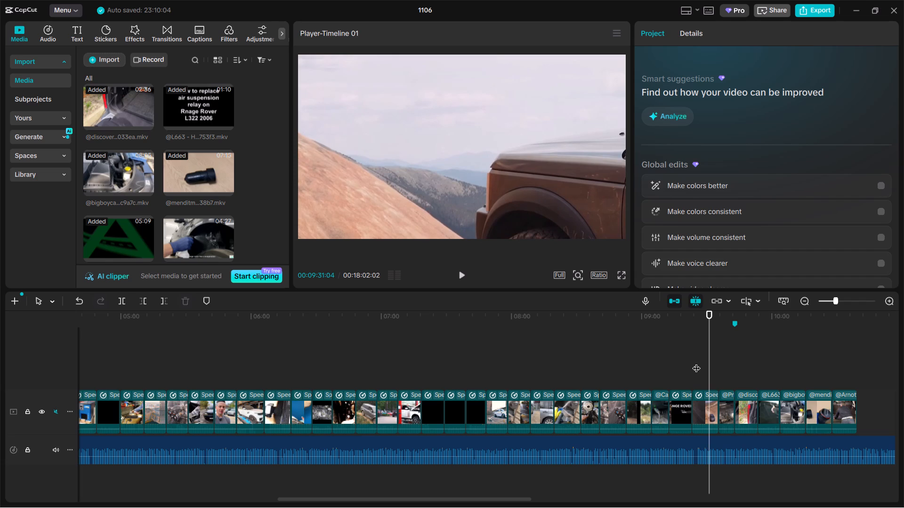
# Play sections from about 07:29 and 06:13 to examine the black, repair-kit and compressor clips against the narration.
pyautogui.click(454, 382)
pyautogui.press('space')
pyautogui.moveTo(448, 380); pyautogui.dragTo(443, 379)
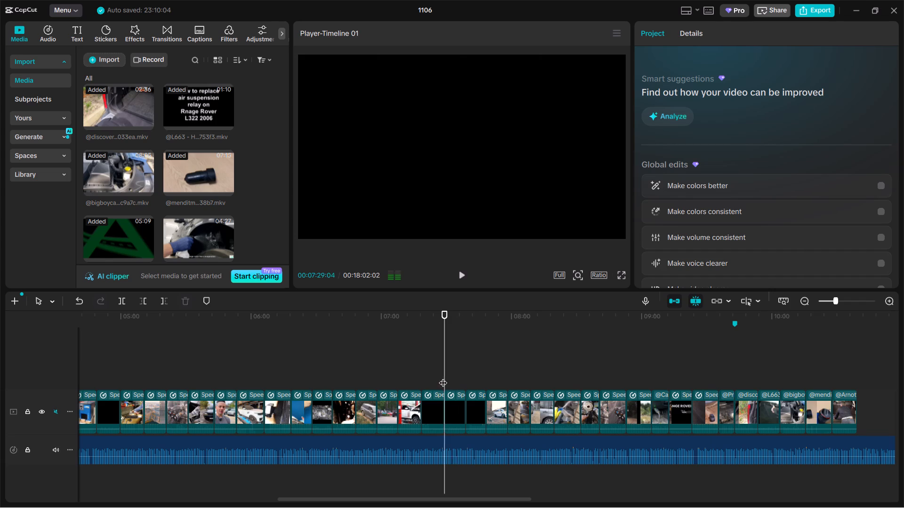
pyautogui.press('space')
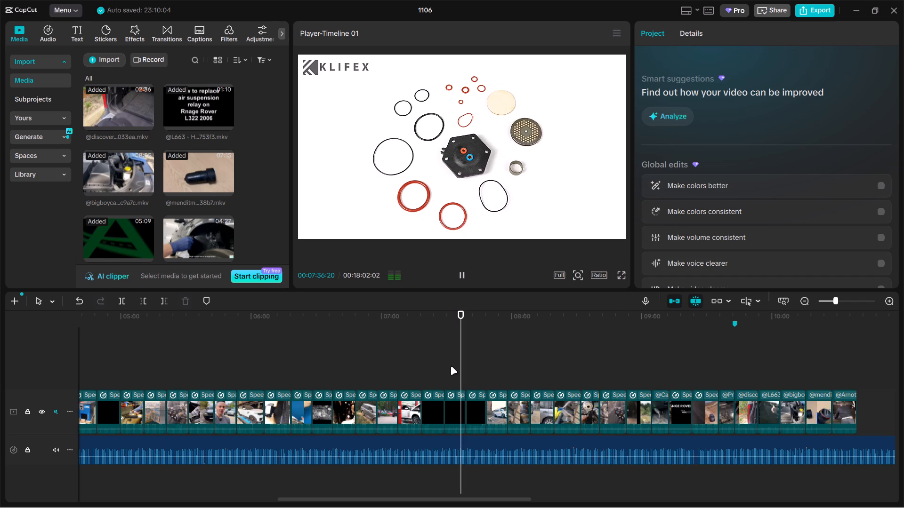
pyautogui.press('space')
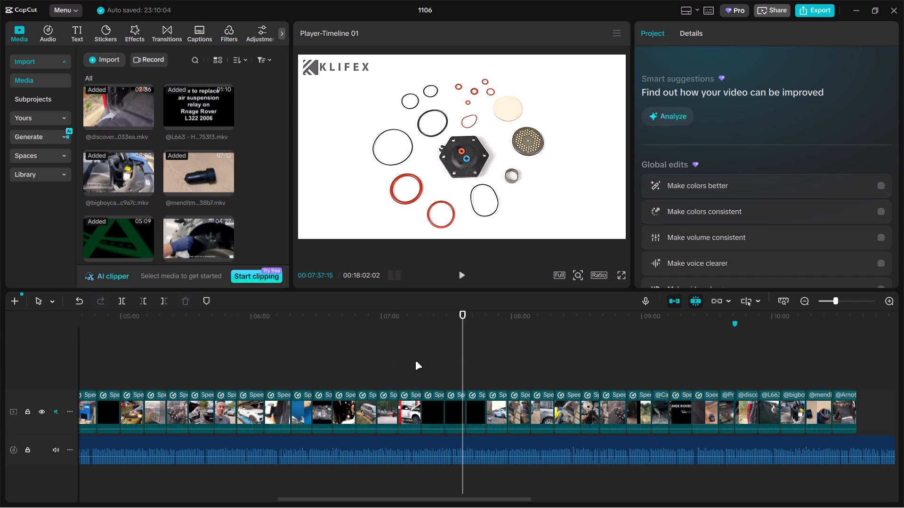
pyautogui.click(283, 374)
pyautogui.moveTo(283, 374); pyautogui.dragTo(275, 374)
pyautogui.press('space')
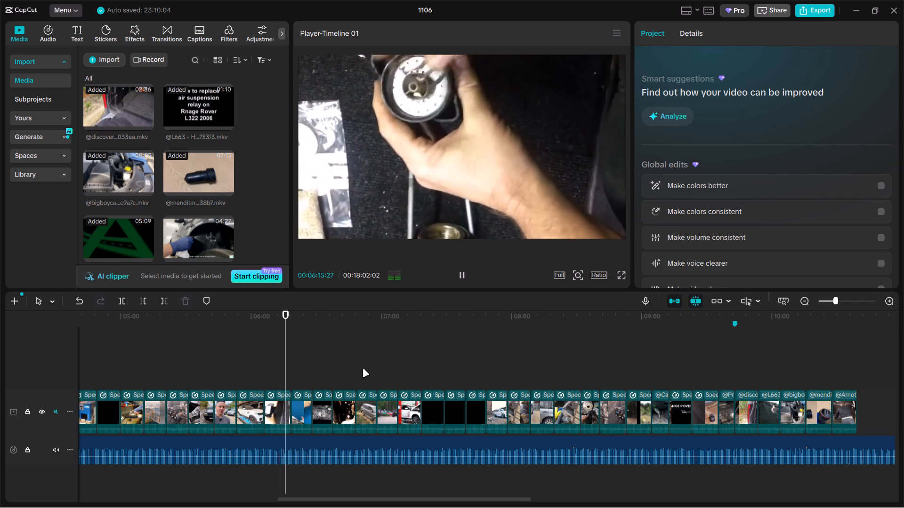
# Find the narration break near the end of the engine-bay clip and add a timeline marker at 00:06:36:10.
pyautogui.keyDown('ctrl'); pyautogui.scroll(4, 320, 373); pyautogui.keyUp('ctrl')
pyautogui.click(354, 357)
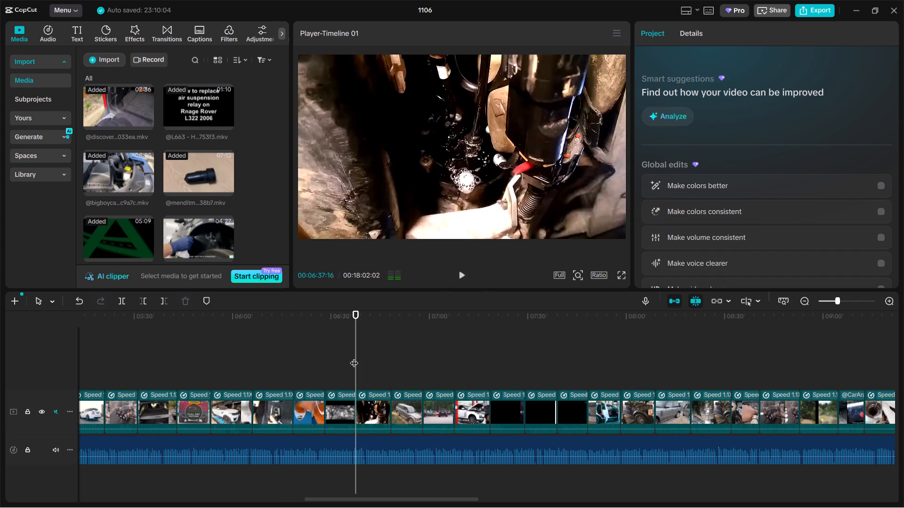
pyautogui.press('space')
pyautogui.moveTo(354, 357); pyautogui.dragTo(345, 357)
pyautogui.press('space')
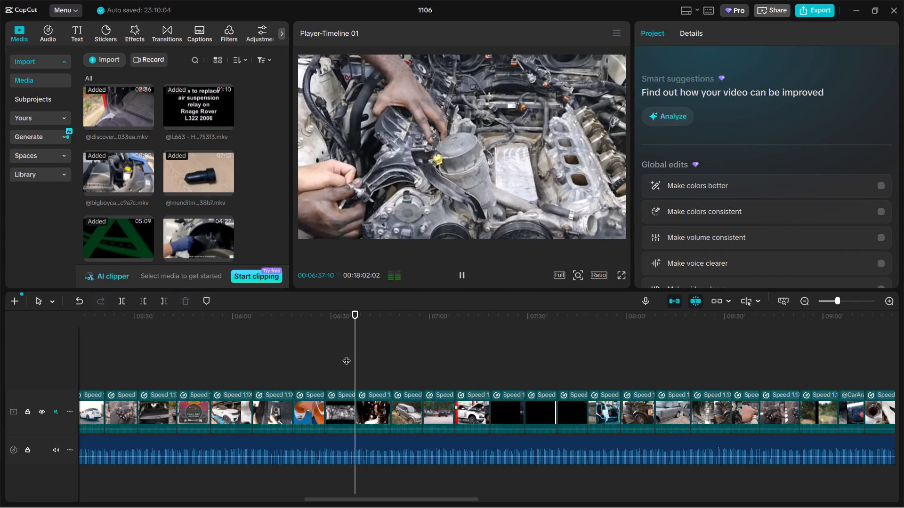
pyautogui.moveTo(347, 355); pyautogui.dragTo(339, 357)
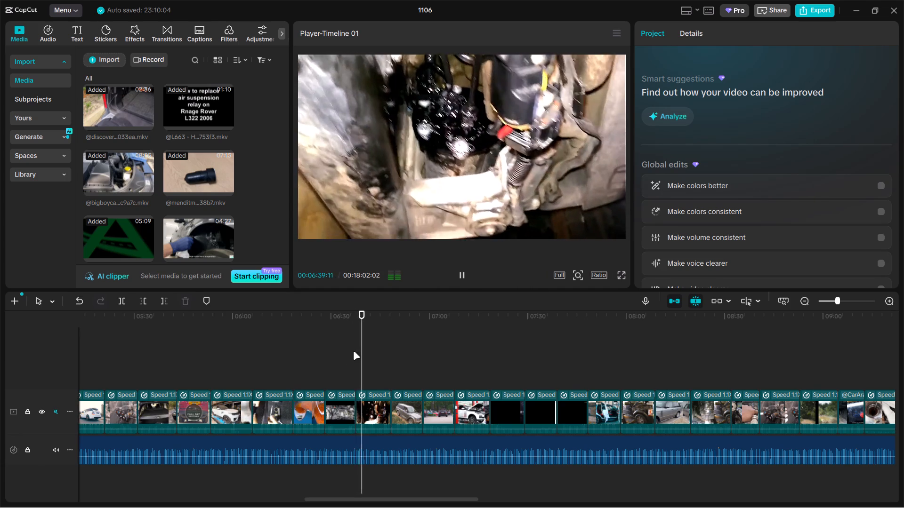
pyautogui.click(354, 351)
pyautogui.click(354, 351)
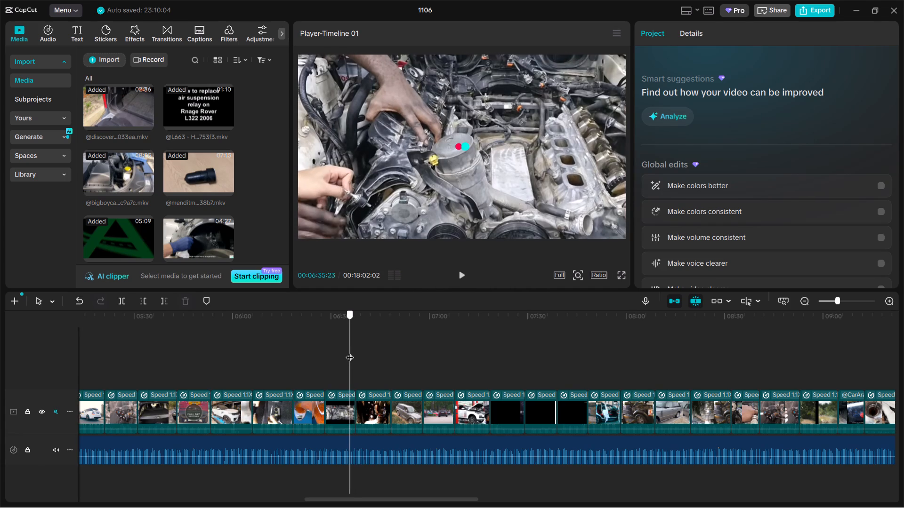
pyautogui.press('m')
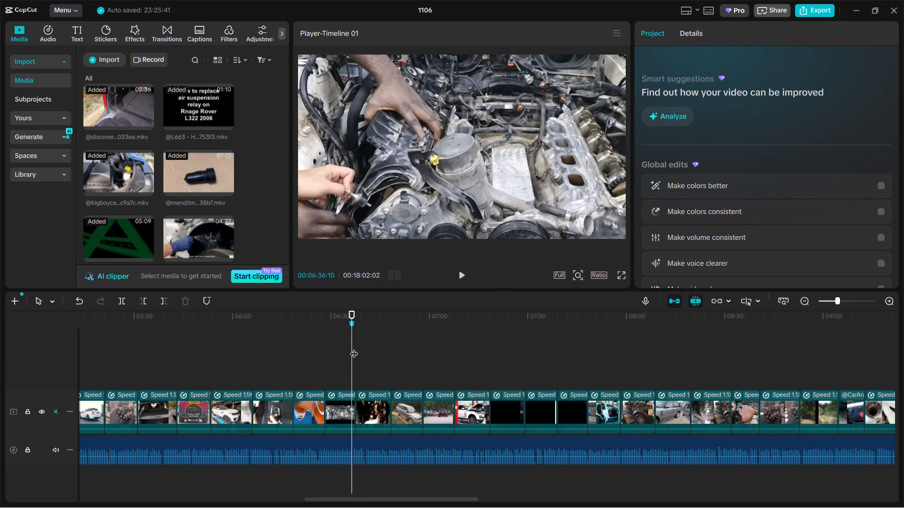
# Scrub from the marker at 00:06:36:10 through the following clips and examine them, stopping at 00:09:49:26.
pyautogui.keyDown('ctrl'); pyautogui.scroll(-10, 347, 349); pyautogui.keyUp('ctrl')
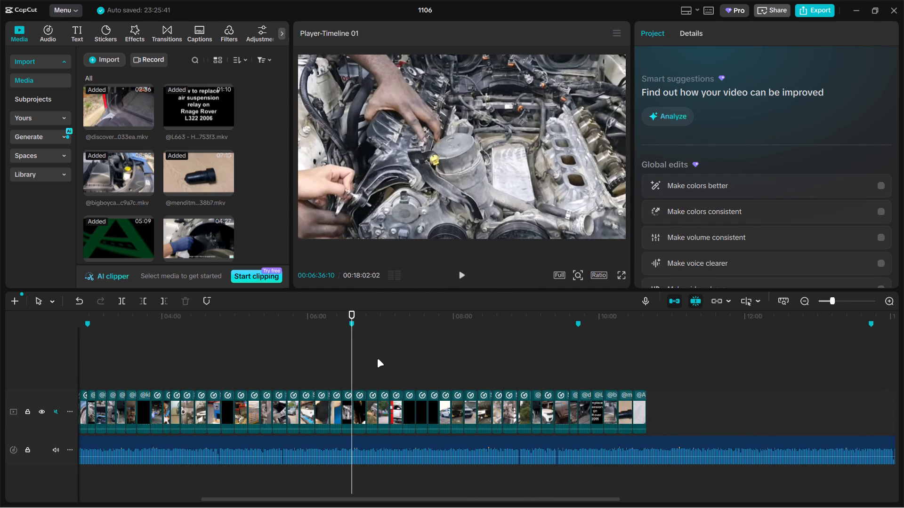
pyautogui.keyDown('ctrl'); pyautogui.scroll(-2, 378, 359); pyautogui.keyUp('ctrl')
pyautogui.keyDown('ctrl'); pyautogui.scroll(3, 262, 374); pyautogui.keyUp('ctrl')
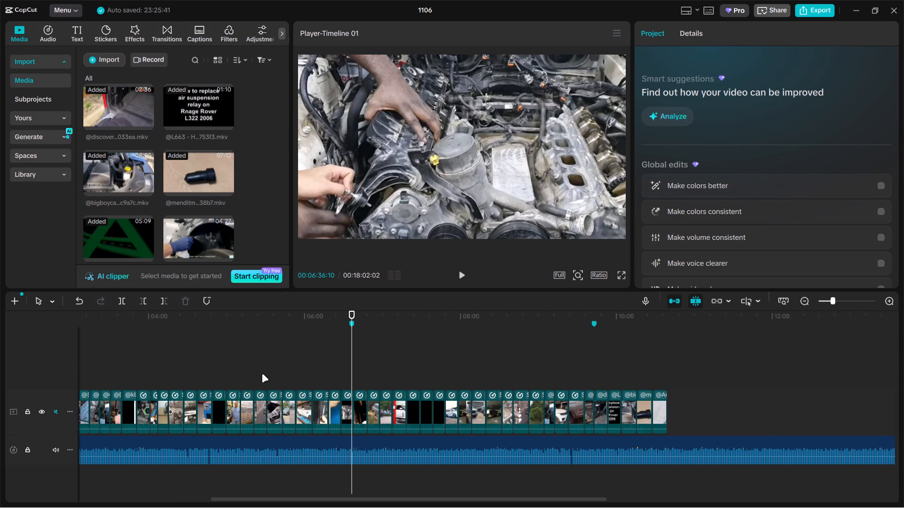
pyautogui.click(262, 364)
pyautogui.moveTo(262, 364); pyautogui.dragTo(355, 365)
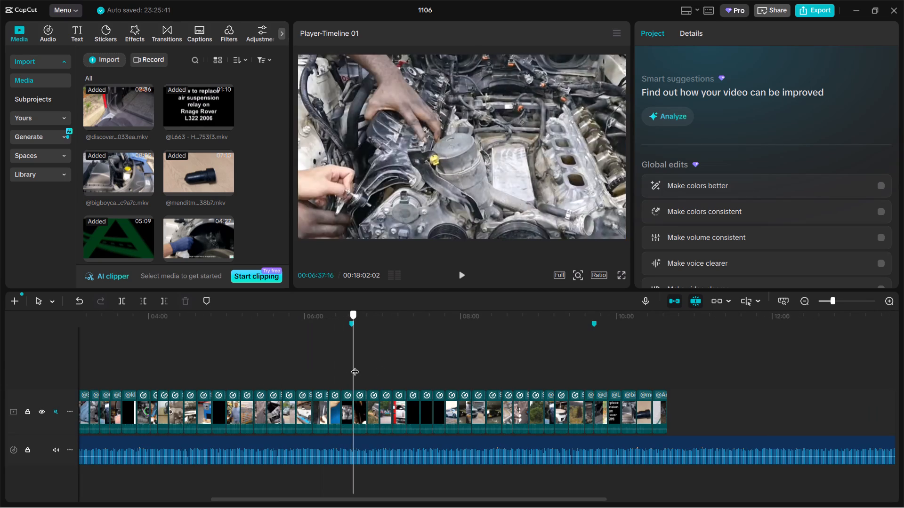
pyautogui.moveTo(355, 365); pyautogui.dragTo(406, 364)
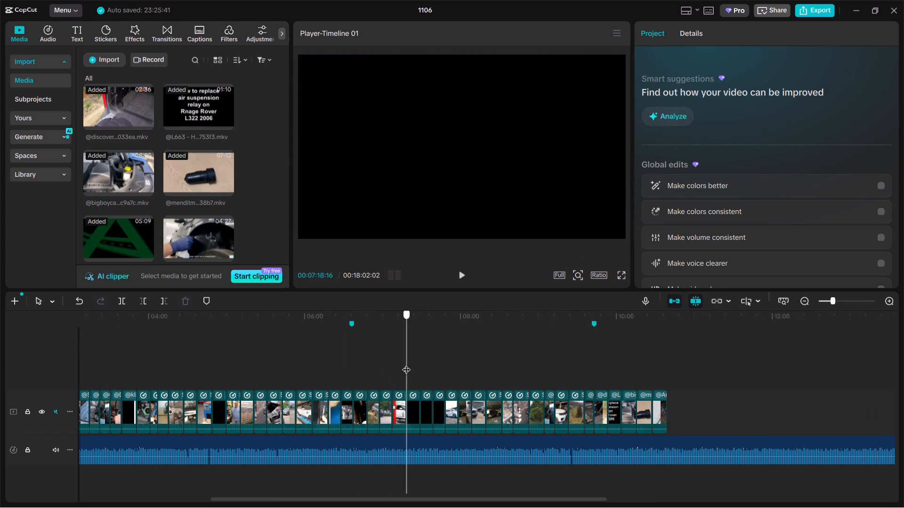
pyautogui.moveTo(406, 364); pyautogui.dragTo(549, 363)
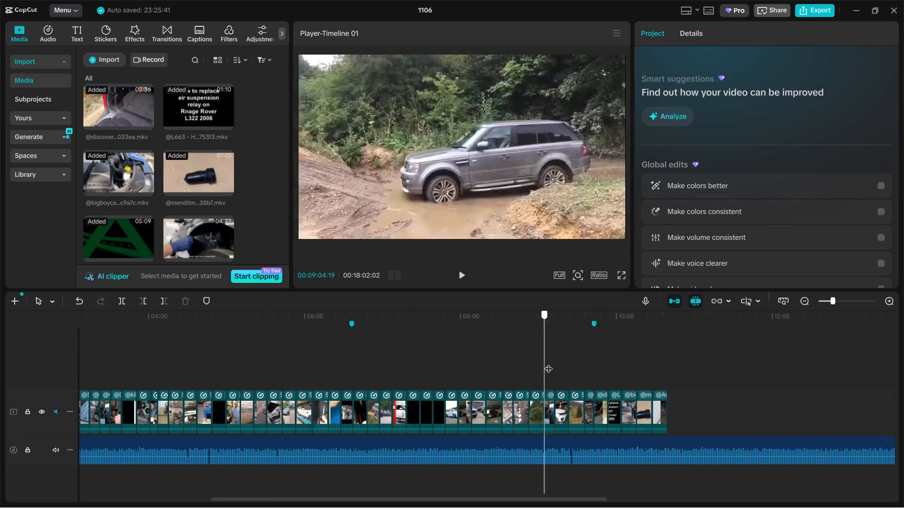
pyautogui.moveTo(549, 363); pyautogui.dragTo(603, 363)
# Move all video clips after the engine-bay clip at the 00:06:36:10 marker onto a new track above, beyond the audio's end.
pyautogui.moveTo(364, 374); pyautogui.dragTo(706, 391)
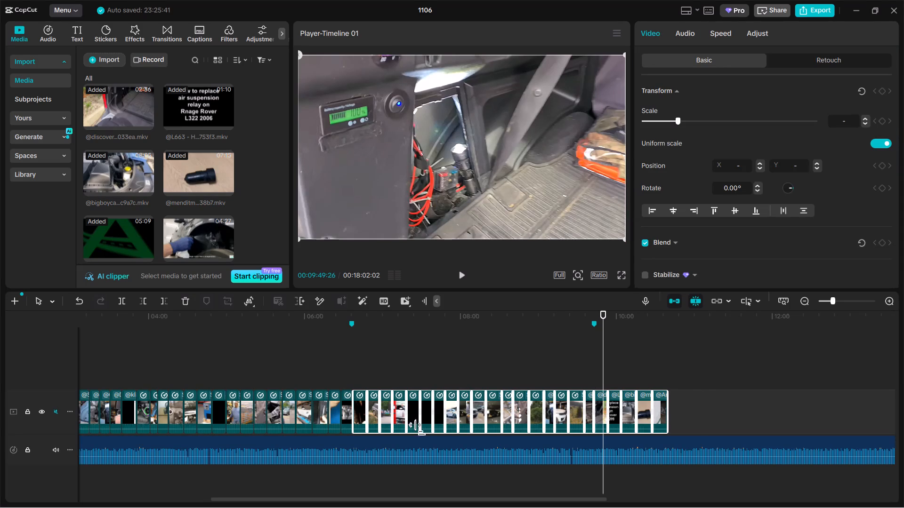
pyautogui.moveTo(480, 406); pyautogui.dragTo(903, 355)
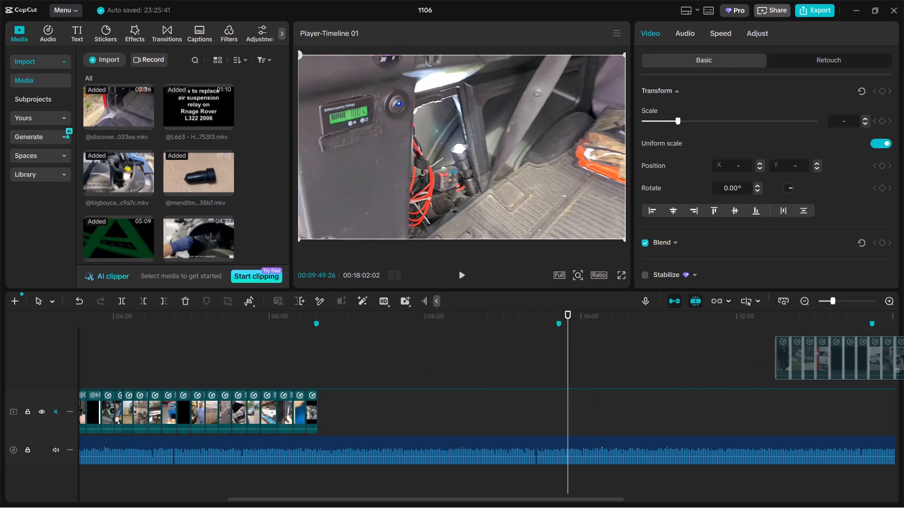
pyautogui.moveTo(903, 355); pyautogui.dragTo(877, 353)
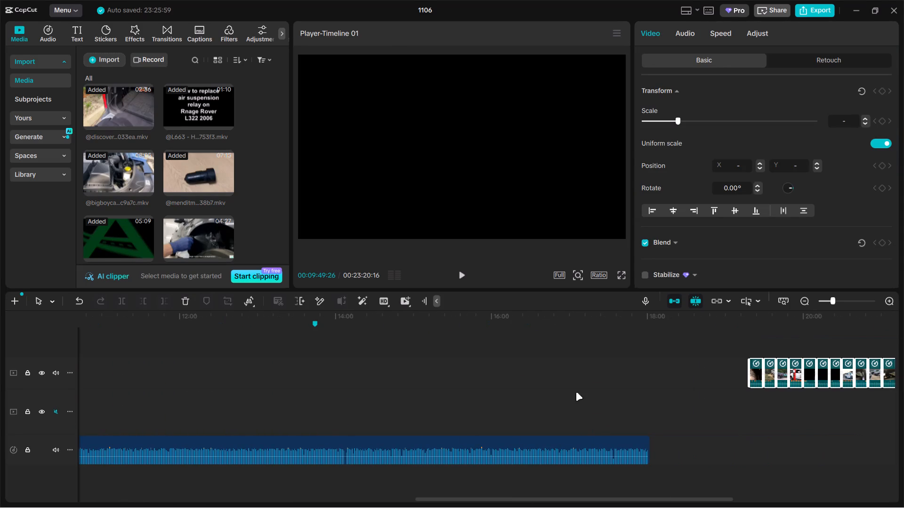
# Trim the end of the last engine-bay clip on the main track to the 00:06:36:10 marker and play across the cut.
pyautogui.click(158, 349)
pyautogui.moveTo(158, 349); pyautogui.dragTo(505, 344)
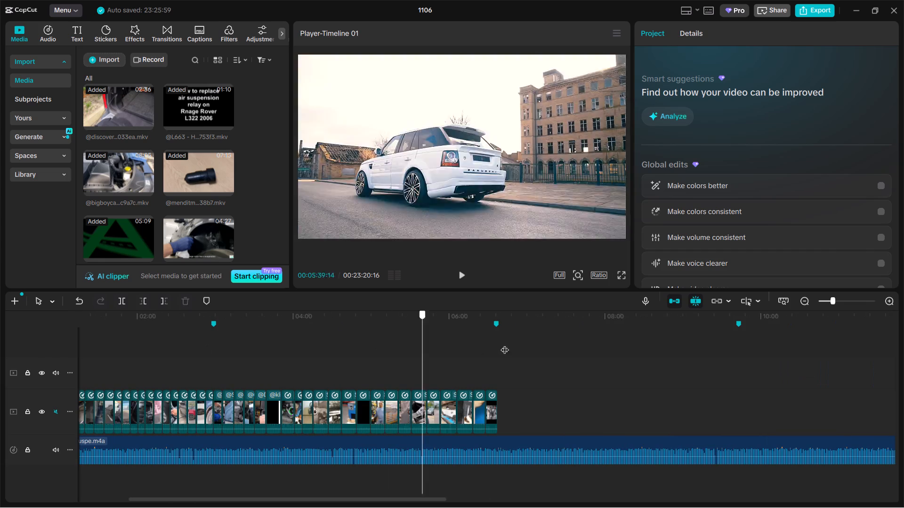
pyautogui.moveTo(505, 344); pyautogui.dragTo(521, 347)
pyautogui.keyDown('ctrl'); pyautogui.scroll(10, 520, 347); pyautogui.keyUp('ctrl')
pyautogui.click(436, 339)
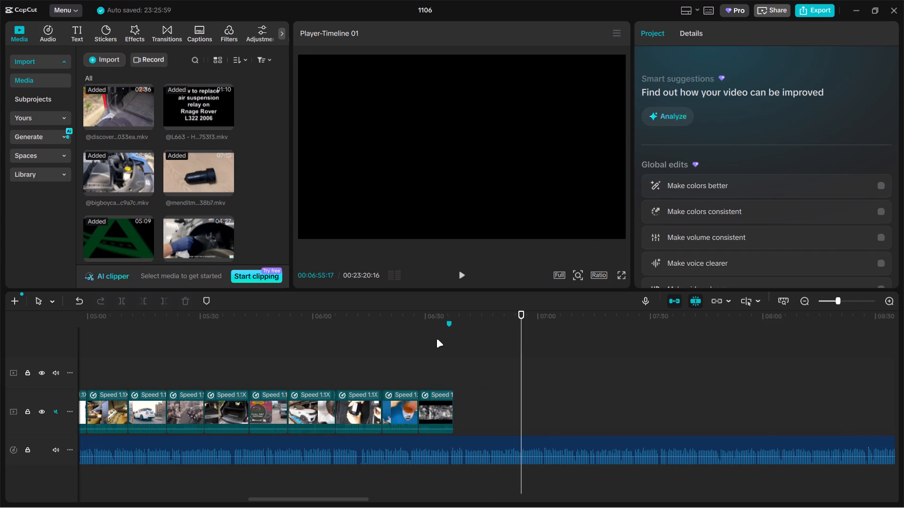
pyautogui.click(442, 382)
pyautogui.click(445, 406)
pyautogui.click(453, 405)
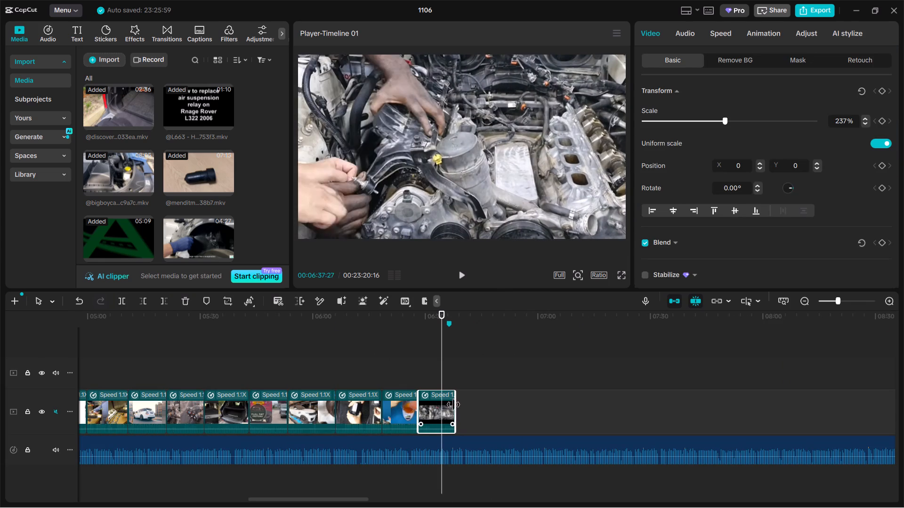
pyautogui.press('space')
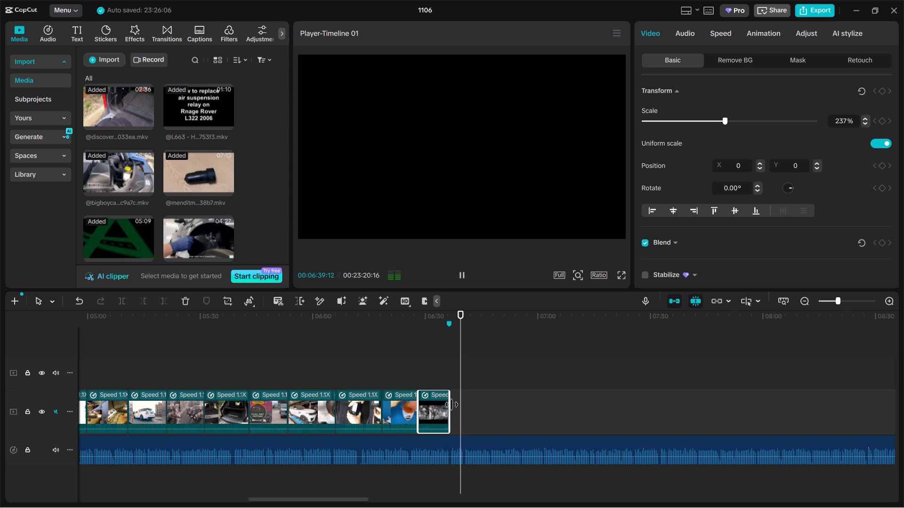
pyautogui.press('space')
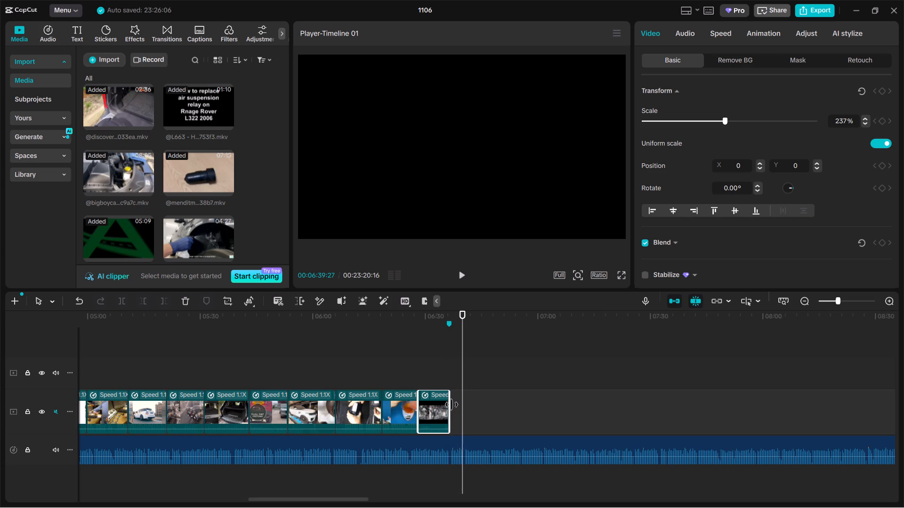
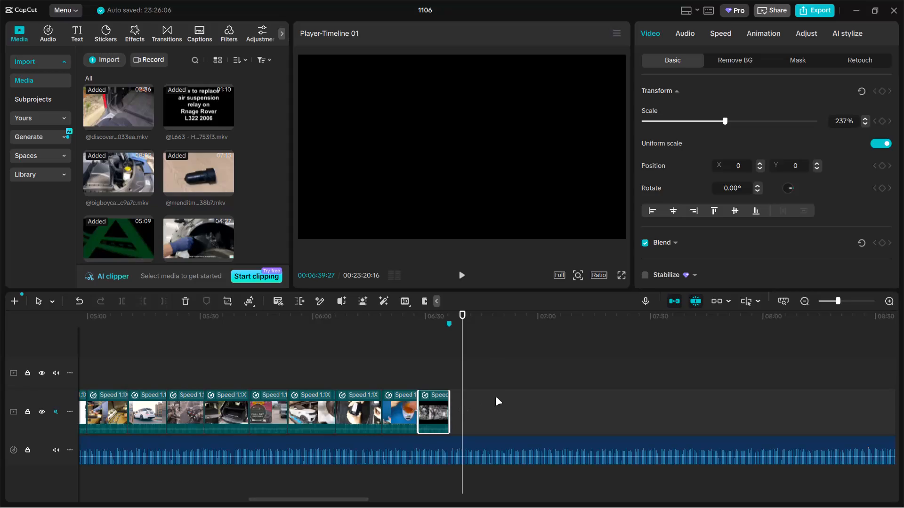
# Play the narration from just before the old marker near 00:09:42 through to about 00:10:19, listening for the section break.
pyautogui.keyDown('ctrl'); pyautogui.scroll(-7, 495, 397); pyautogui.keyUp('ctrl')
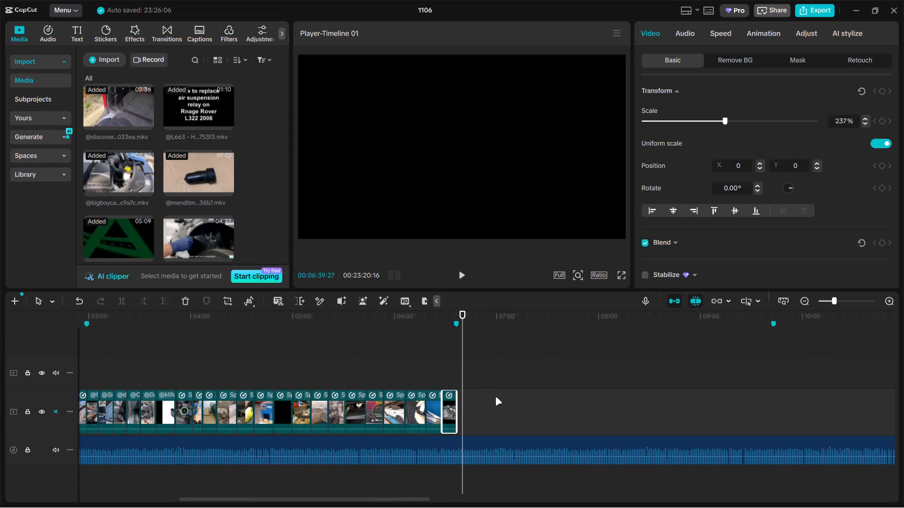
pyautogui.keyDown('ctrl'); pyautogui.scroll(-2, 495, 397); pyautogui.keyUp('ctrl')
pyautogui.click(710, 389)
pyautogui.press('space')
pyautogui.moveTo(712, 377); pyautogui.dragTo(523, 405)
pyautogui.keyDown('ctrl'); pyautogui.scroll(16, 445, 404); pyautogui.keyUp('ctrl')
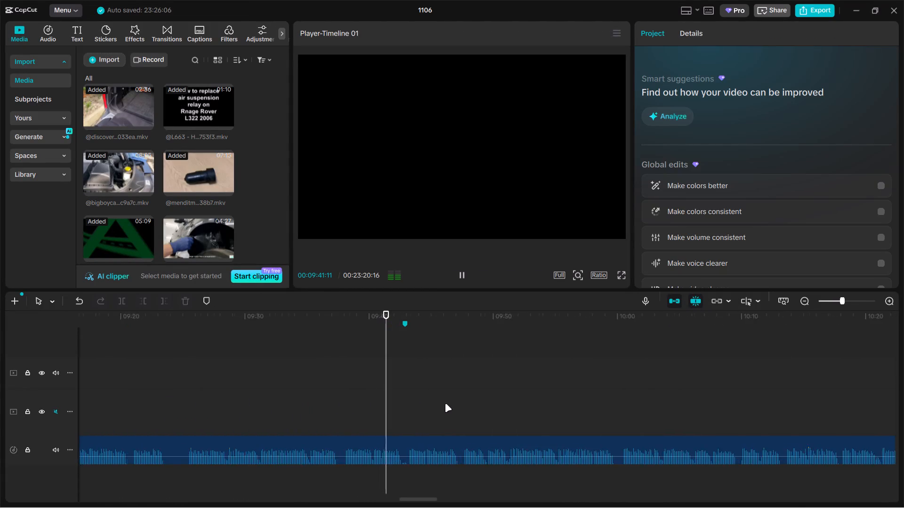
pyautogui.keyDown('ctrl'); pyautogui.scroll(3, 445, 404); pyautogui.keyUp('ctrl')
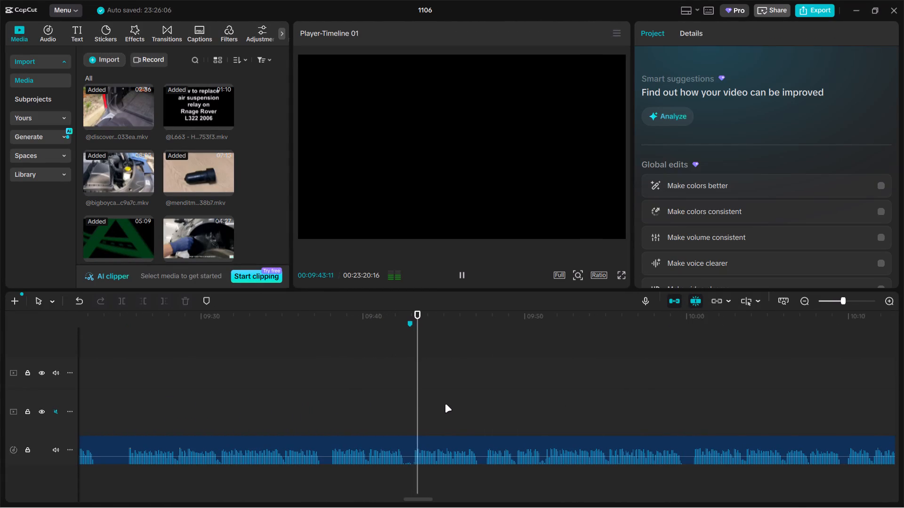
pyautogui.keyDown('ctrl'); pyautogui.scroll(-3, 533, 385); pyautogui.keyUp('ctrl')
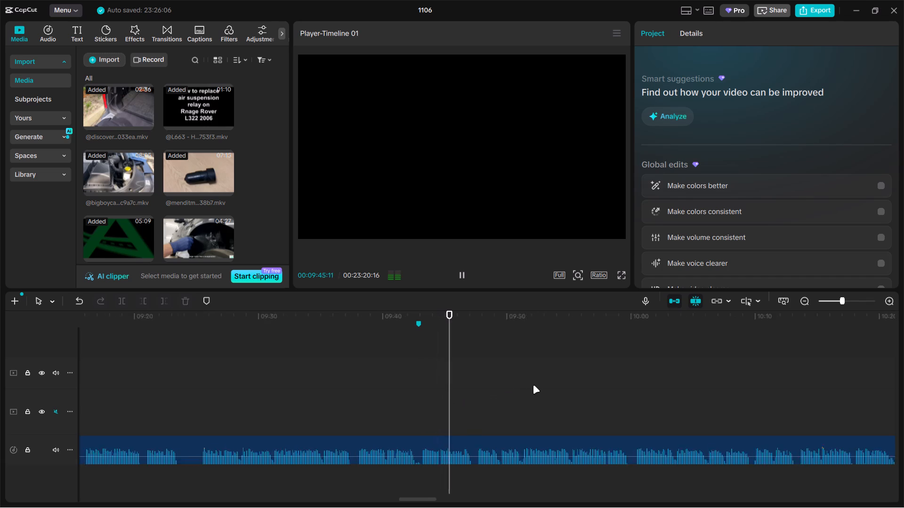
pyautogui.keyDown('ctrl'); pyautogui.scroll(-2, 533, 385); pyautogui.keyUp('ctrl')
pyautogui.click(547, 404)
pyautogui.press('space')
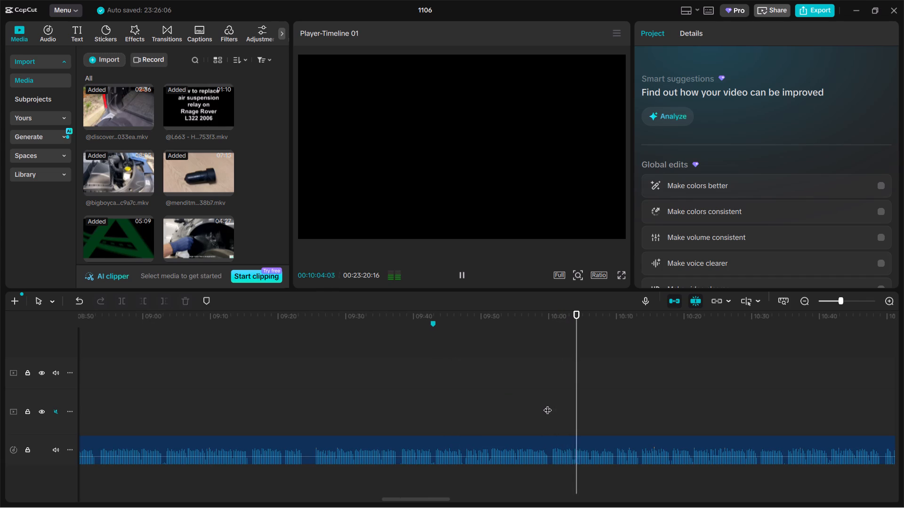
pyautogui.moveTo(549, 399); pyautogui.dragTo(545, 400)
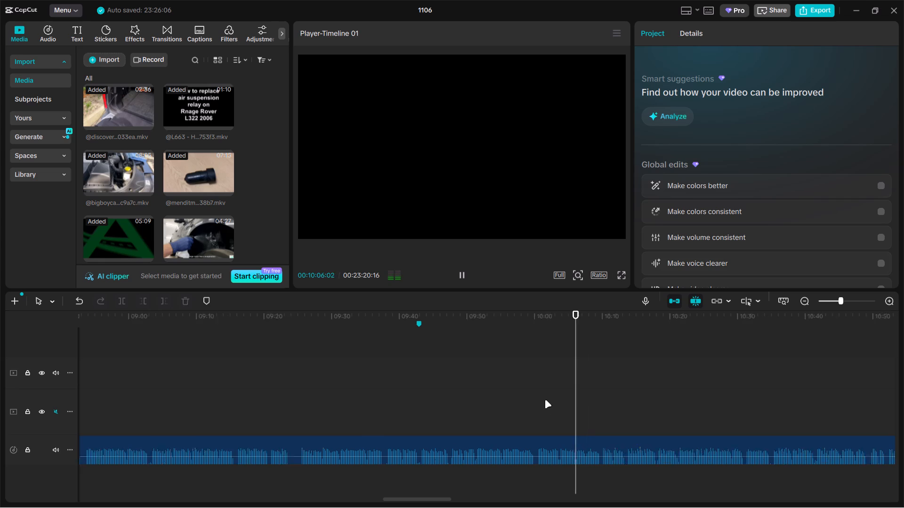
pyautogui.moveTo(545, 400); pyautogui.dragTo(487, 416)
pyautogui.keyDown('ctrl'); pyautogui.scroll(5, 439, 418); pyautogui.keyUp('ctrl')
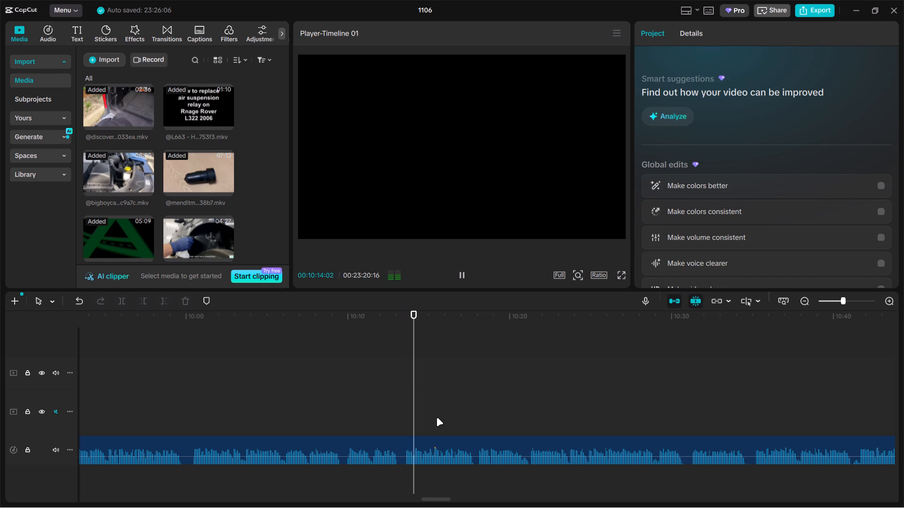
pyautogui.moveTo(414, 431); pyautogui.dragTo(413, 432)
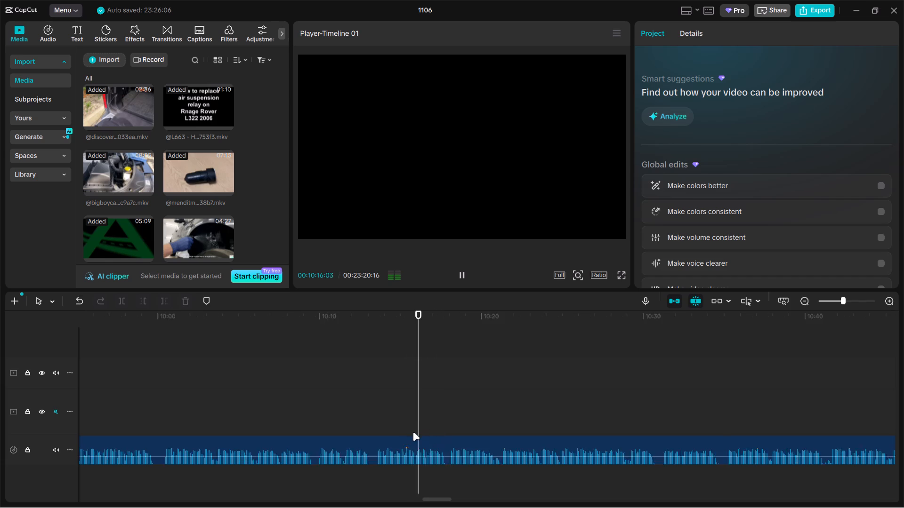
pyautogui.moveTo(413, 432); pyautogui.dragTo(401, 437)
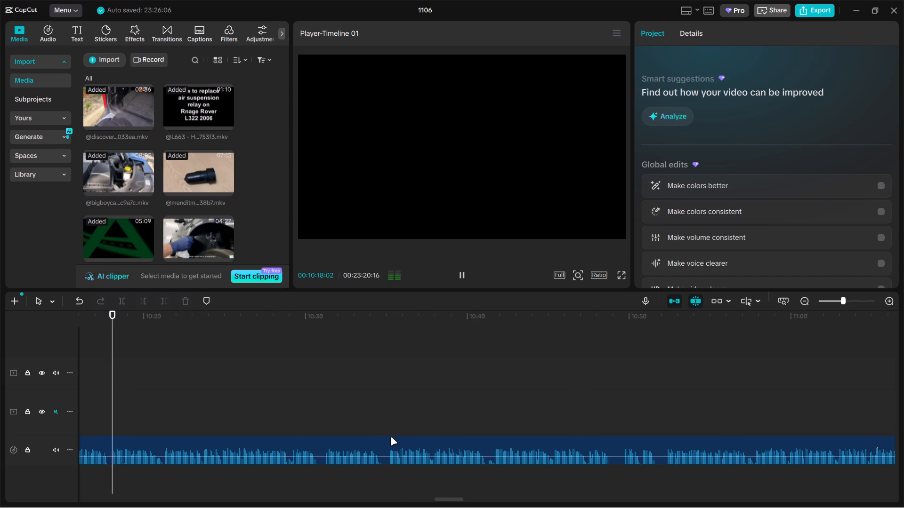
pyautogui.press('space')
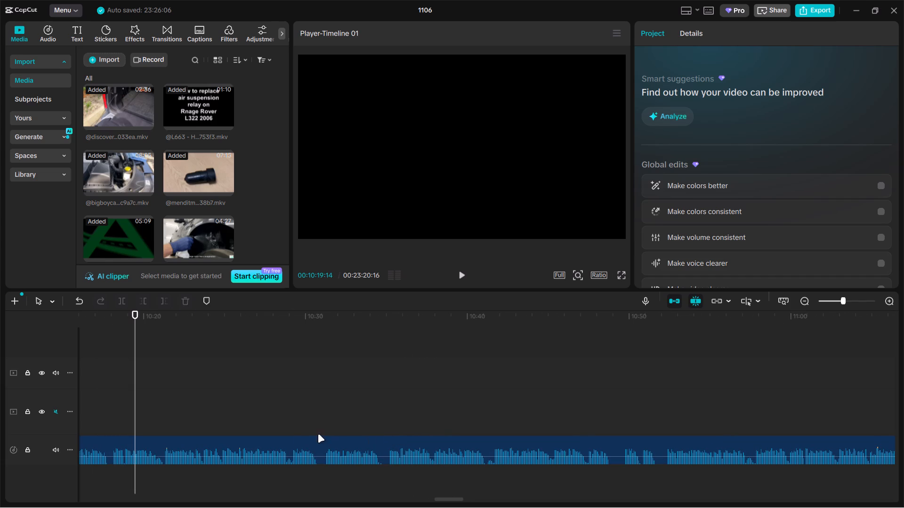
# Replay the narration around 00:10:07 to 00:10:14 to pinpoint the section break and add a timeline marker at 00:10:09:23.
pyautogui.click(196, 413)
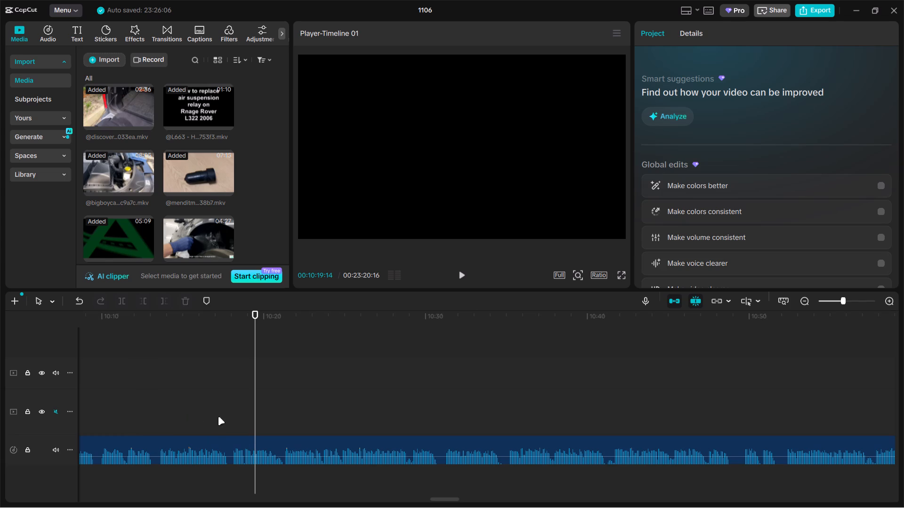
pyautogui.click(169, 428)
pyautogui.press('space')
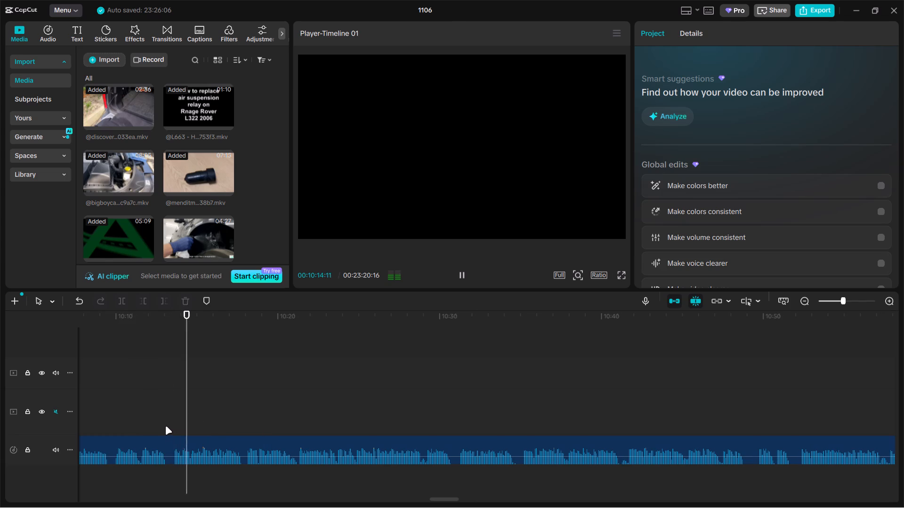
pyautogui.press('space')
pyautogui.click(164, 426)
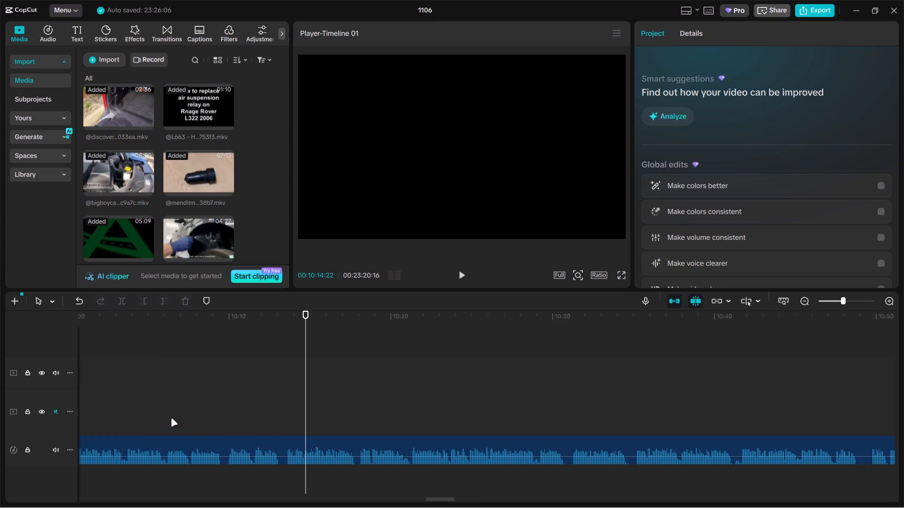
pyautogui.click(171, 418)
pyautogui.press('space')
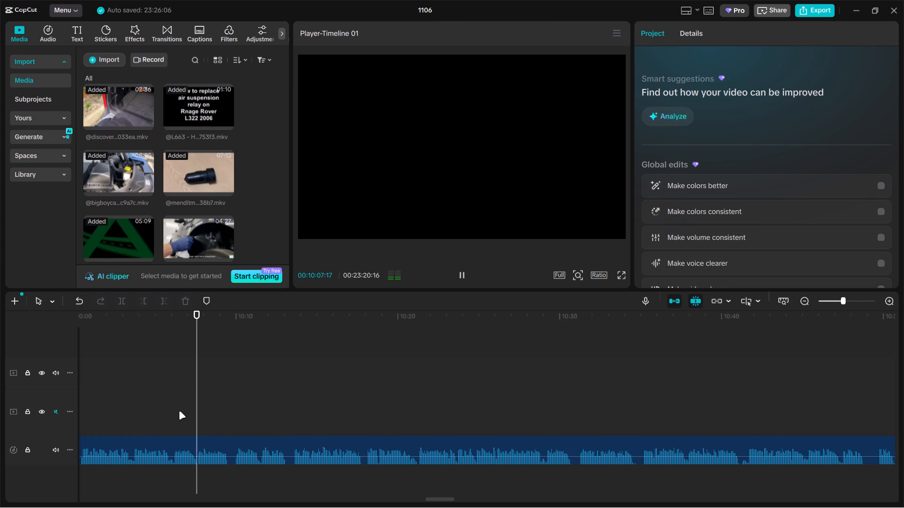
pyautogui.press('space')
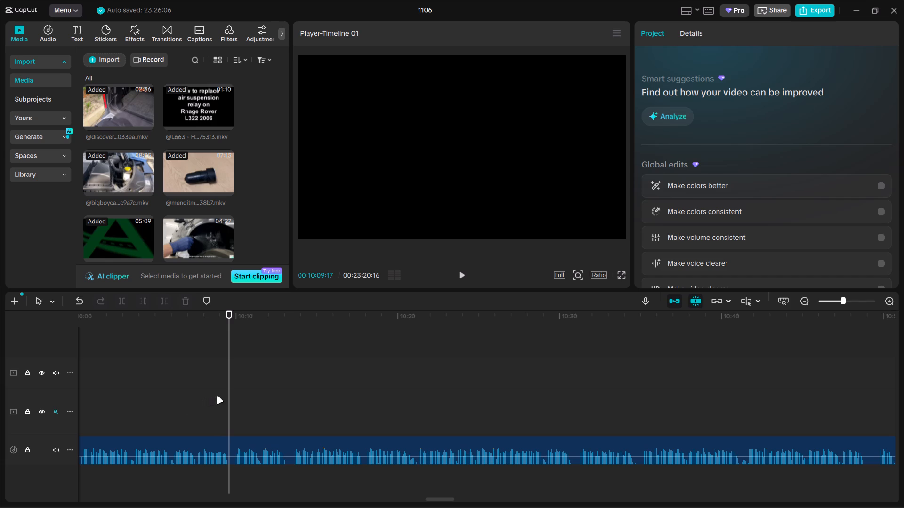
pyautogui.press('space')
pyautogui.press('space')
pyautogui.write('m')
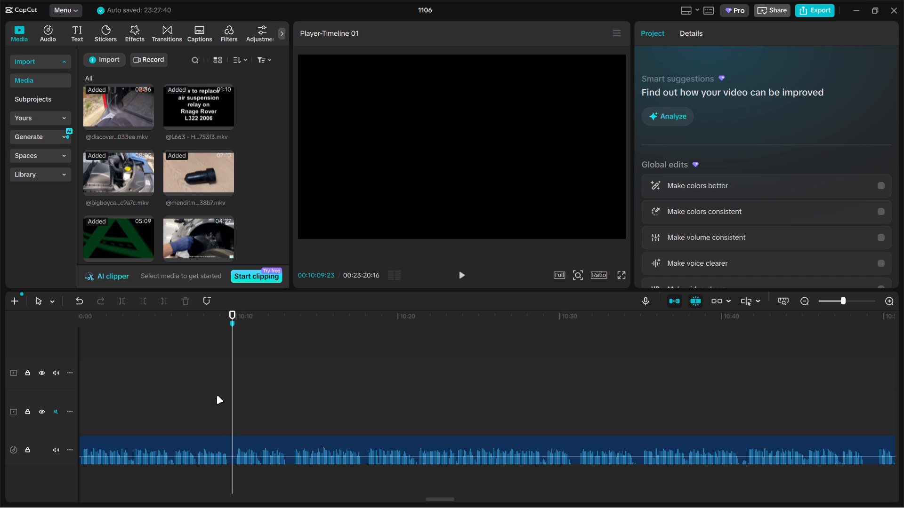
# Delete the old timeline marker, Marker 03, at 00:09:42:27.
pyautogui.keyDown('ctrl'); pyautogui.scroll(-14, 250, 361); pyautogui.keyUp('ctrl')
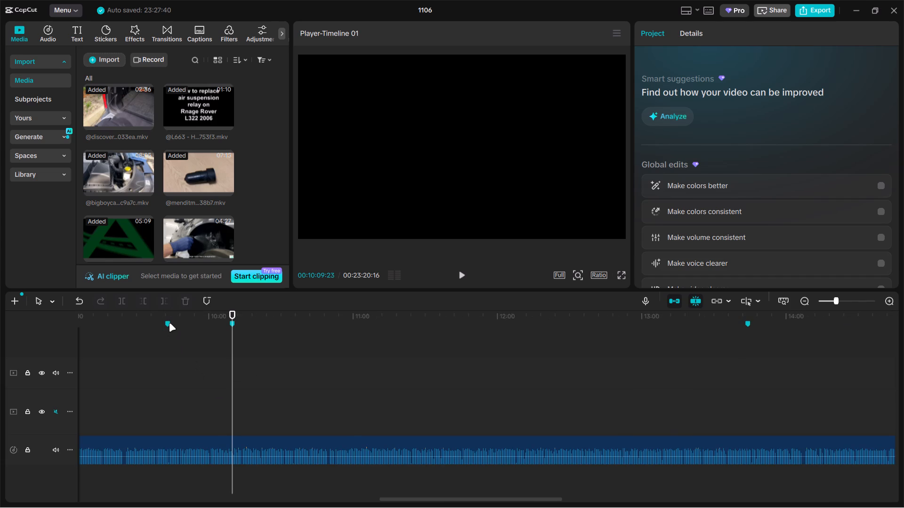
pyautogui.click(168, 322)
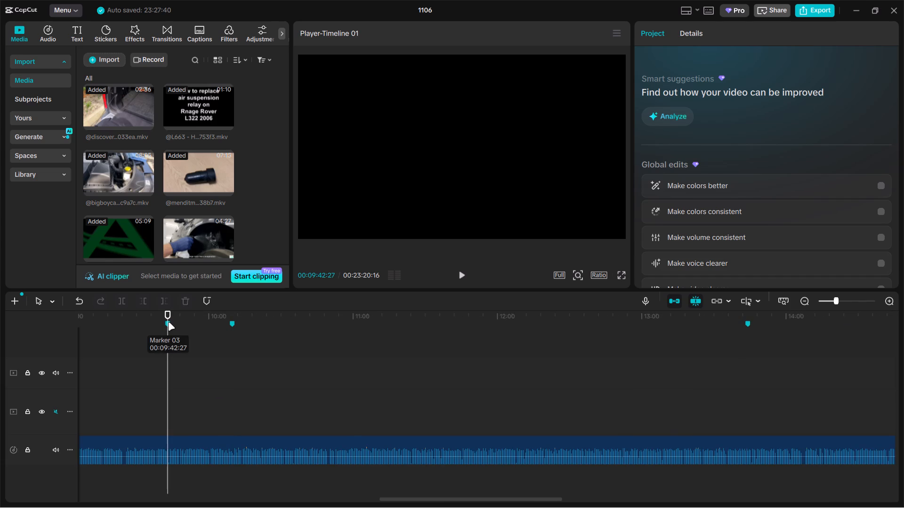
pyautogui.press('m')
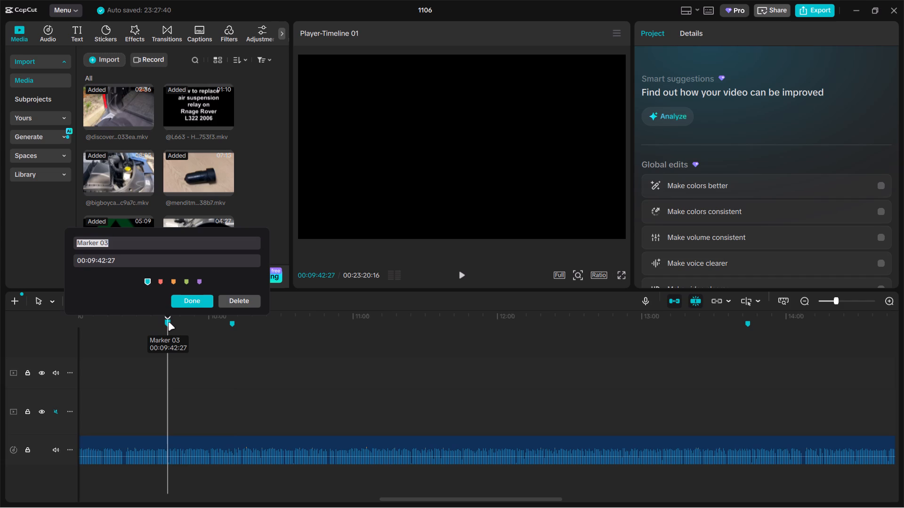
pyautogui.click(234, 297)
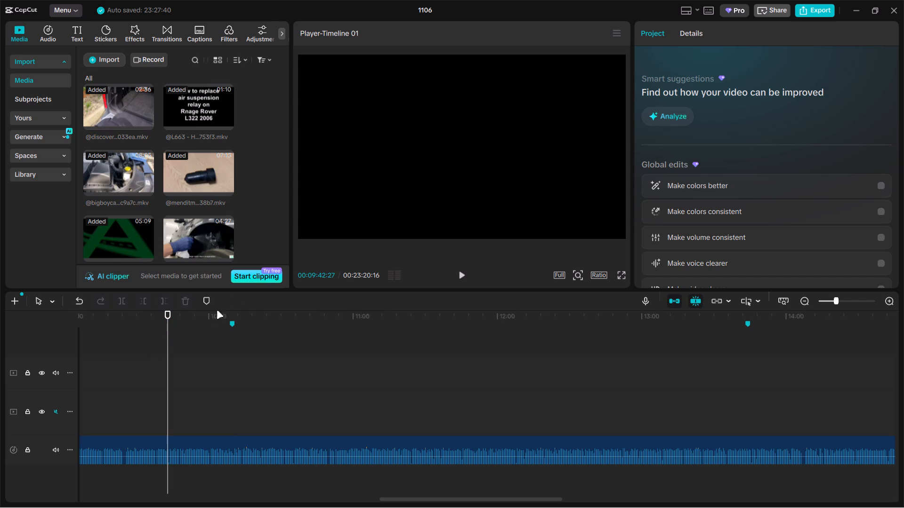
# Return the playhead to the marker at 00:06:36:10, where the last engine-bay clip on the main track ends.
pyautogui.click(126, 331)
pyautogui.moveTo(126, 331); pyautogui.dragTo(76, 350)
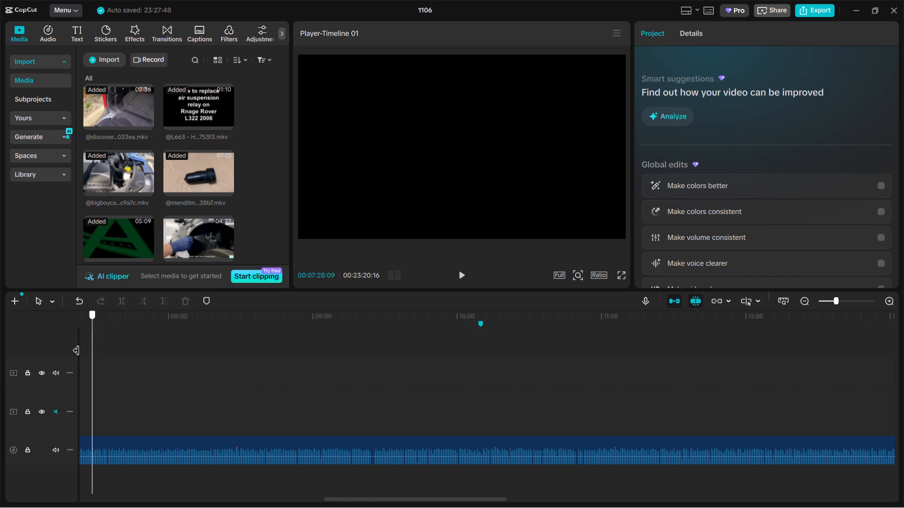
pyautogui.moveTo(76, 350); pyautogui.dragTo(175, 353)
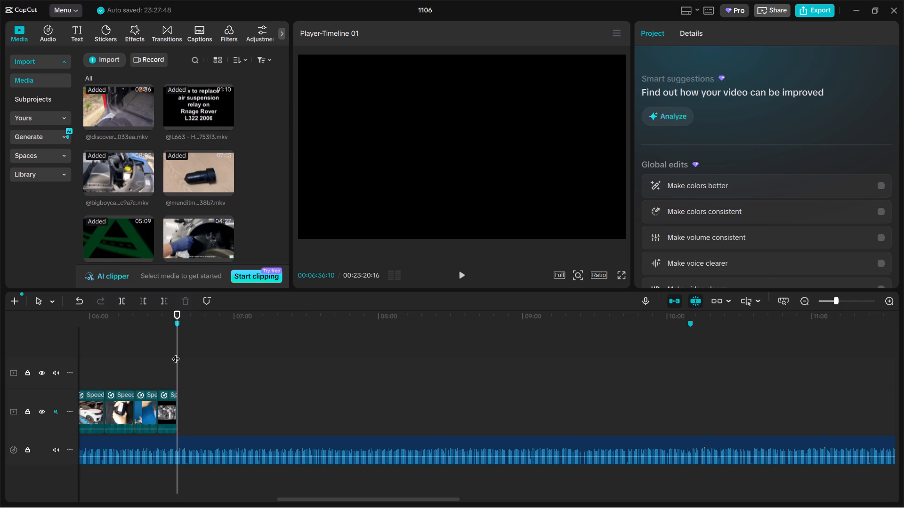
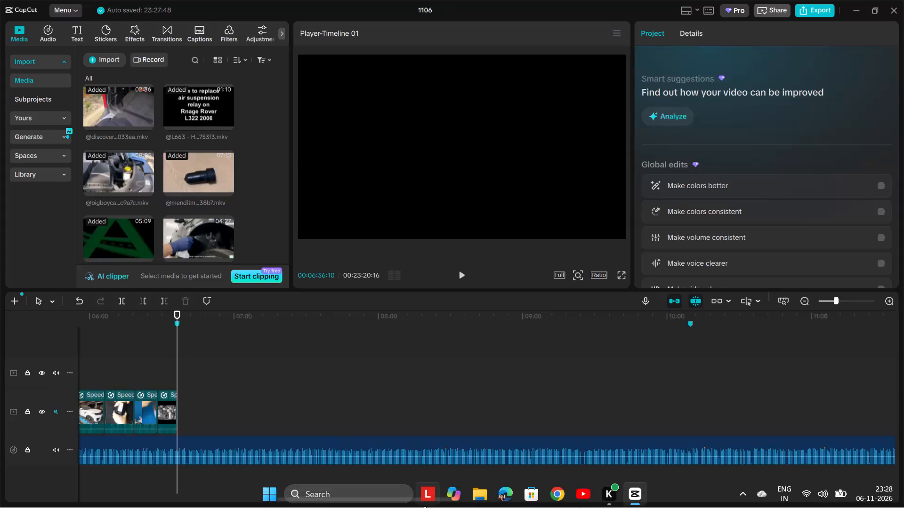
# Play the narration from the marker at 00:06:36:10 to about 00:06:37:22.
pyautogui.click(165, 370)
pyautogui.press('space')
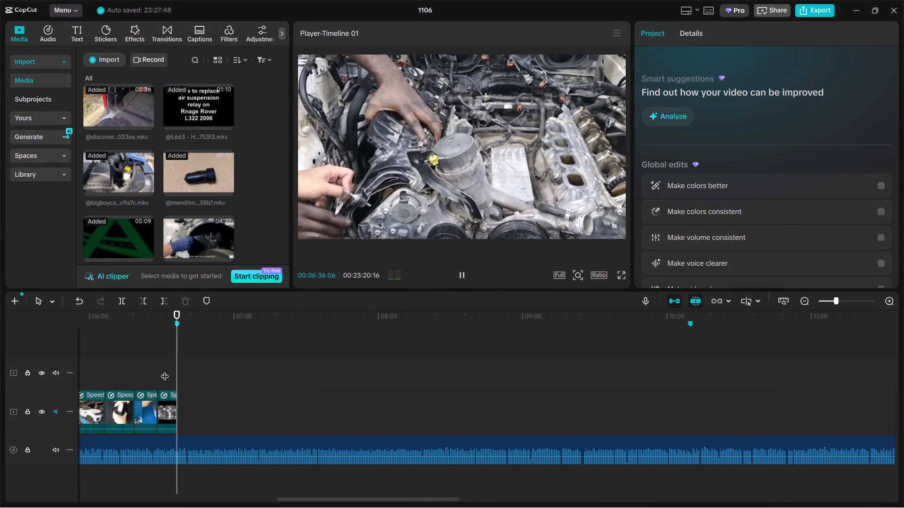
pyautogui.press('space')
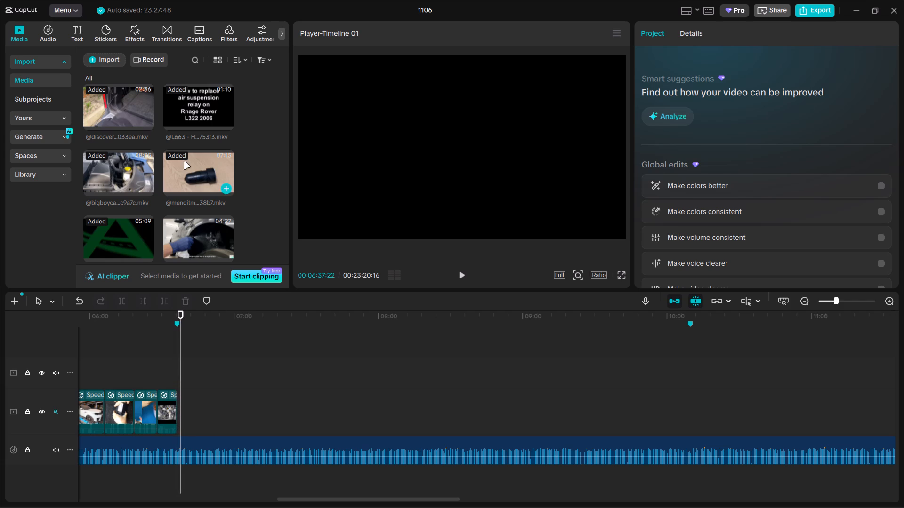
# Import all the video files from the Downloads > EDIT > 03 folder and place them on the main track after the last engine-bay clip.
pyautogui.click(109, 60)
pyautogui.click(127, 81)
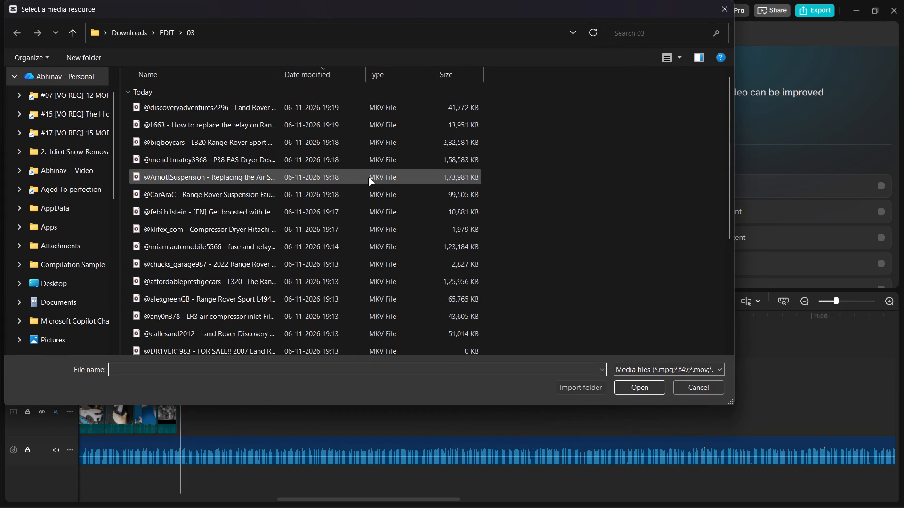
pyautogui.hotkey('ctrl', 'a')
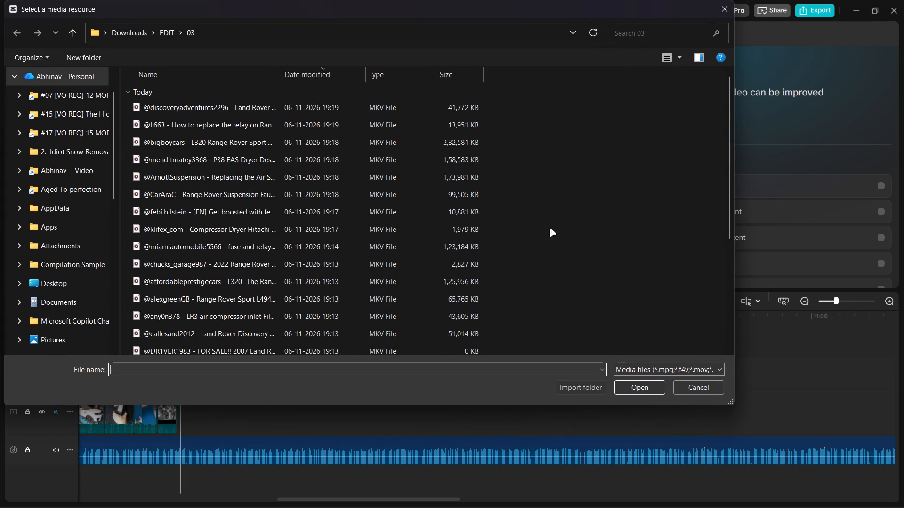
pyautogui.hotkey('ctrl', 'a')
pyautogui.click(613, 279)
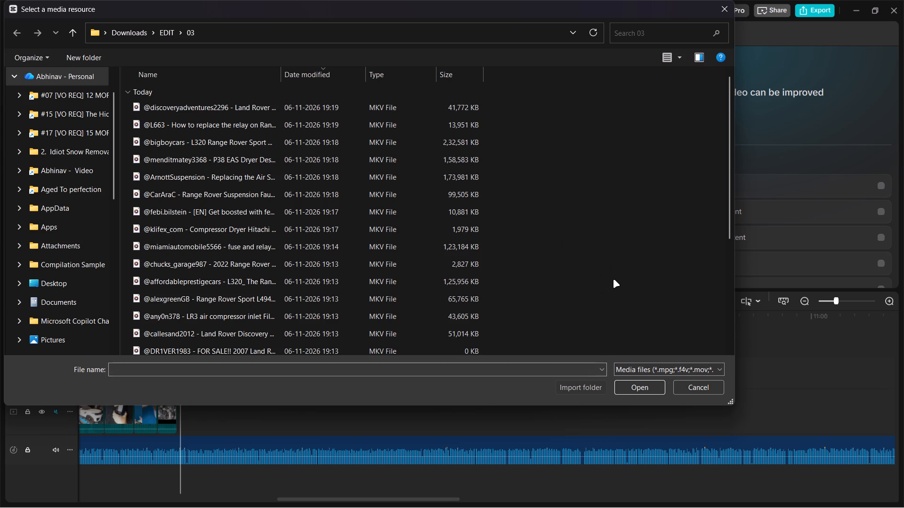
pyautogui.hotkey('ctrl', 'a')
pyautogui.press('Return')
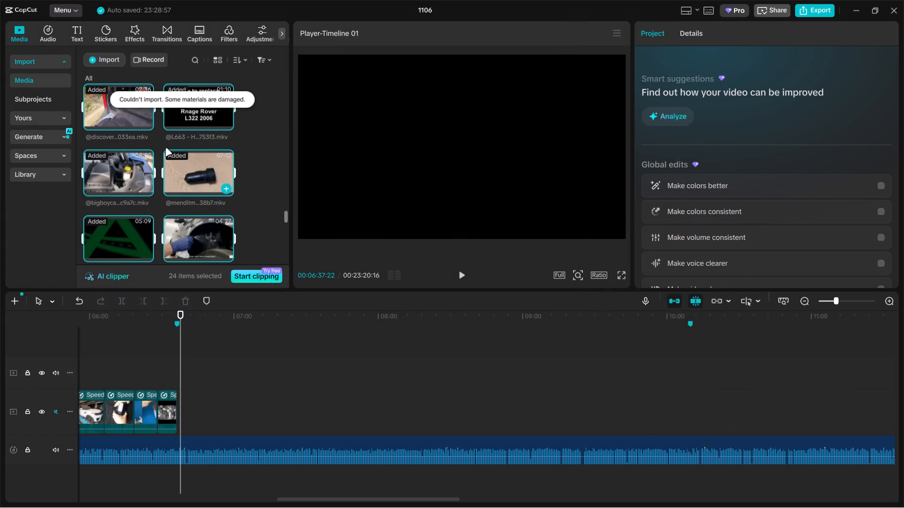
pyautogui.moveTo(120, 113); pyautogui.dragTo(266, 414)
# Scrub through the newly placed source clips on the main track, up to about 00:33:00, looking for usable footage.
pyautogui.click(302, 356)
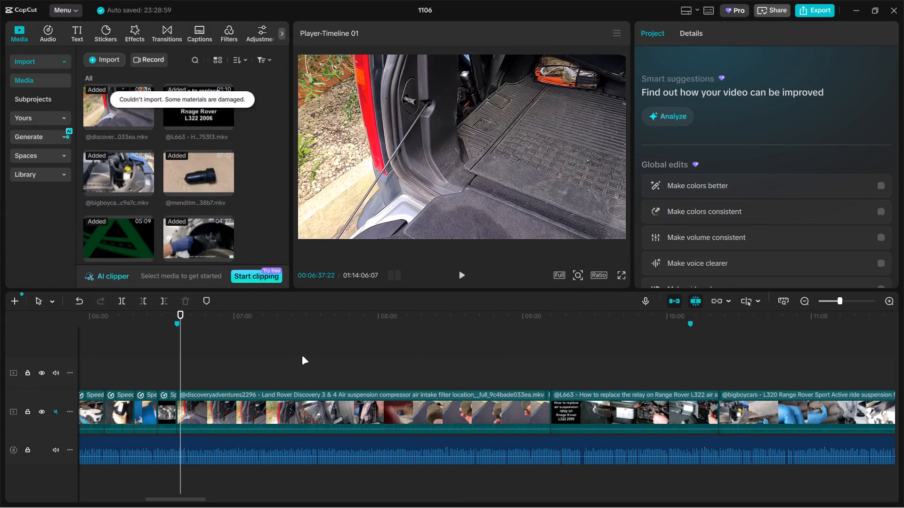
pyautogui.moveTo(302, 356); pyautogui.dragTo(533, 343)
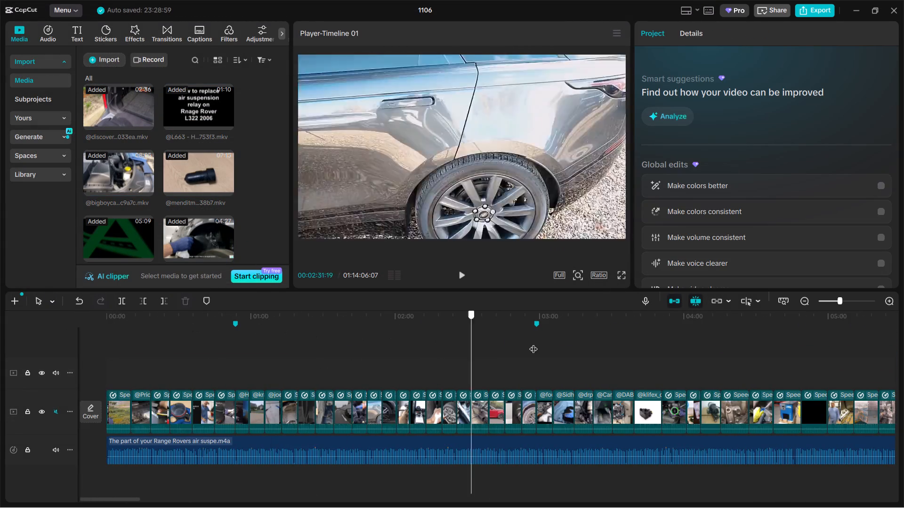
pyautogui.moveTo(533, 343); pyautogui.dragTo(366, 326)
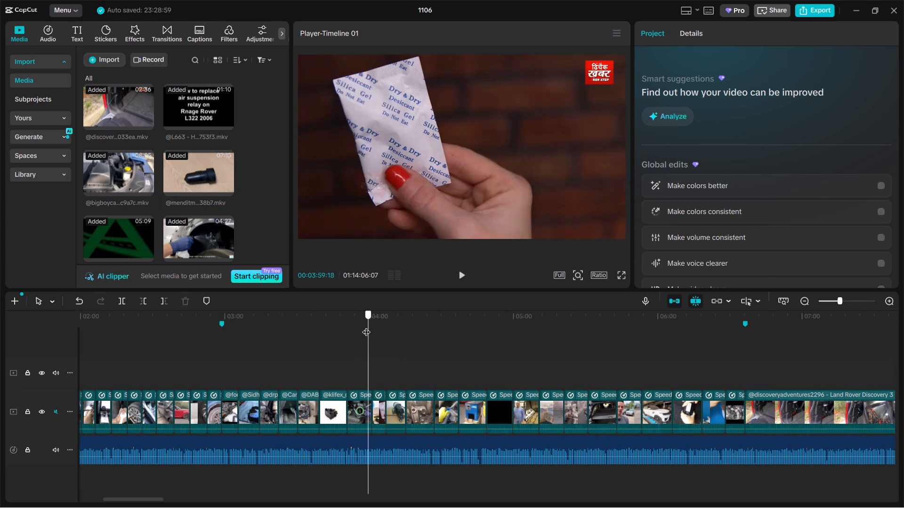
pyautogui.moveTo(366, 326); pyautogui.dragTo(895, 352)
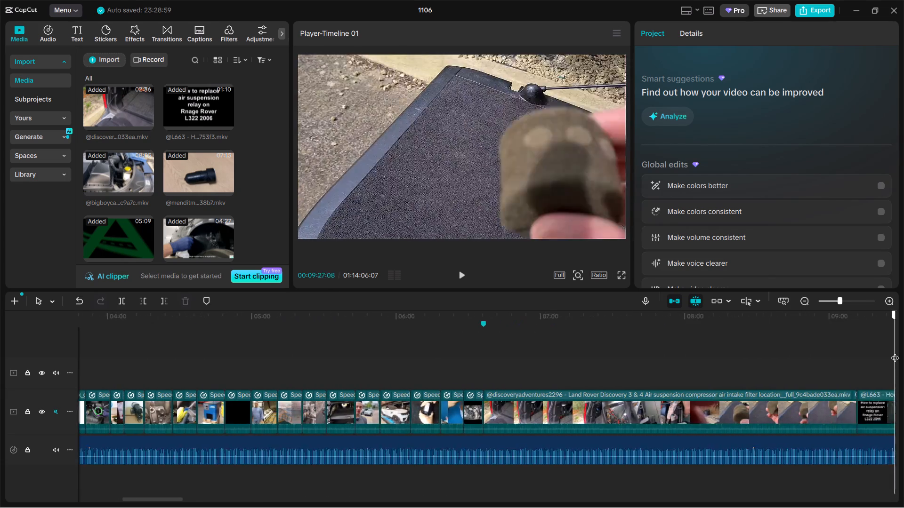
pyautogui.moveTo(895, 352); pyautogui.dragTo(702, 316)
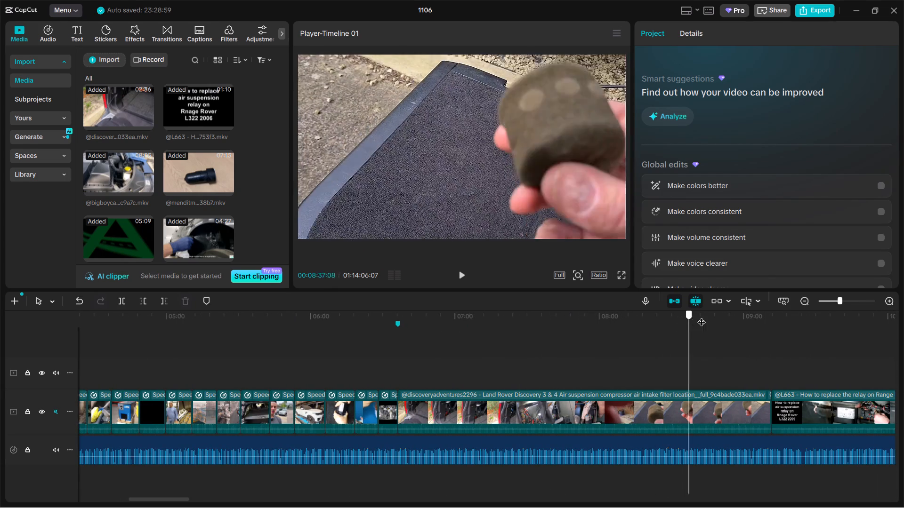
pyautogui.moveTo(702, 316); pyautogui.dragTo(743, 313)
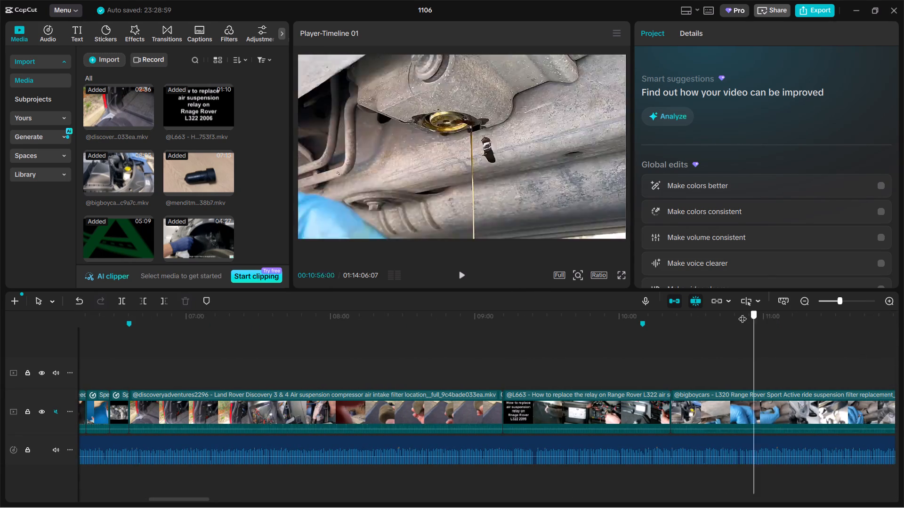
pyautogui.moveTo(743, 313); pyautogui.dragTo(888, 310)
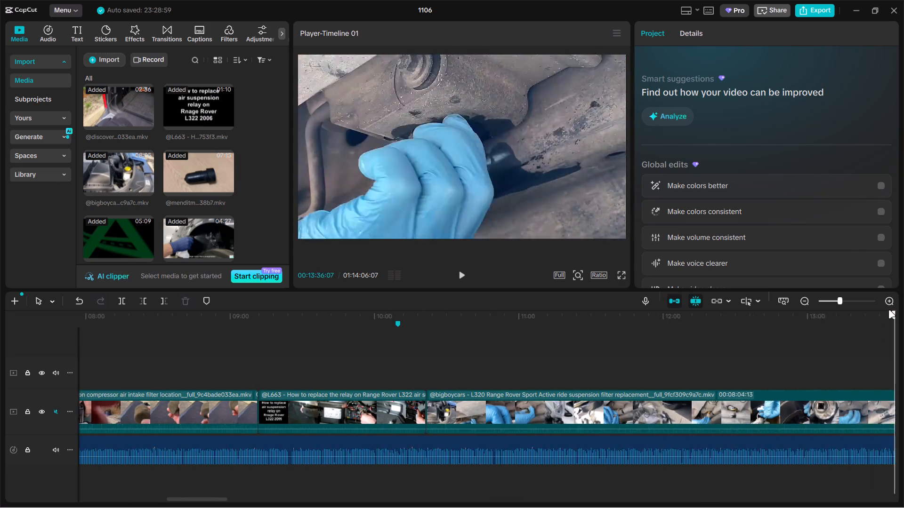
pyautogui.moveTo(888, 310); pyautogui.dragTo(860, 291)
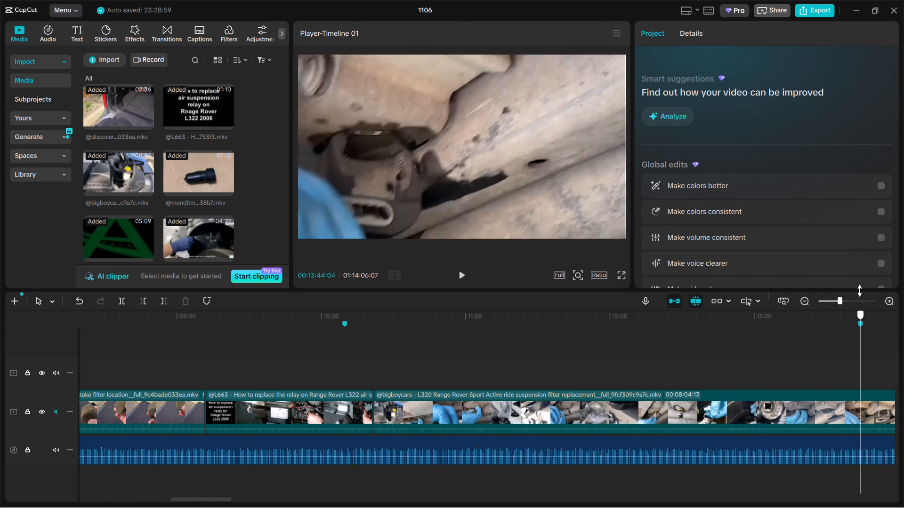
pyautogui.moveTo(860, 291); pyautogui.dragTo(759, 286)
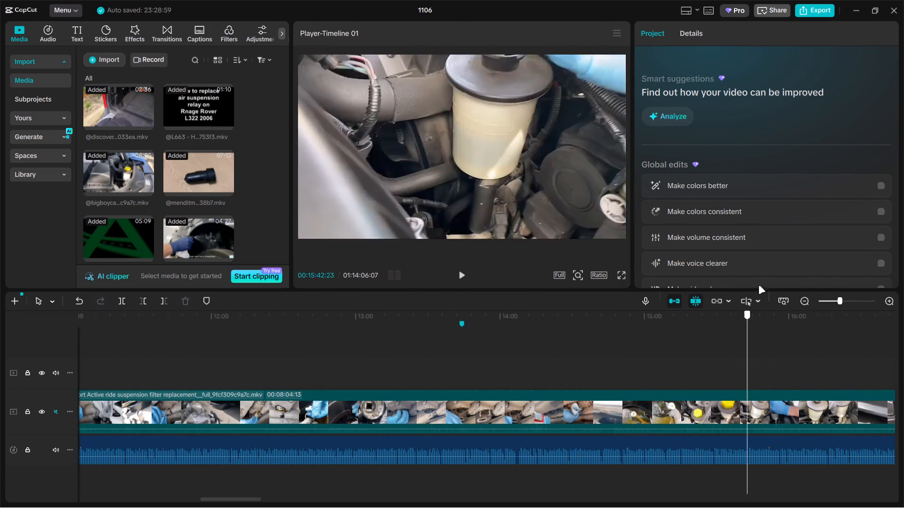
pyautogui.moveTo(759, 286); pyautogui.dragTo(794, 272)
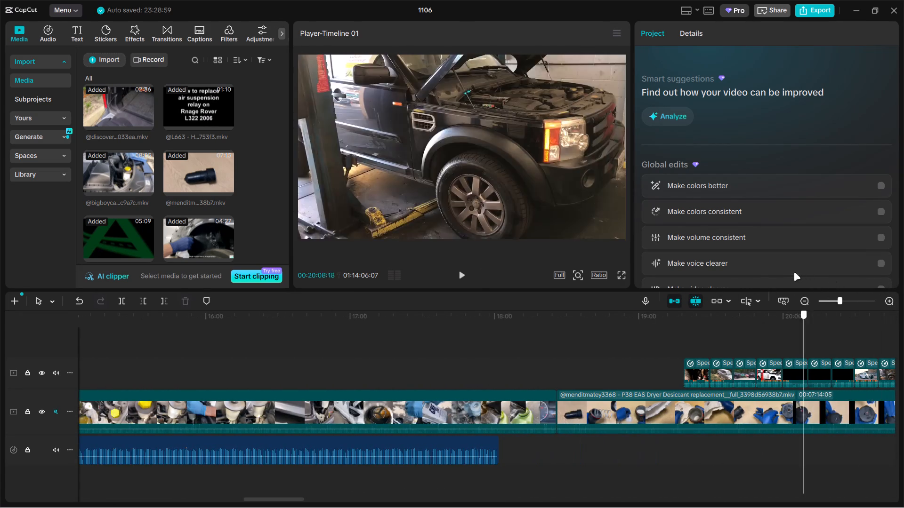
pyautogui.moveTo(794, 272); pyautogui.dragTo(615, 269)
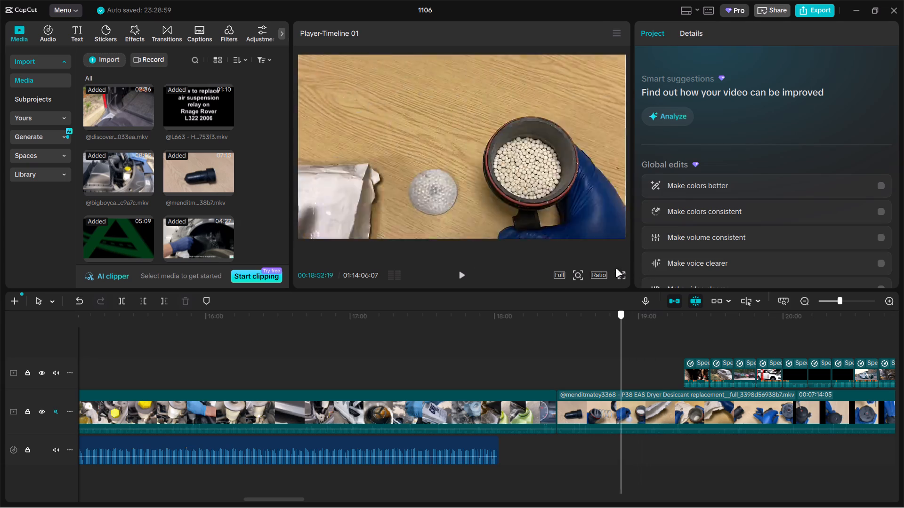
pyautogui.moveTo(615, 269); pyautogui.dragTo(603, 269)
pyautogui.keyDown('ctrl'); pyautogui.scroll(-10, 583, 269); pyautogui.keyUp('ctrl')
pyautogui.keyDown('ctrl'); pyautogui.scroll(-4, 553, 383); pyautogui.keyUp('ctrl')
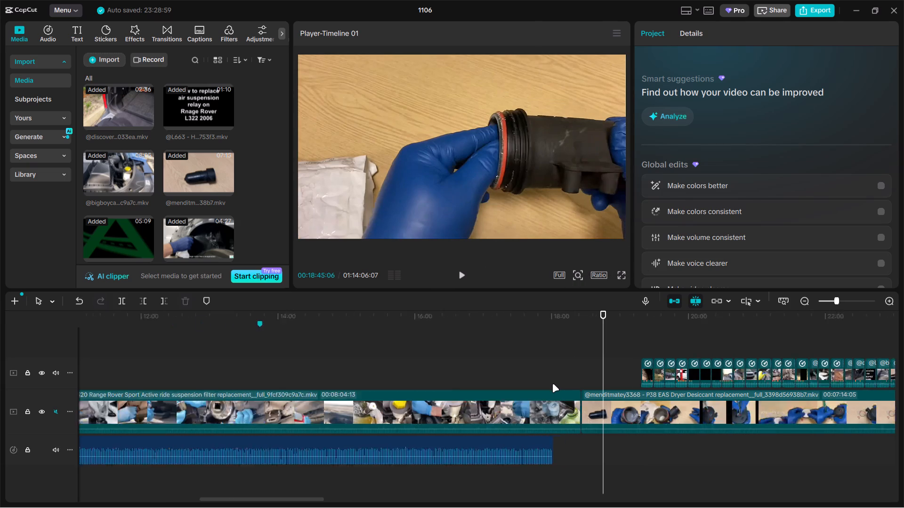
pyautogui.keyDown('ctrl'); pyautogui.scroll(-6, 552, 384); pyautogui.keyUp('ctrl')
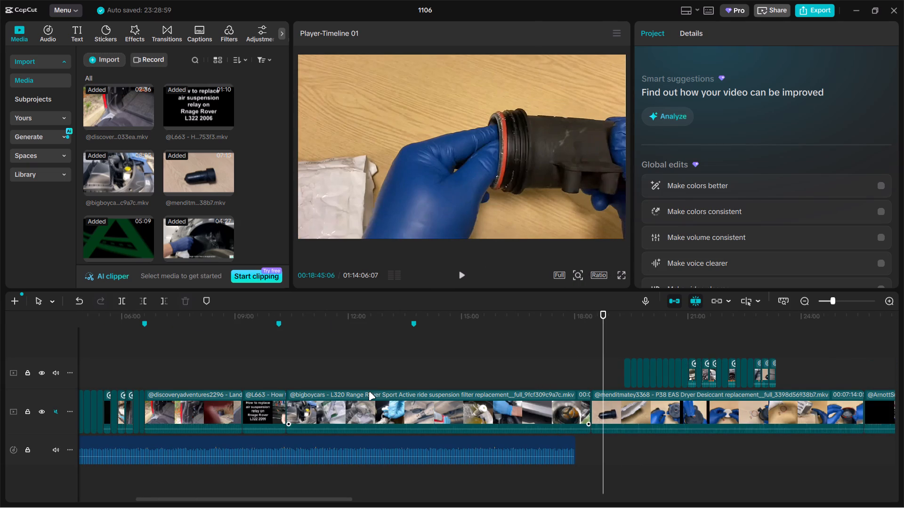
pyautogui.click(824, 370)
pyautogui.moveTo(824, 370); pyautogui.dragTo(759, 363)
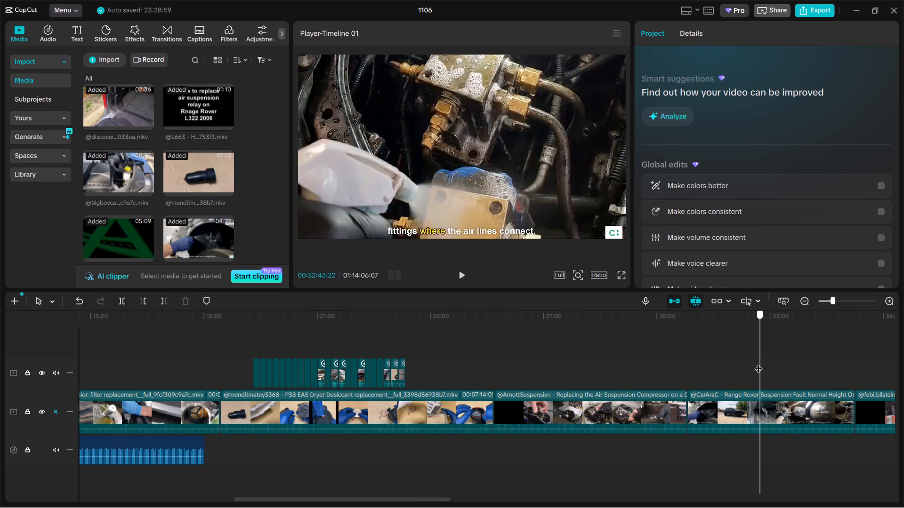
pyautogui.moveTo(759, 363); pyautogui.dragTo(755, 366)
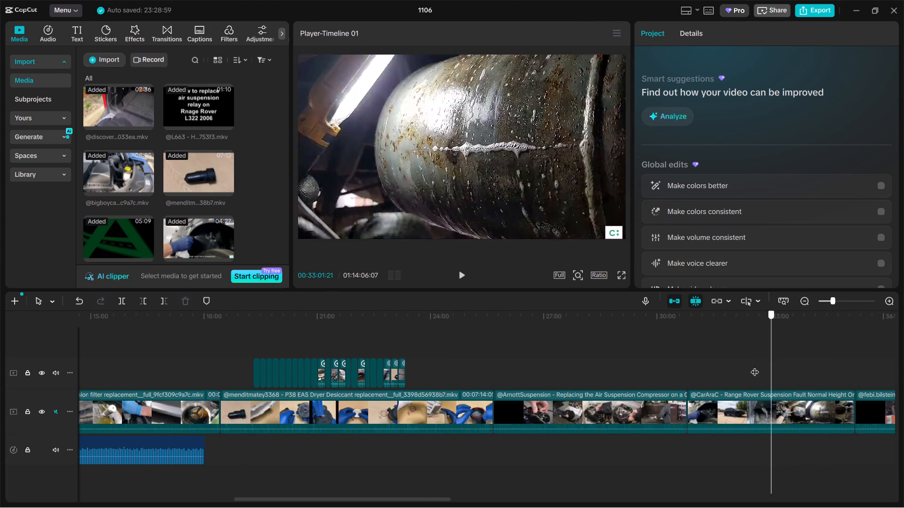
pyautogui.moveTo(755, 366); pyautogui.dragTo(749, 368)
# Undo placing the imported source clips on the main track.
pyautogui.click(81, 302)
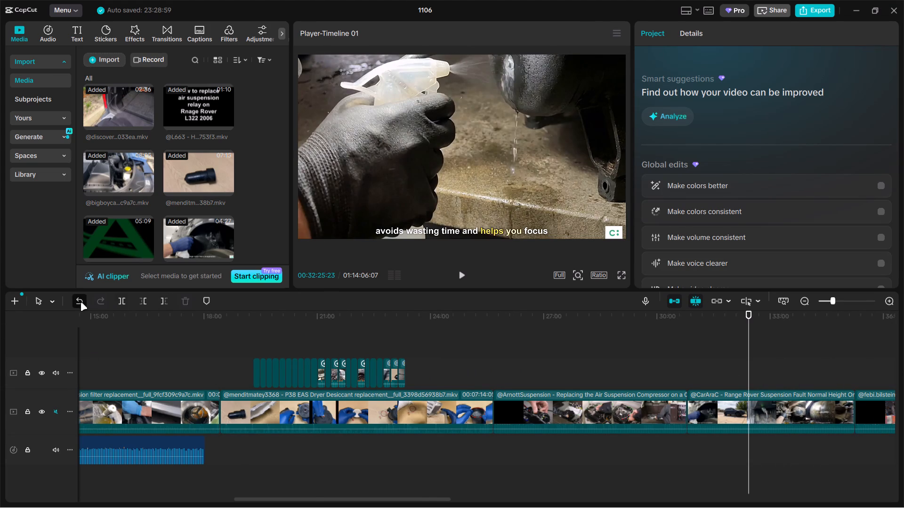
# Move all the clips parked on the upper track beyond the narration's end onto the main track, starting at the 00:06:36:10 marker.
pyautogui.moveTo(479, 373); pyautogui.dragTo(760, 367)
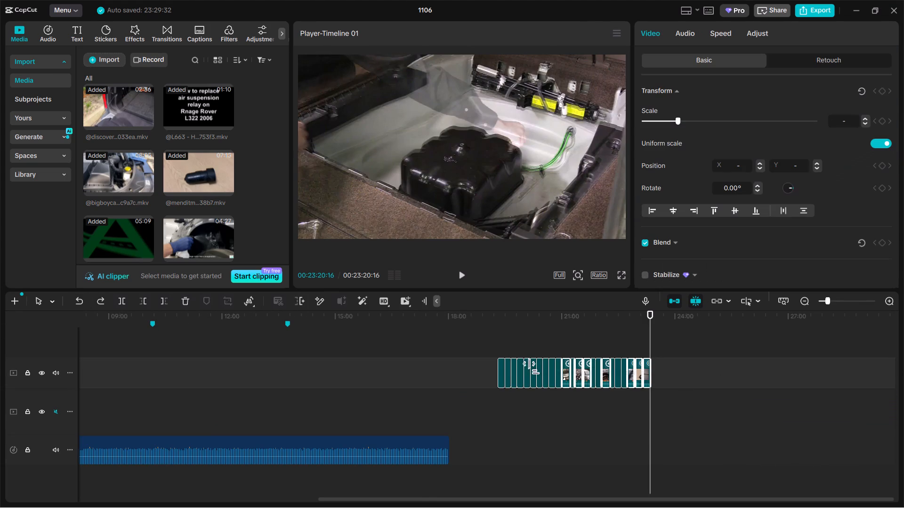
pyautogui.keyDown('ctrl'); pyautogui.scroll(10, 522, 368); pyautogui.keyUp('ctrl')
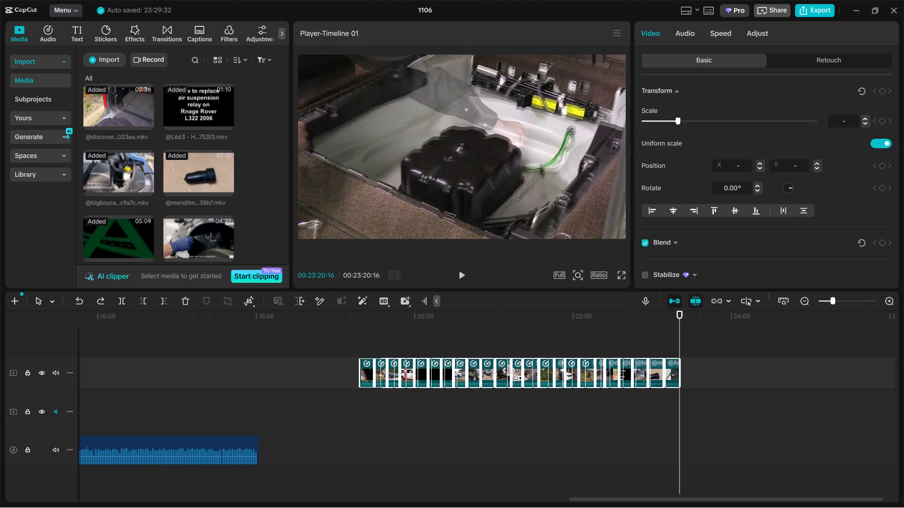
pyautogui.moveTo(505, 372); pyautogui.dragTo(59, 400)
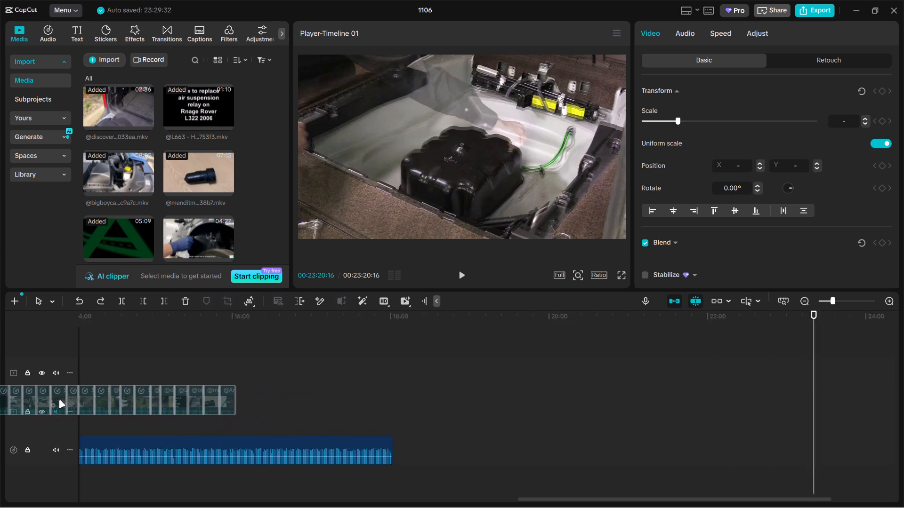
pyautogui.moveTo(59, 400); pyautogui.dragTo(828, 434)
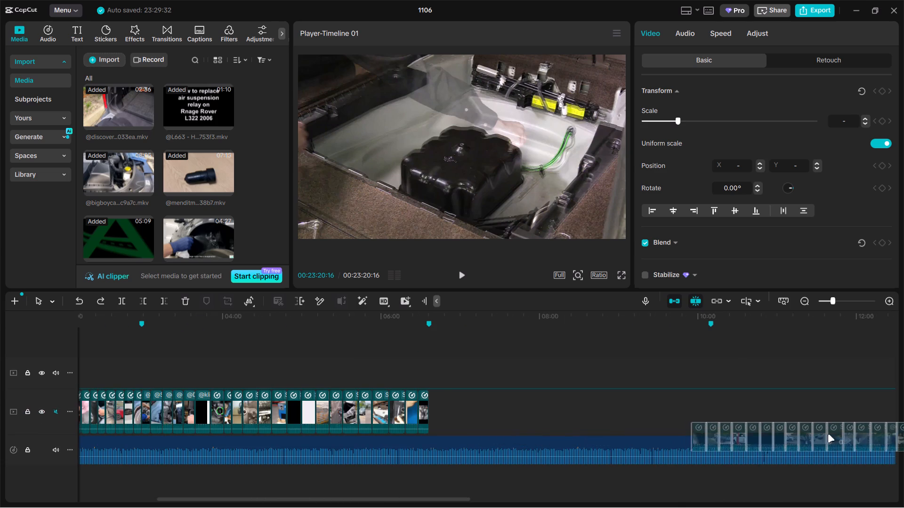
pyautogui.moveTo(828, 434); pyautogui.dragTo(676, 407)
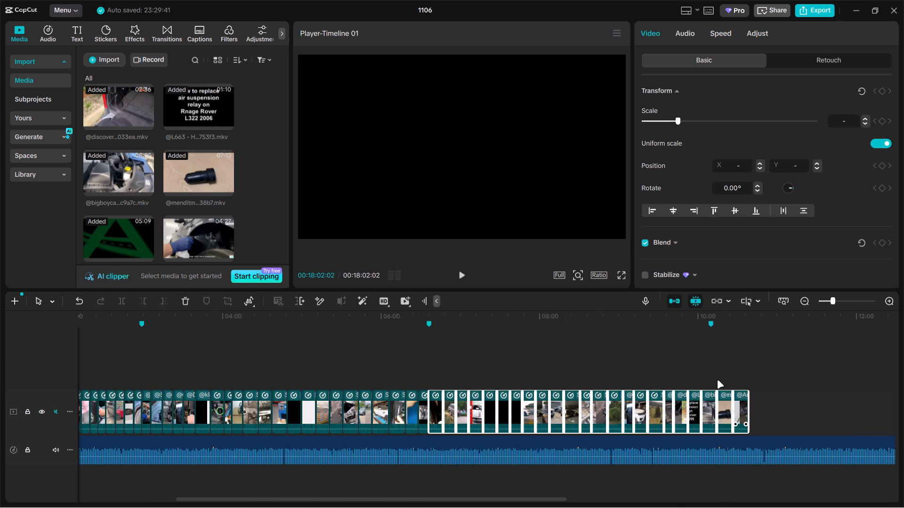
# Play from the 00:10:09:23 marker to about 00:10:13:00 to check how the moved clips line up with the section break.
pyautogui.click(712, 377)
pyautogui.press('space')
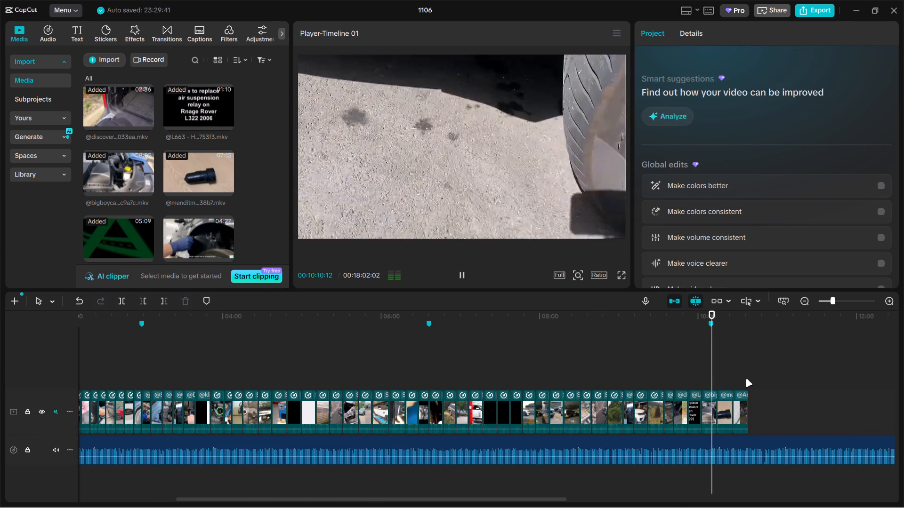
pyautogui.moveTo(746, 379); pyautogui.dragTo(608, 378)
pyautogui.keyDown('ctrl'); pyautogui.scroll(9, 576, 377); pyautogui.keyUp('ctrl')
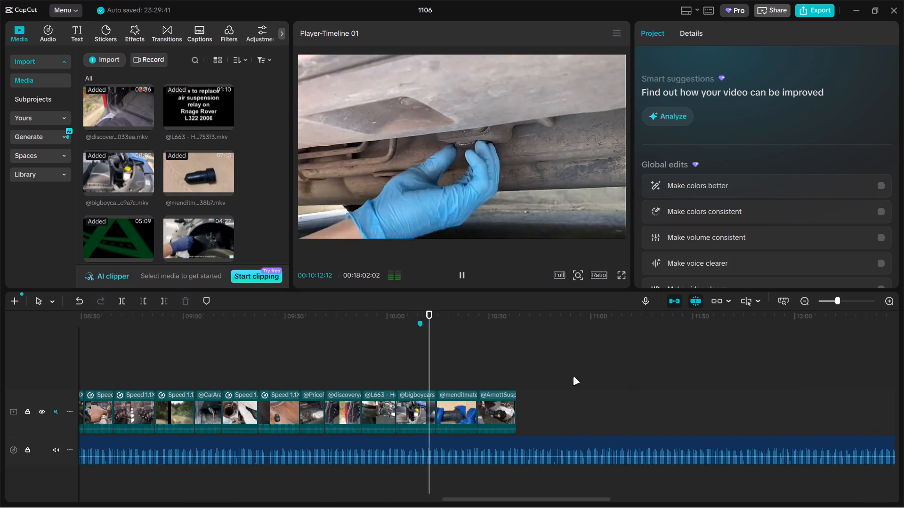
pyautogui.press('space')
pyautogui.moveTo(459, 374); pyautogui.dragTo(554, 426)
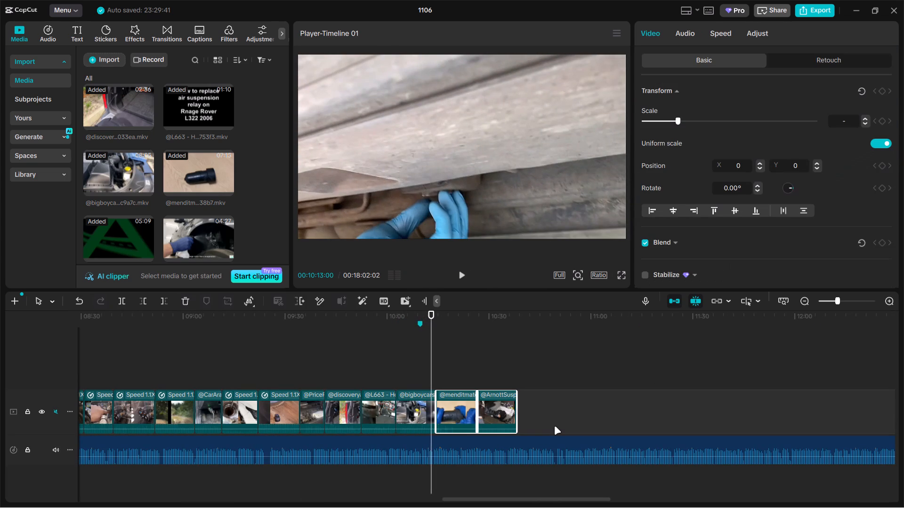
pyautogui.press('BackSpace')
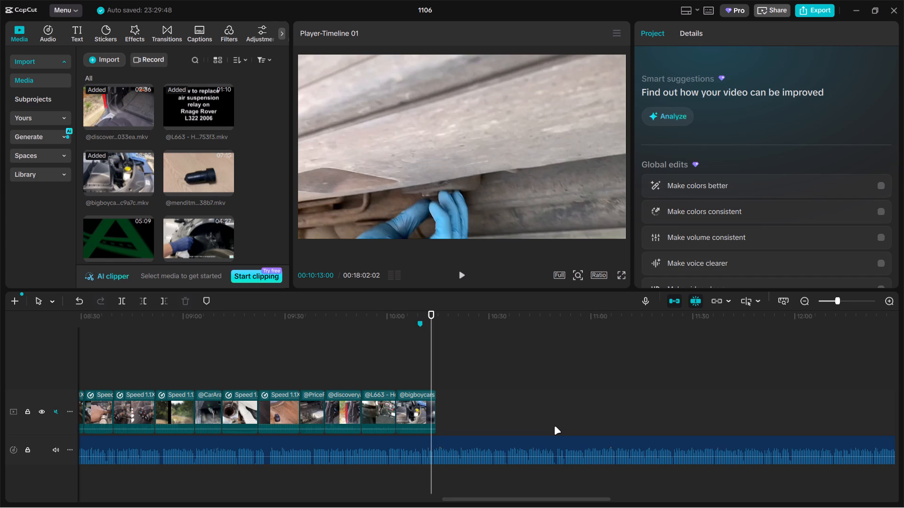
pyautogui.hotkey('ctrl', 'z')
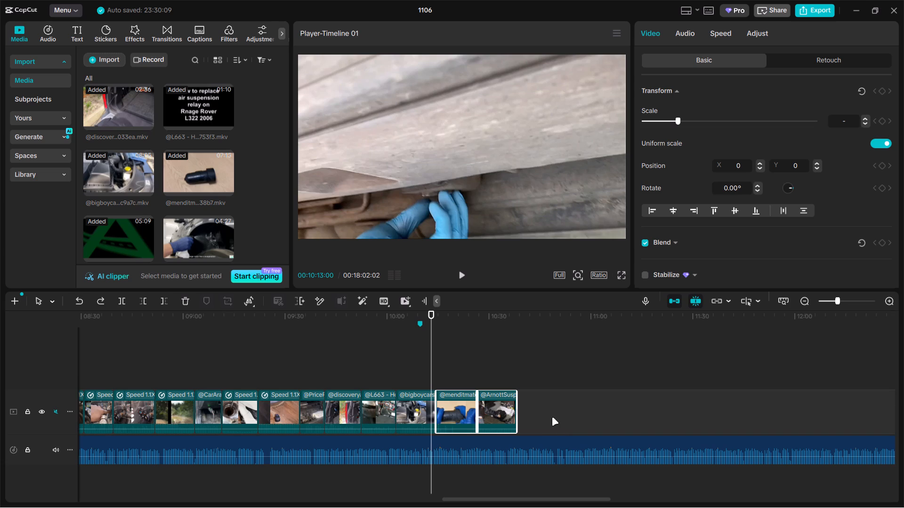
pyautogui.press('space')
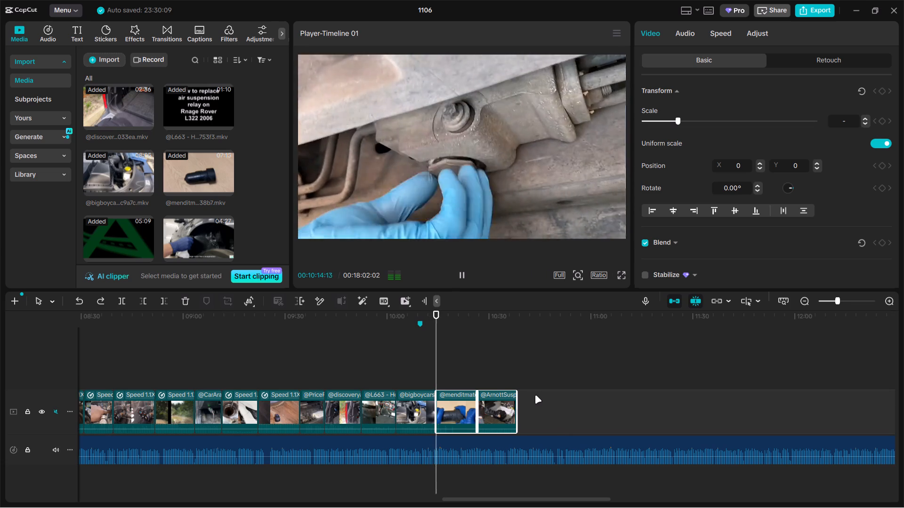
pyautogui.press('space')
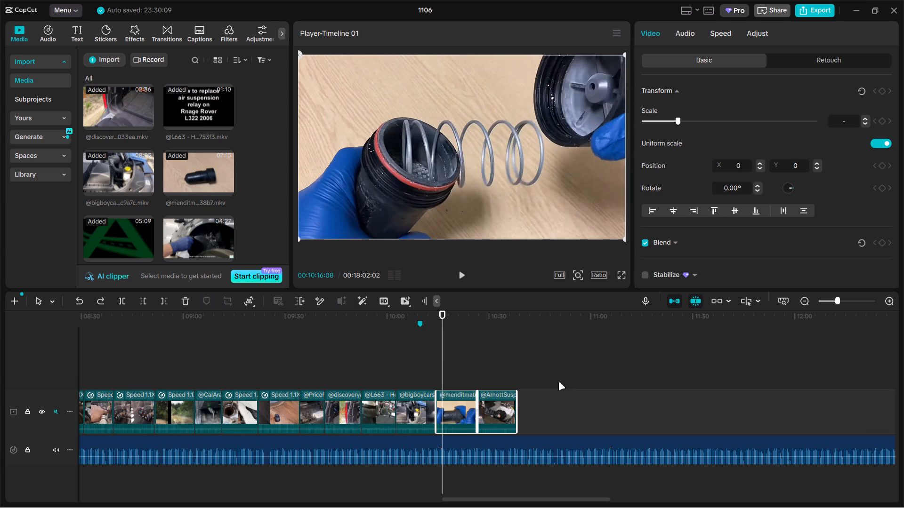
pyautogui.click(602, 387)
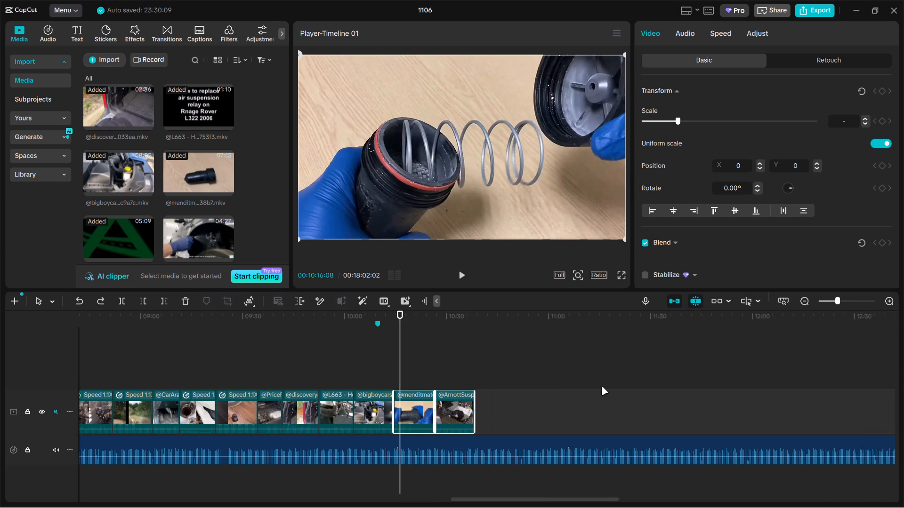
# Play the narration briefly around 00:13:45 to check the section break at the marker there.
pyautogui.click(658, 373)
pyautogui.press('space')
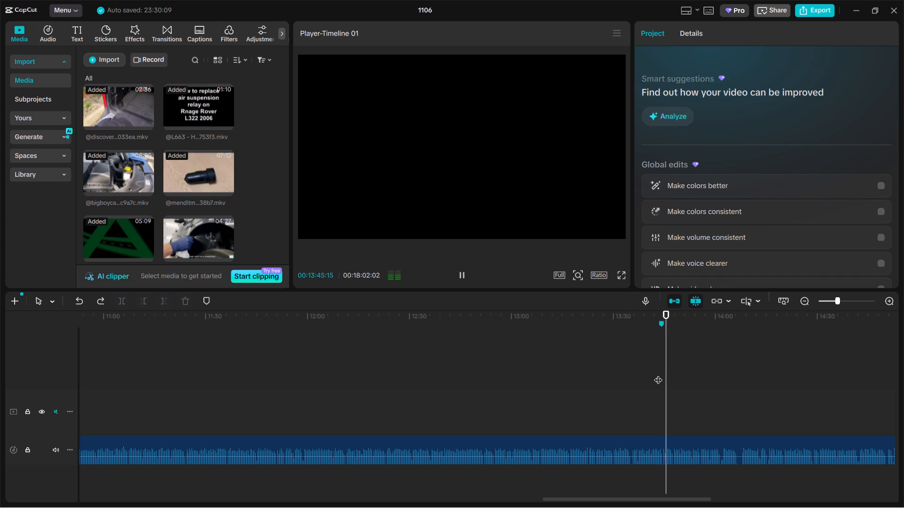
pyautogui.press('space')
pyautogui.keyDown('ctrl'); pyautogui.scroll(-5, 561, 374); pyautogui.keyUp('ctrl')
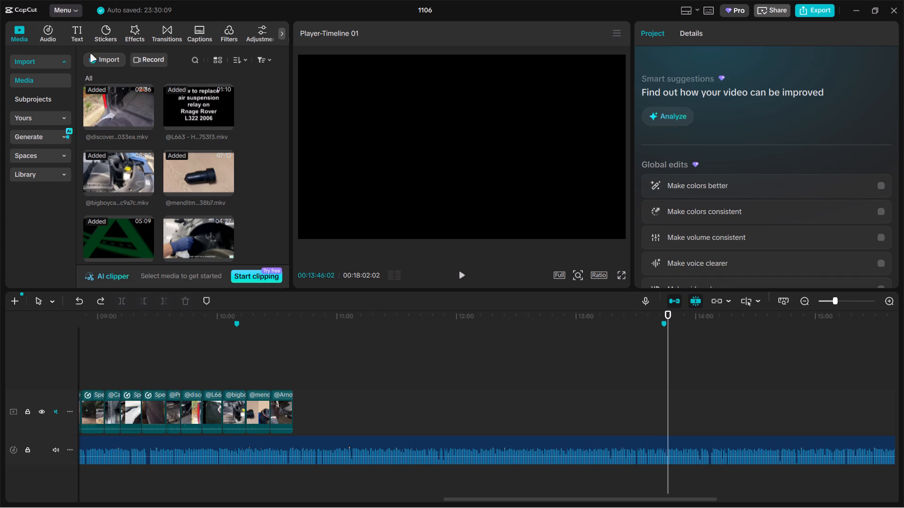
# Import all the files from folder 04 in EDIT and append them to the main track after the ArnottSuspension clip.
pyautogui.click(104, 55)
pyautogui.click(107, 81)
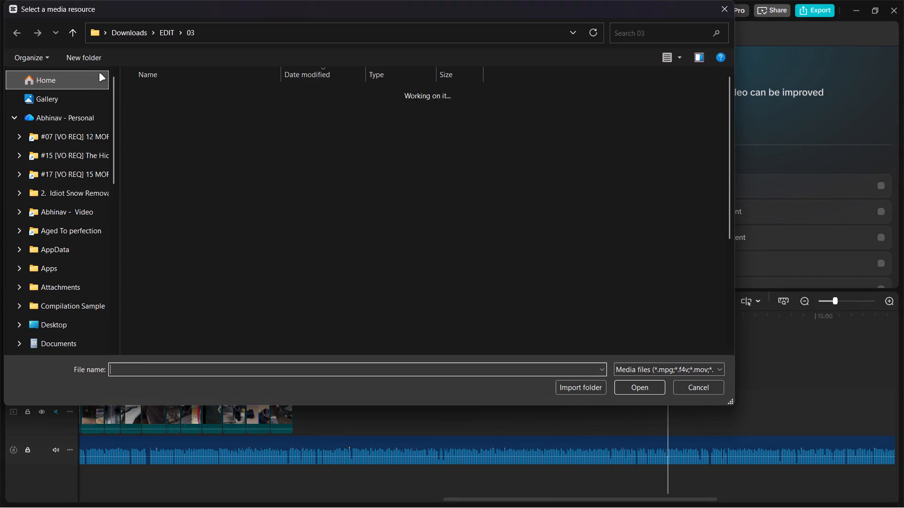
pyautogui.click(70, 33)
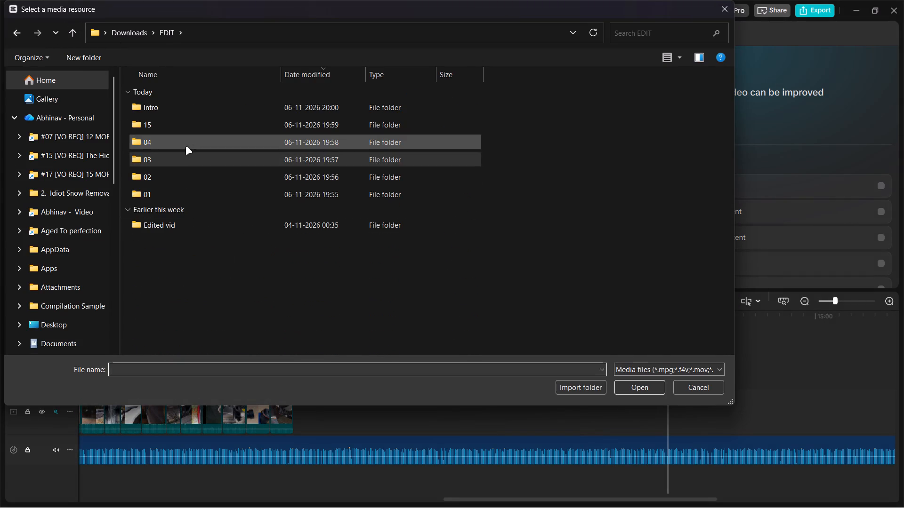
pyautogui.doubleClick(186, 142)
pyautogui.hotkey('ctrl', 'a')
pyautogui.press('Return')
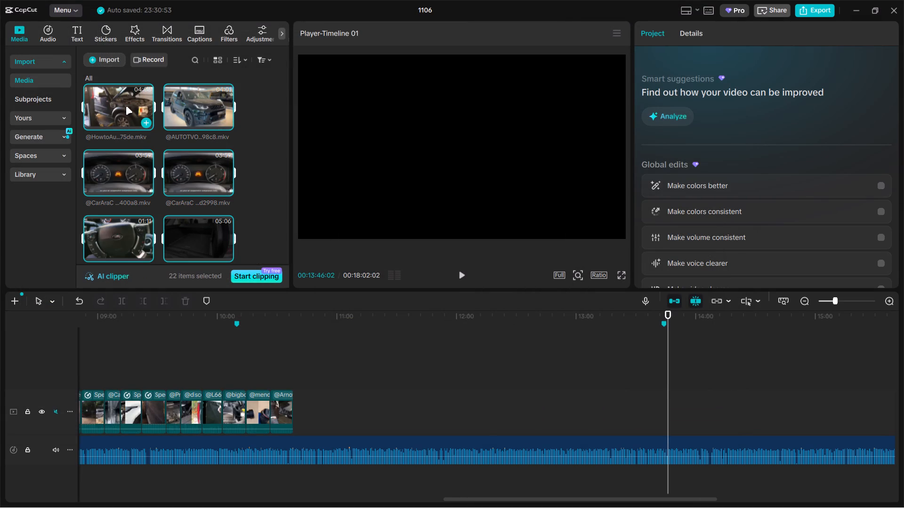
pyautogui.moveTo(126, 106); pyautogui.dragTo(382, 427)
# Skim through the newly added HowtoAutomotive, AUTOTVO and CarAraC clips to examine their footage.
pyautogui.click(373, 347)
pyautogui.moveTo(373, 347); pyautogui.dragTo(448, 346)
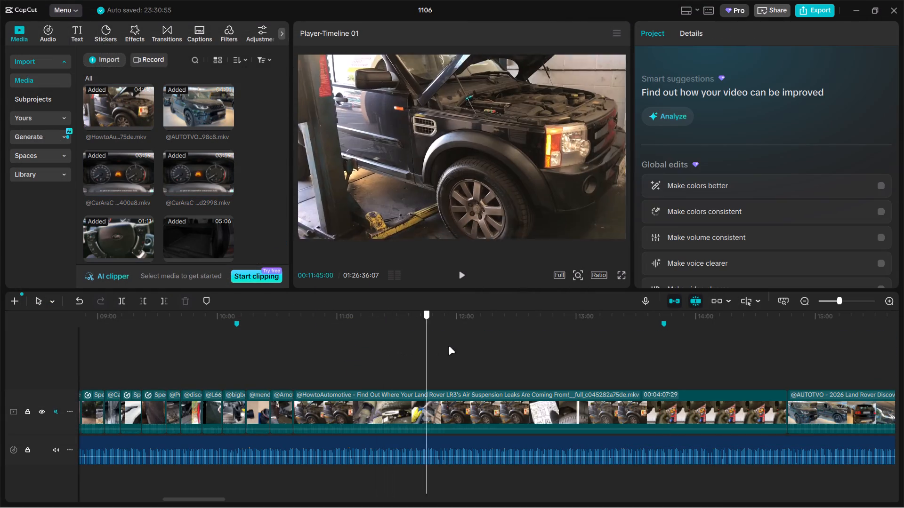
pyautogui.moveTo(448, 346); pyautogui.dragTo(903, 360)
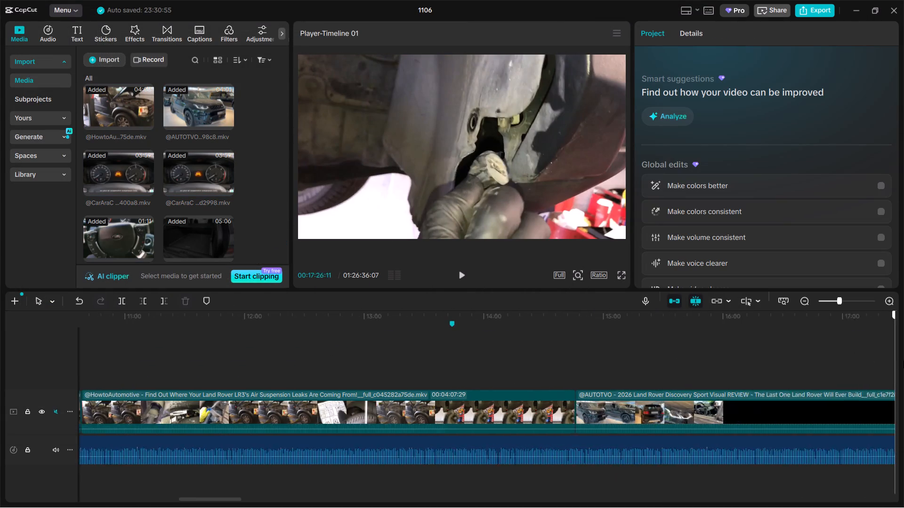
pyautogui.moveTo(903, 360); pyautogui.dragTo(903, 359)
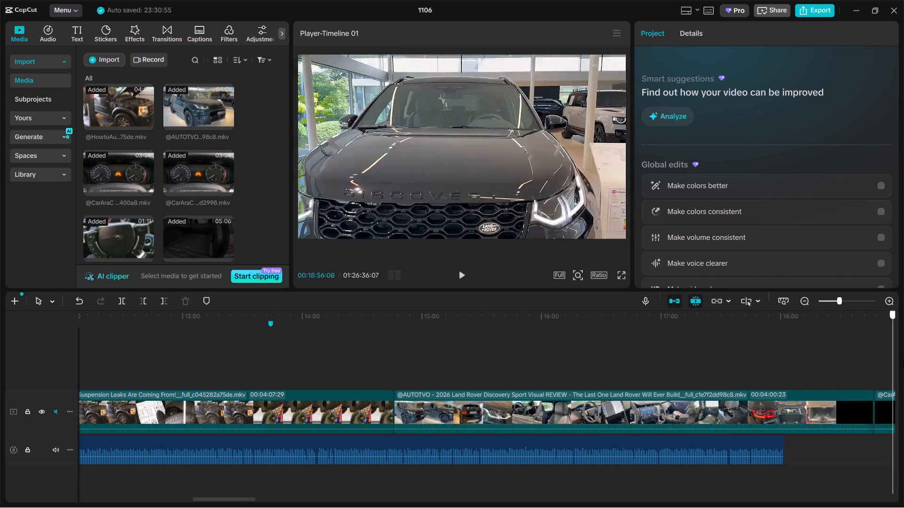
pyautogui.moveTo(903, 359); pyautogui.dragTo(871, 356)
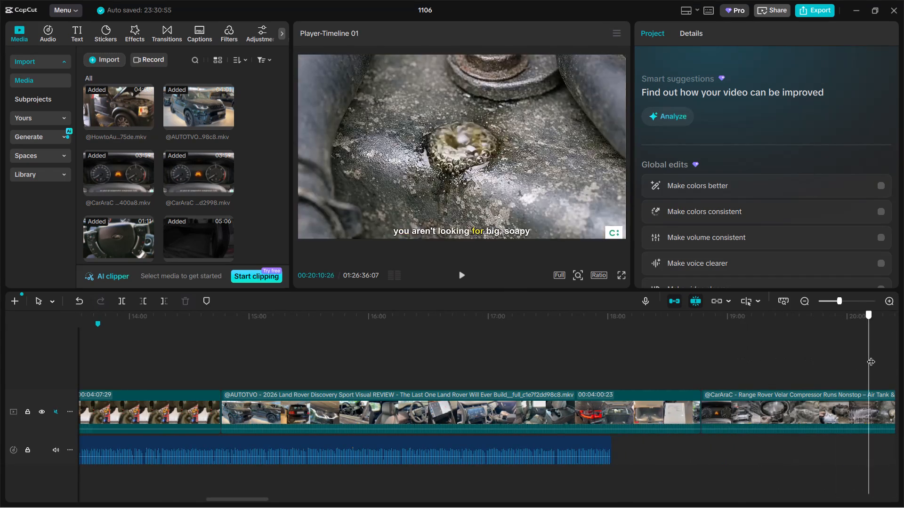
pyautogui.moveTo(871, 356); pyautogui.dragTo(0, 308)
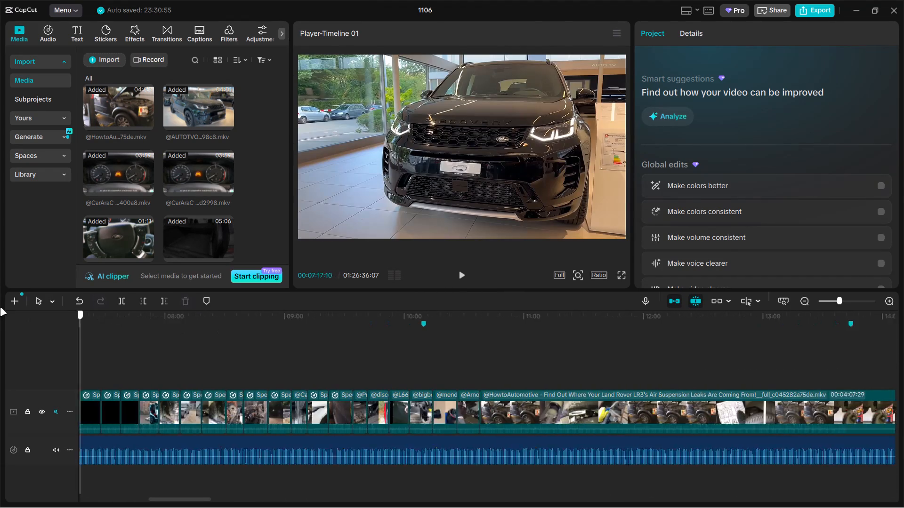
pyautogui.moveTo(0, 308); pyautogui.dragTo(697, 382)
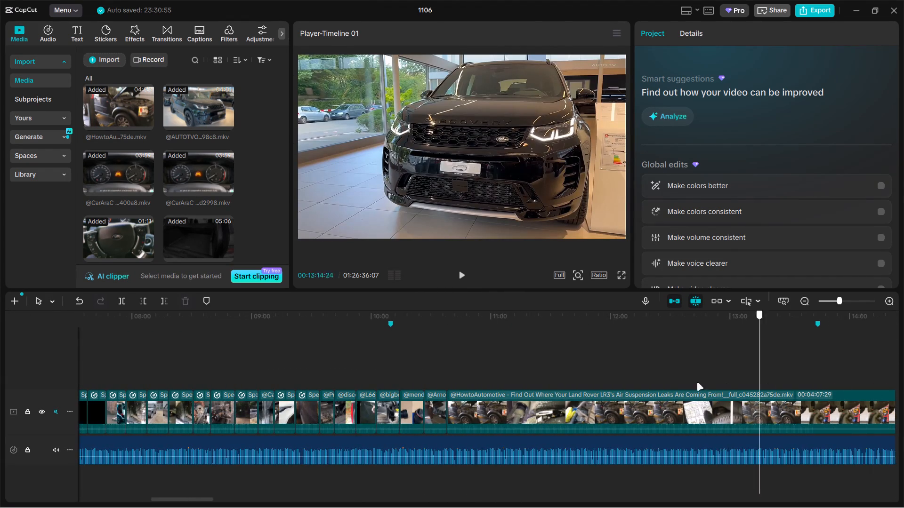
# Split the HowtoAutomotive air suspension leaks clip at 00:10:50:08 and delete the part after the cut.
pyautogui.moveTo(697, 382); pyautogui.dragTo(471, 374)
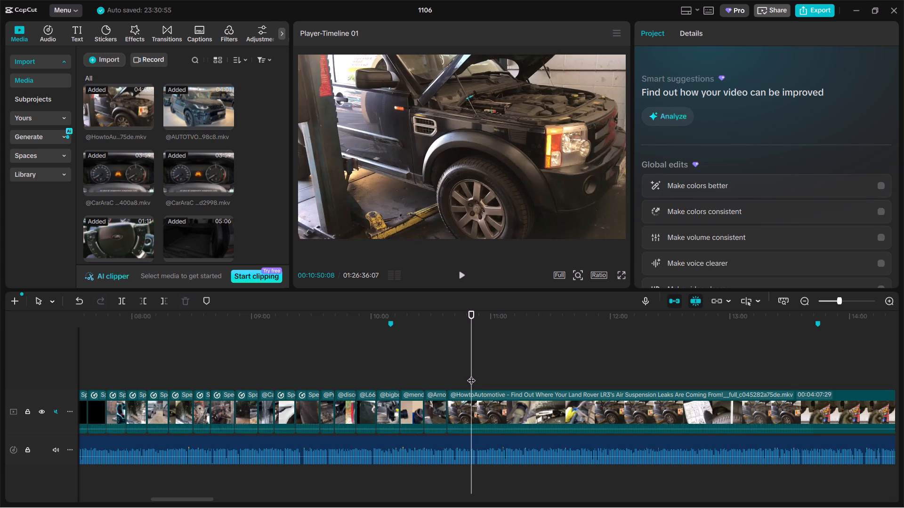
pyautogui.click(476, 397)
pyautogui.keyDown('ctrl'); pyautogui.scroll(4, 468, 402); pyautogui.keyUp('ctrl')
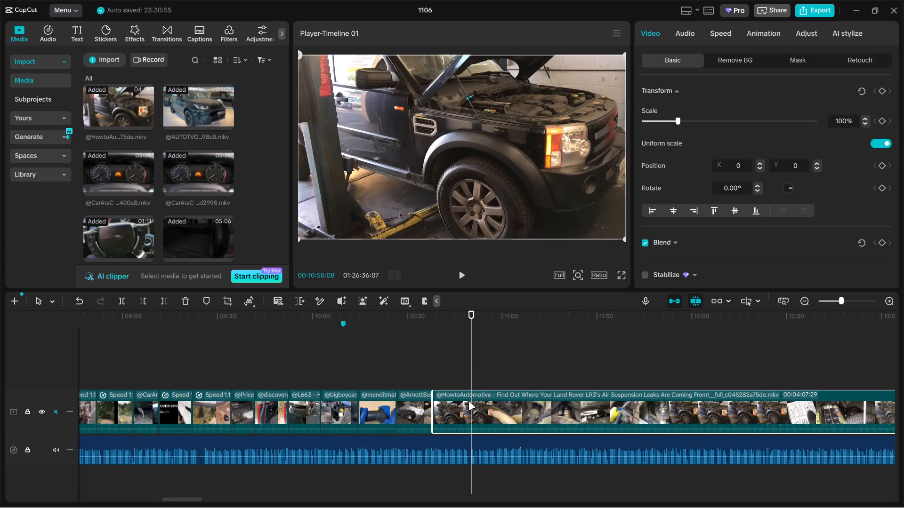
pyautogui.hotkey('ctrl', 'b')
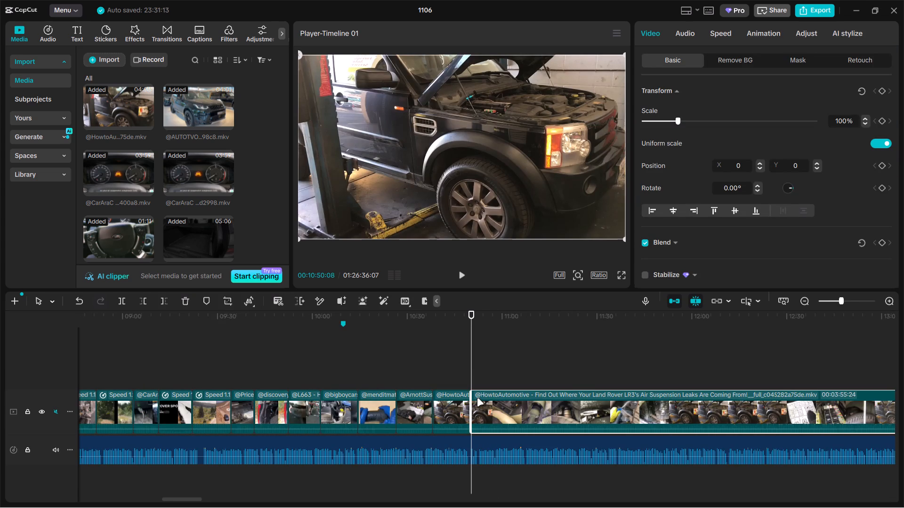
pyautogui.press('BackSpace')
# Split the AUTOTVO Discovery Sport review clip at 00:11:45:21 and delete the part before the cut.
pyautogui.click(487, 371)
pyautogui.moveTo(487, 371); pyautogui.dragTo(646, 374)
pyautogui.click(646, 413)
pyautogui.hotkey('ctrl', 'b')
pyautogui.click(584, 423)
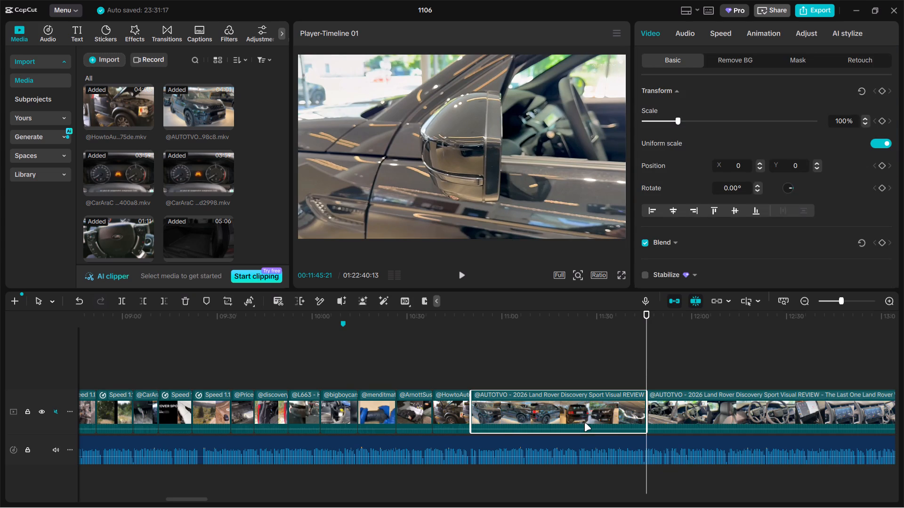
pyautogui.press('BackSpace')
# Split the remaining AUTOTVO clip at 00:10:58:24 and delete the part after the cut.
pyautogui.click(498, 383)
pyautogui.click(514, 421)
pyautogui.hotkey('ctrl', 'b')
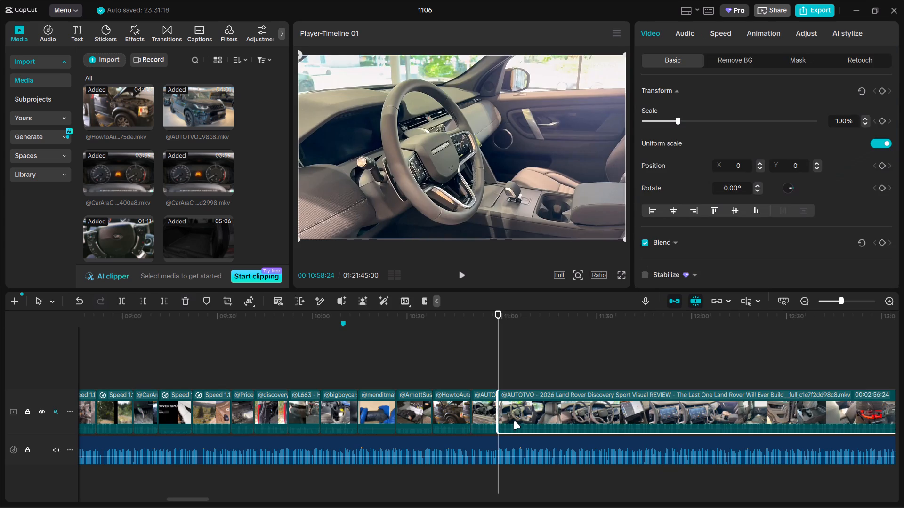
pyautogui.press('BackSpace')
# Skim the first CarAraC Velar compressor clip, split it at 00:12:04:09 and delete the part before the cut.
pyautogui.click(523, 380)
pyautogui.moveTo(523, 380); pyautogui.dragTo(576, 380)
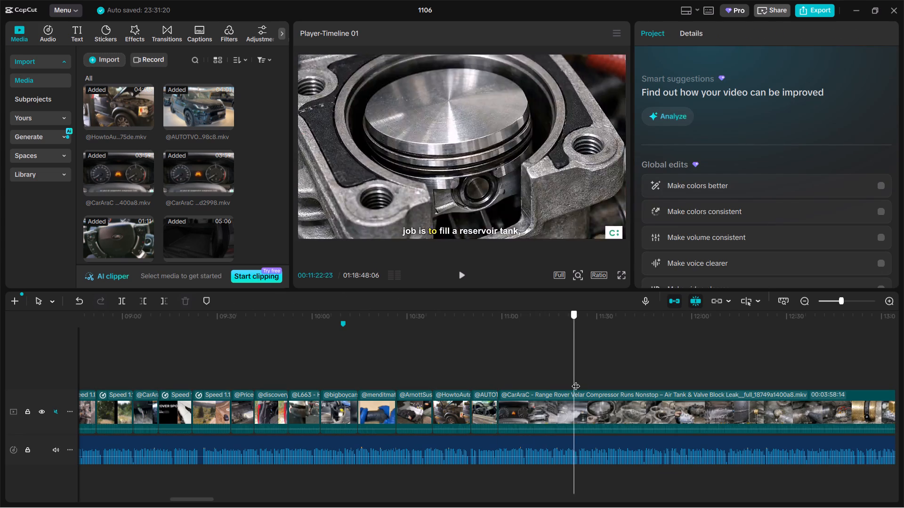
pyautogui.moveTo(576, 380); pyautogui.dragTo(624, 384)
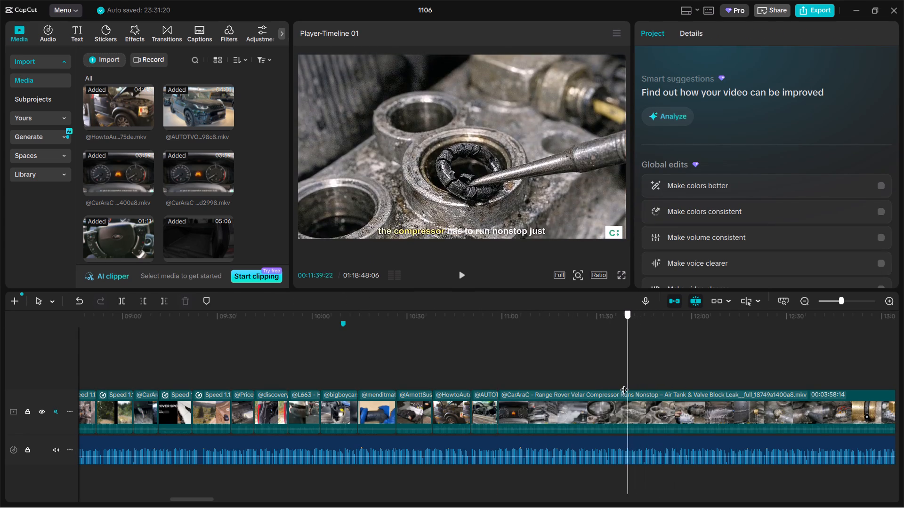
pyautogui.moveTo(624, 384); pyautogui.dragTo(721, 384)
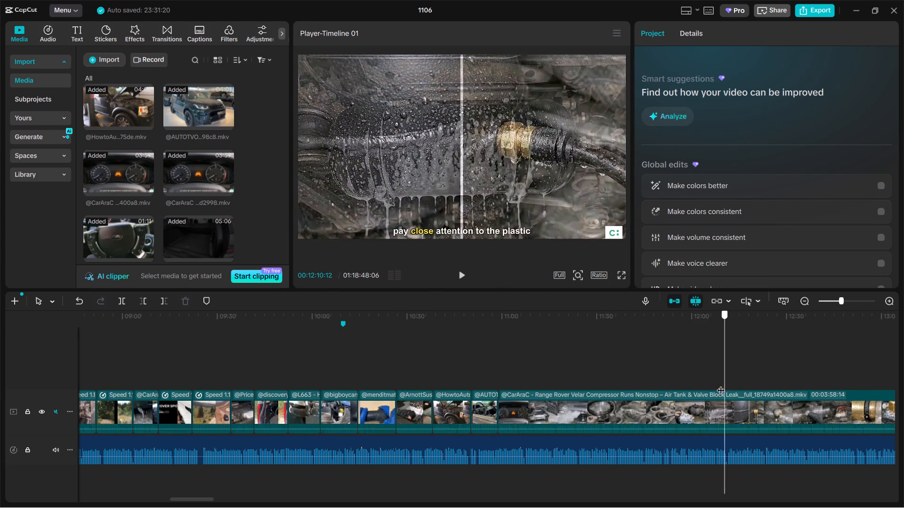
pyautogui.moveTo(721, 384); pyautogui.dragTo(705, 387)
pyautogui.click(697, 415)
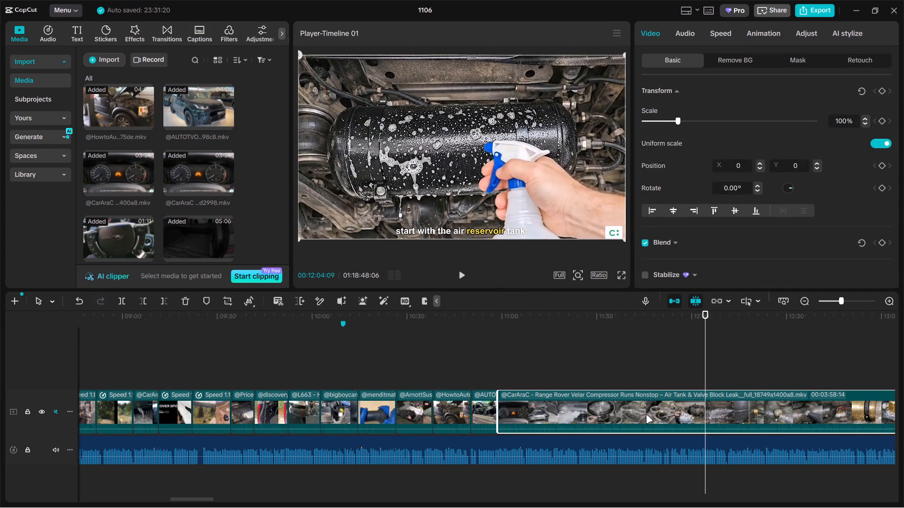
pyautogui.hotkey('ctrl', 'b')
pyautogui.click(642, 414)
pyautogui.press('BackSpace')
# Split the remaining first CarAraC clip at about 00:11:09 and delete the part after the cut.
pyautogui.click(540, 381)
pyautogui.moveTo(540, 381); pyautogui.dragTo(531, 382)
pyautogui.click(538, 399)
pyautogui.hotkey('ctrl', 'b')
pyautogui.press('BackSpace')
# Check the second CarAraC Velar compressor clip and move it far down the main track, past the ScannerDanner and SidhuDIY clips.
pyautogui.moveTo(529, 374); pyautogui.dragTo(557, 372)
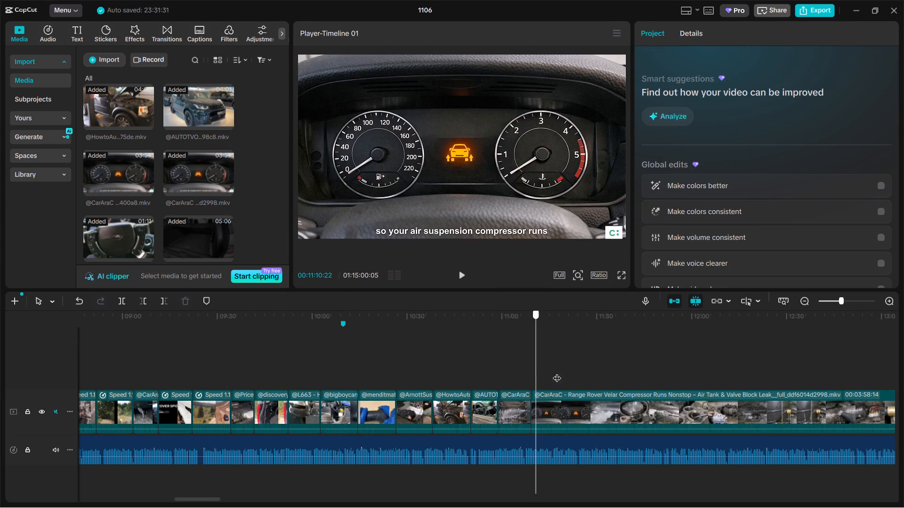
pyautogui.moveTo(557, 372); pyautogui.dragTo(744, 375)
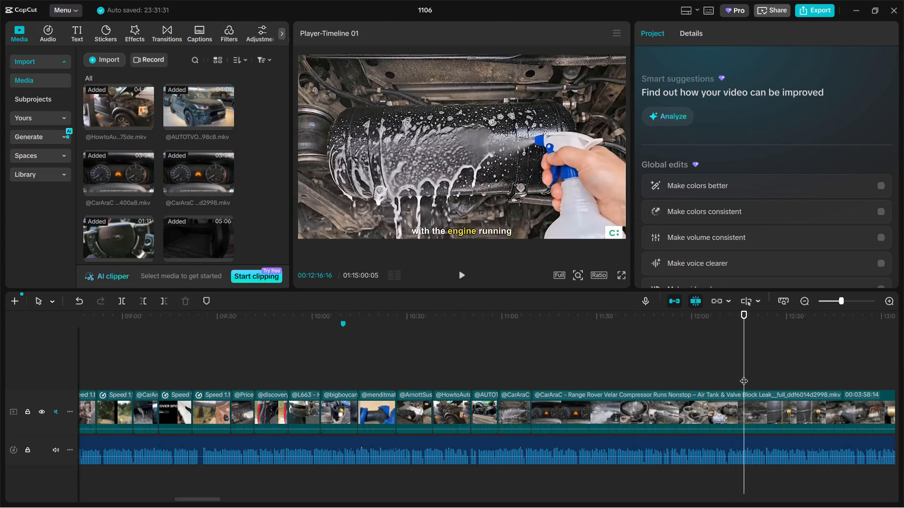
pyautogui.keyDown('ctrl'); pyautogui.scroll(-4, 656, 391); pyautogui.keyUp('ctrl')
pyautogui.moveTo(654, 397); pyautogui.dragTo(514, 422)
pyautogui.keyDown('ctrl'); pyautogui.scroll(-2, 511, 420); pyautogui.keyUp('ctrl')
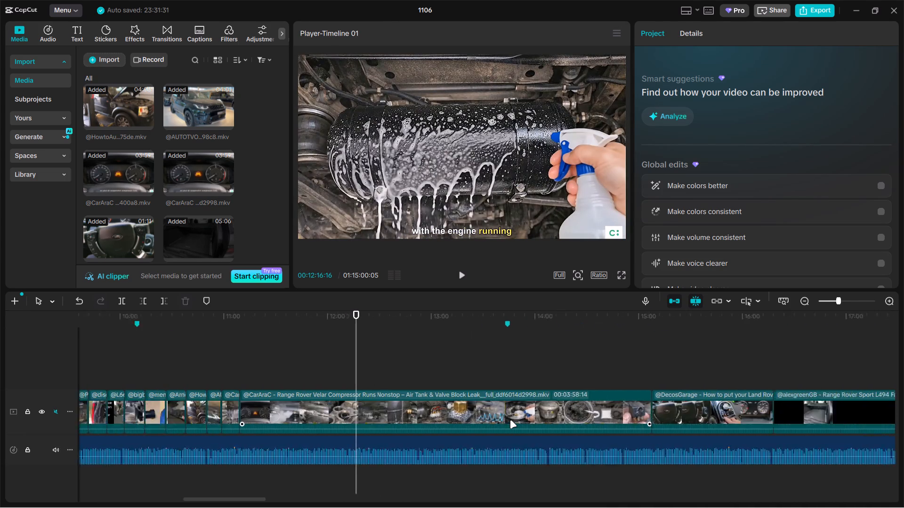
pyautogui.keyDown('ctrl'); pyautogui.scroll(-14, 510, 420); pyautogui.keyUp('ctrl')
pyautogui.moveTo(399, 408); pyautogui.dragTo(874, 429)
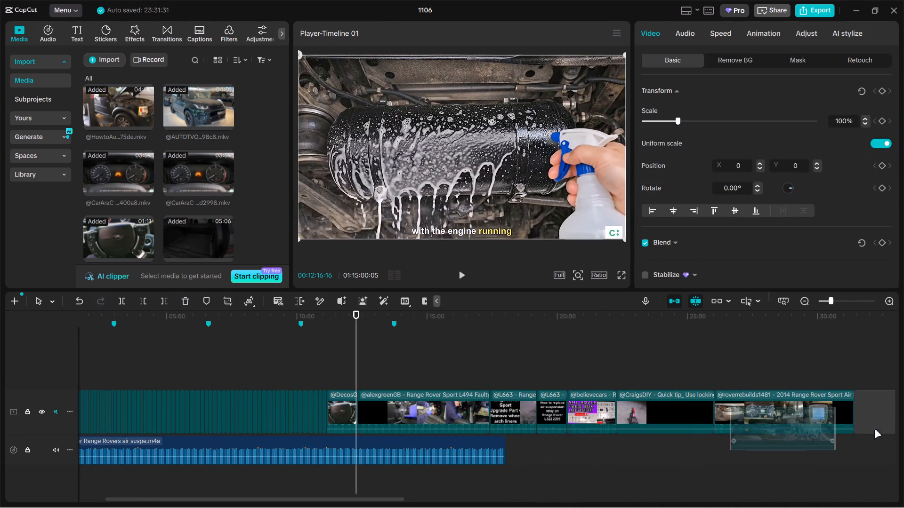
pyautogui.moveTo(874, 429); pyautogui.dragTo(870, 418)
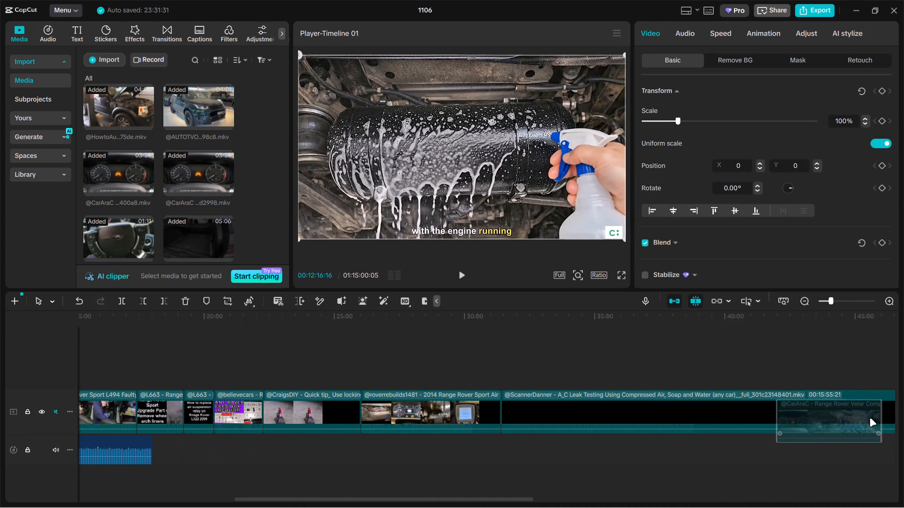
pyautogui.moveTo(870, 418); pyautogui.dragTo(828, 417)
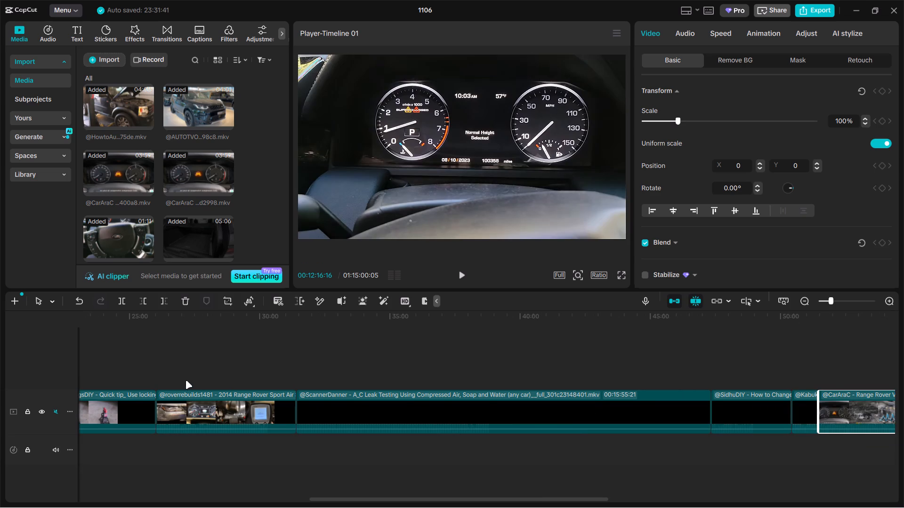
# Skim the DecosGarage lift and service mode clip, split it at 00:11:25:24 and delete the part before the cut.
pyautogui.moveTo(185, 381); pyautogui.dragTo(261, 367)
pyautogui.keyDown('ctrl'); pyautogui.scroll(11, 259, 367); pyautogui.keyUp('ctrl')
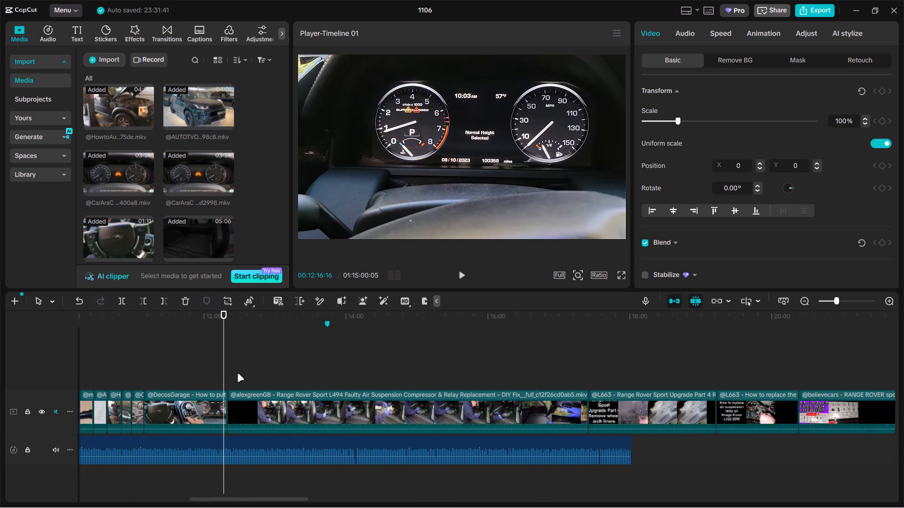
pyautogui.click(140, 372)
pyautogui.moveTo(142, 372); pyautogui.dragTo(156, 368)
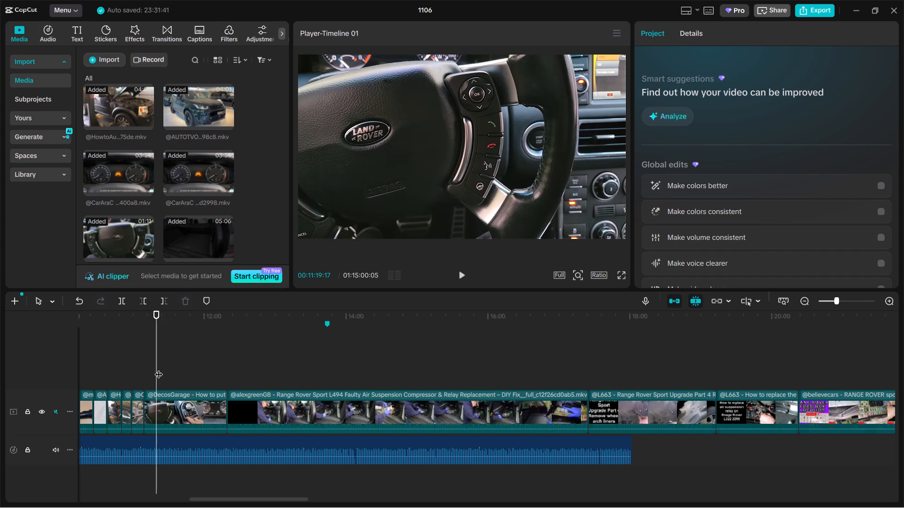
pyautogui.keyDown('ctrl'); pyautogui.scroll(10, 161, 363); pyautogui.keyUp('ctrl')
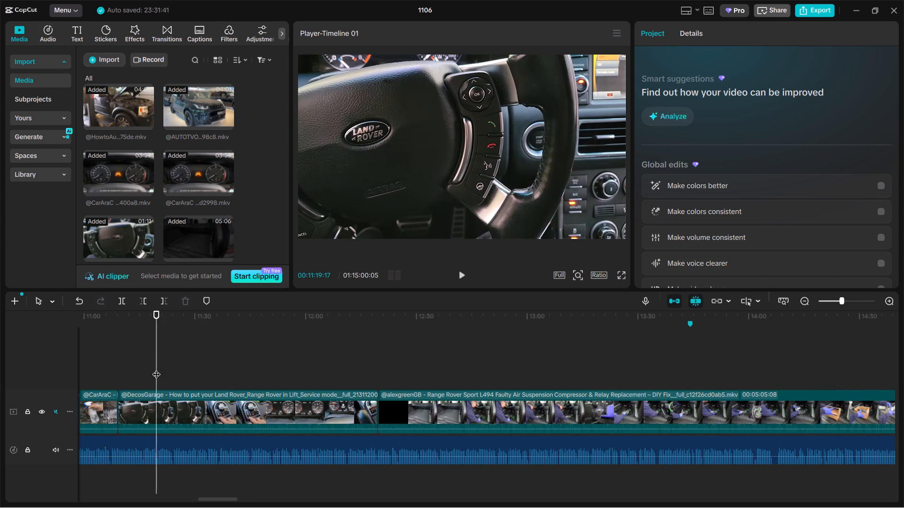
pyautogui.moveTo(156, 368); pyautogui.dragTo(189, 375)
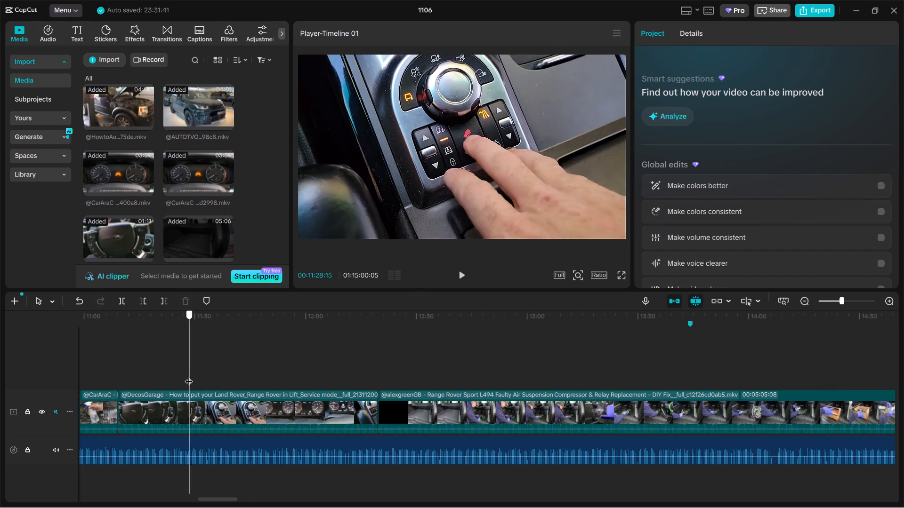
pyautogui.moveTo(189, 375); pyautogui.dragTo(179, 381)
pyautogui.click(177, 402)
pyautogui.hotkey('ctrl', 'b')
pyautogui.click(165, 404)
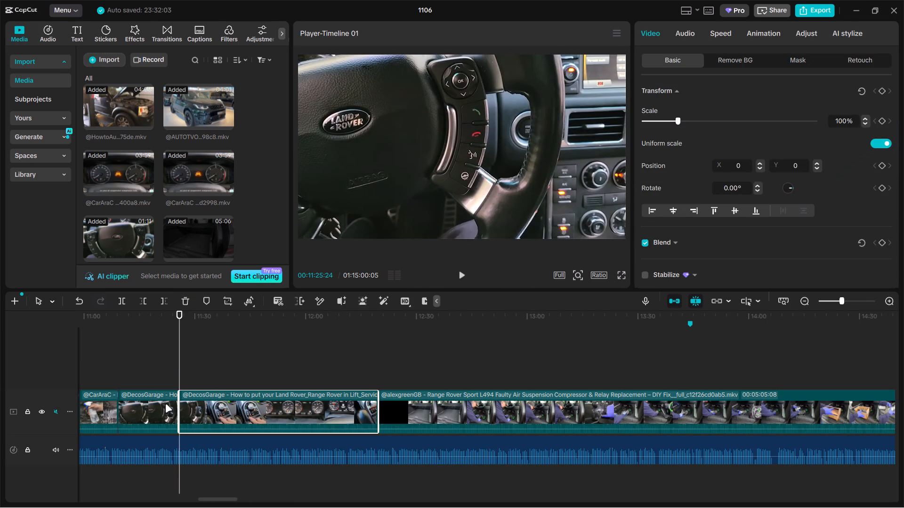
pyautogui.press('BackSpace')
# Split the remaining DecosGarage clip at 00:11:21:11 and delete the part after the cut.
pyautogui.click(161, 403)
pyautogui.click(172, 402)
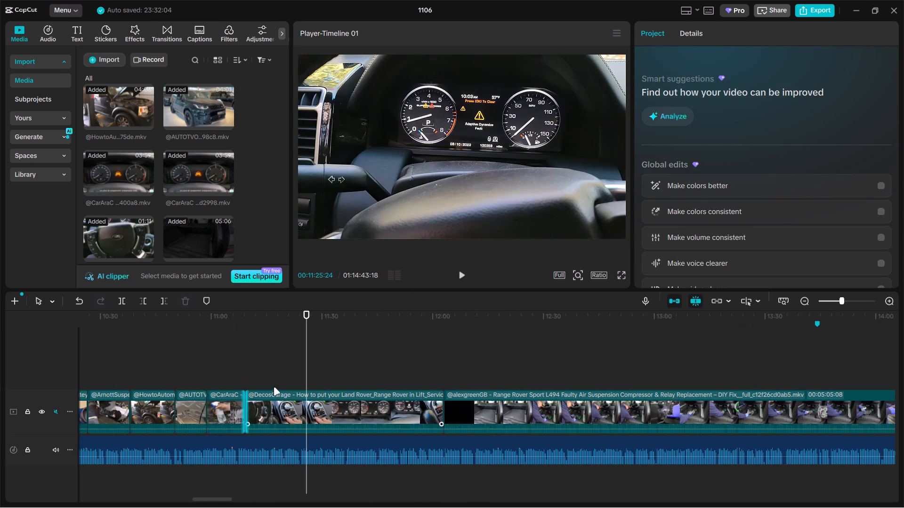
pyautogui.click(285, 378)
pyautogui.moveTo(285, 378); pyautogui.dragTo(290, 378)
pyautogui.click(300, 397)
pyautogui.hotkey('ctrl', 'b')
pyautogui.press('BackSpace')
# Skim the alexgreenGB compressor and relay replacement clip, split it at 00:12:50:19 and delete the part before the cut.
pyautogui.click(303, 373)
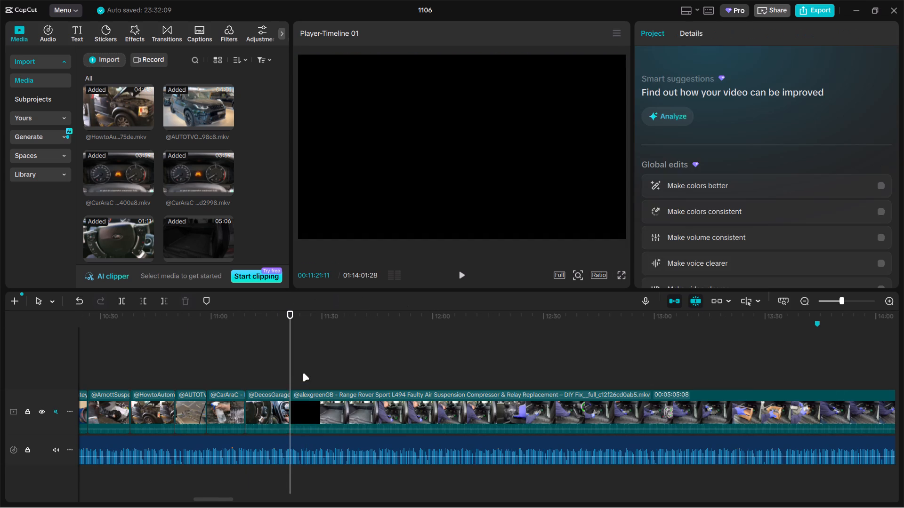
pyautogui.moveTo(303, 373); pyautogui.dragTo(517, 374)
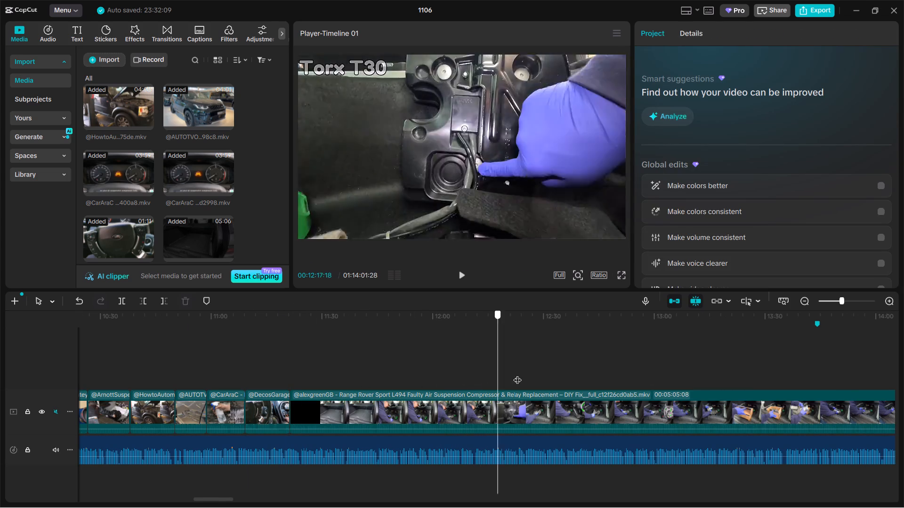
pyautogui.moveTo(517, 374); pyautogui.dragTo(620, 366)
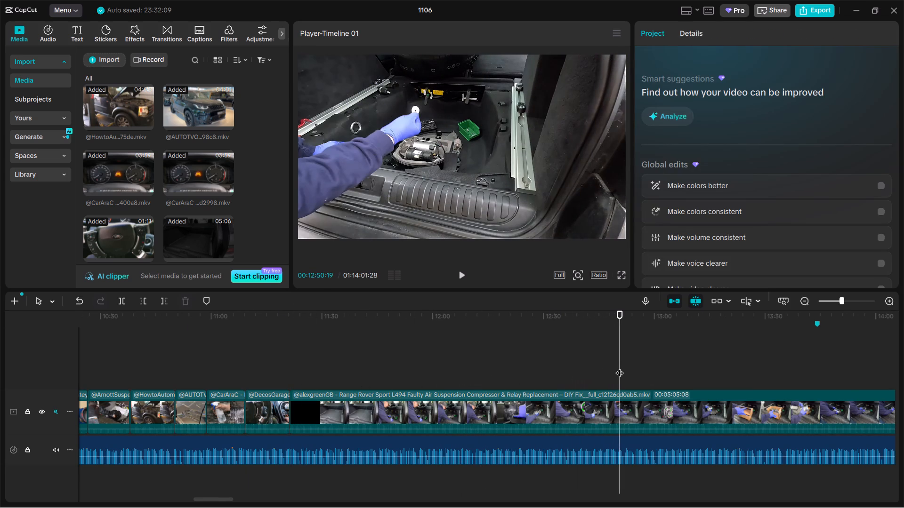
pyautogui.click(623, 399)
pyautogui.hotkey('ctrl', 'b')
pyautogui.click(536, 417)
pyautogui.press('BackSpace')
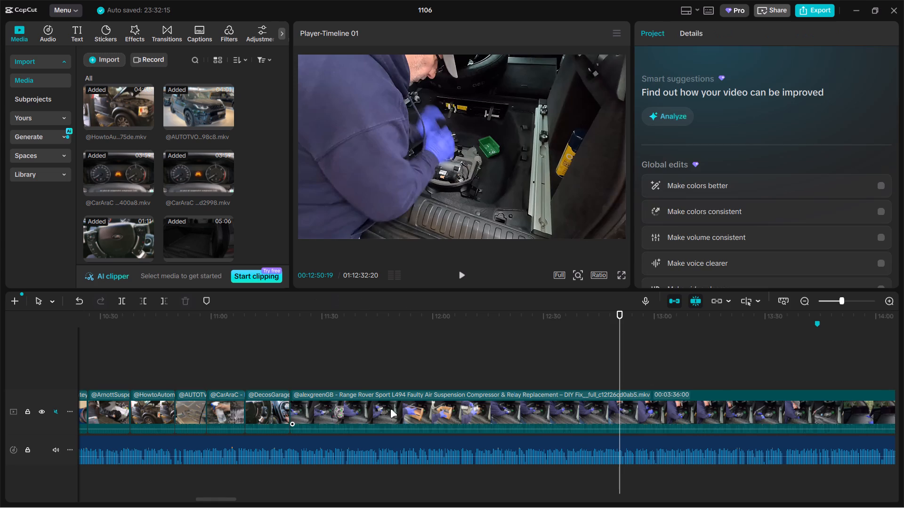
pyautogui.click(351, 375)
pyautogui.moveTo(351, 375); pyautogui.dragTo(344, 376)
pyautogui.click(353, 406)
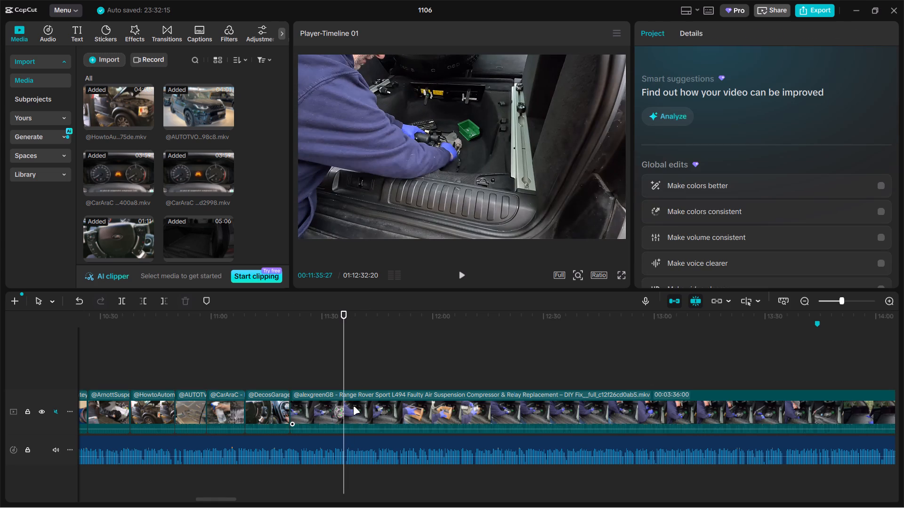
pyautogui.hotkey('ctrl', 'b')
pyautogui.press('BackSpace')
# Skim the L663 wheel arch liners clip, split it at 00:12:13:23 and delete the part before the cut.
pyautogui.click(362, 369)
pyautogui.moveTo(362, 369); pyautogui.dragTo(520, 377)
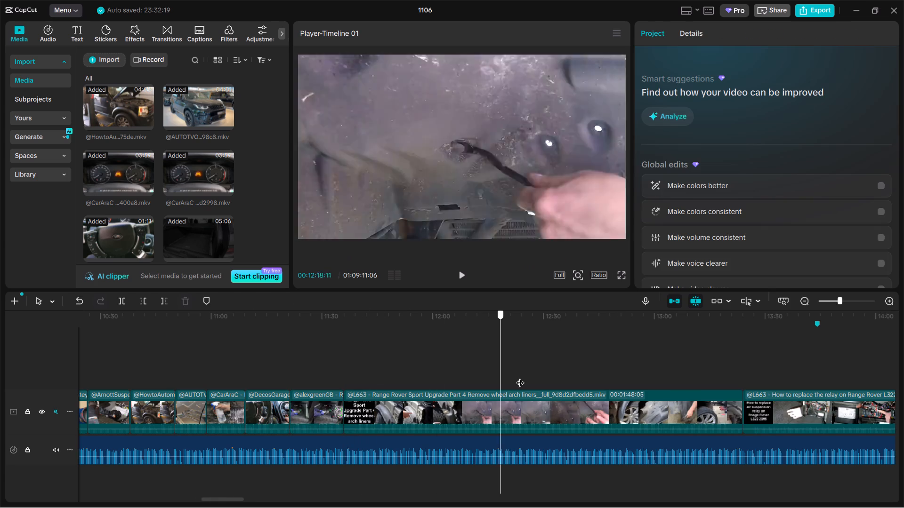
pyautogui.moveTo(520, 377); pyautogui.dragTo(484, 381)
pyautogui.click(488, 405)
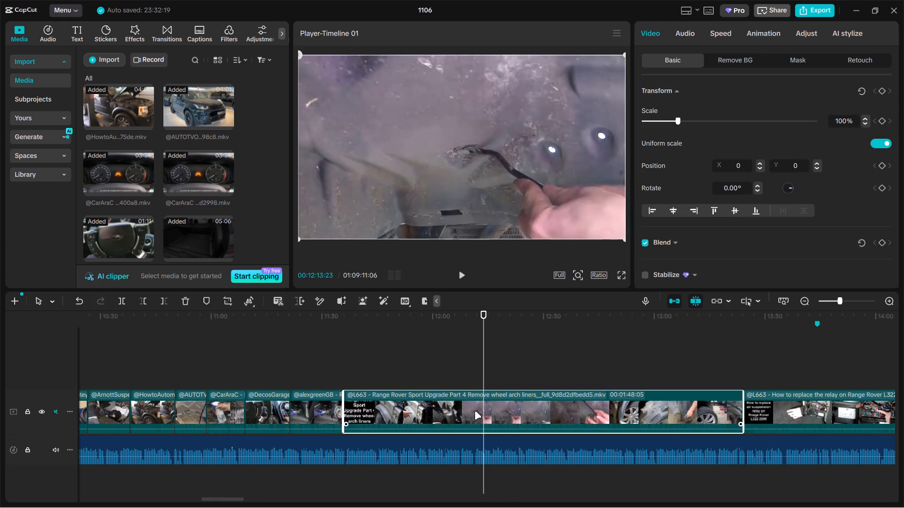
pyautogui.hotkey('ctrl', 'b')
pyautogui.click(460, 414)
pyautogui.press('BackSpace')
# Split the remaining L663 wheel arch liners clip at 00:11:50:17 and delete the part after the cut.
pyautogui.click(380, 370)
pyautogui.moveTo(380, 370); pyautogui.dragTo(398, 369)
pyautogui.click(401, 405)
pyautogui.hotkey('ctrl', 'b')
pyautogui.press('BackSpace')
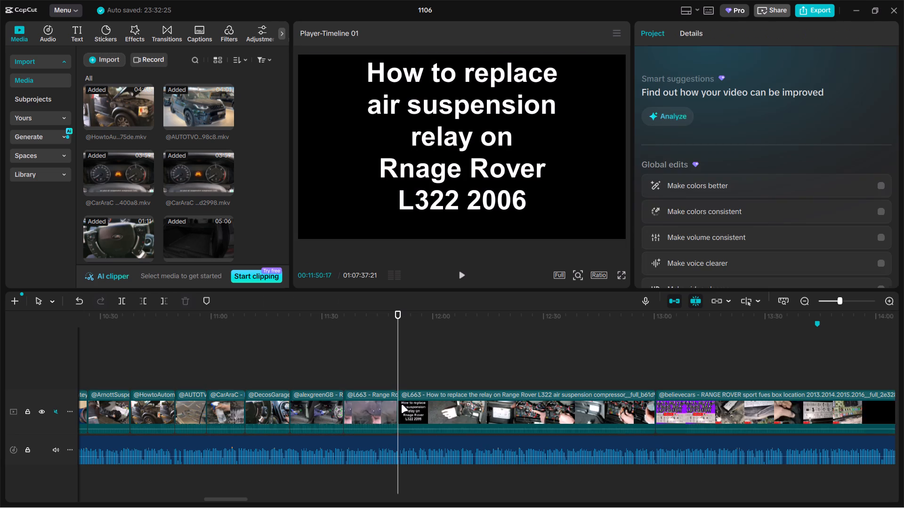
# Skim the L663 relay replacement clip, split it at 00:12:11:07 and delete the part before the cut.
pyautogui.moveTo(395, 384); pyautogui.dragTo(483, 381)
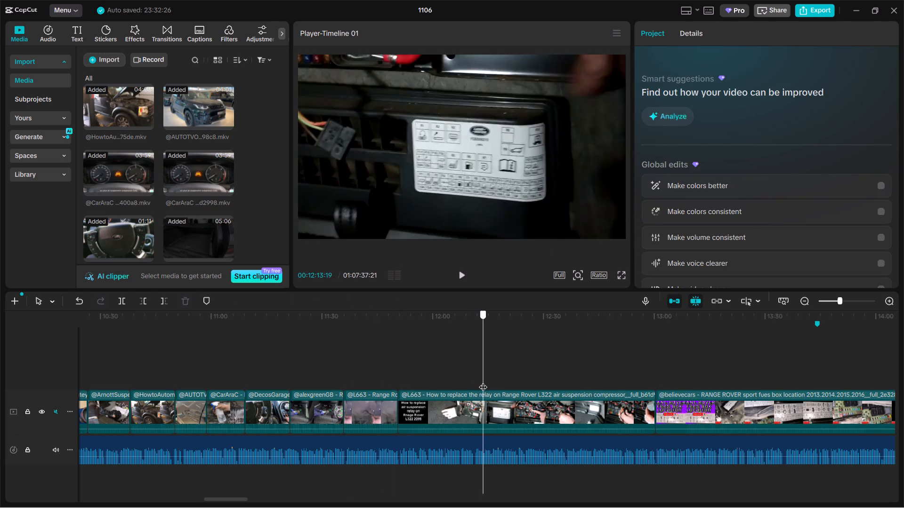
pyautogui.moveTo(483, 381); pyautogui.dragTo(474, 383)
pyautogui.click(485, 410)
pyautogui.hotkey('ctrl', 'b')
pyautogui.click(433, 416)
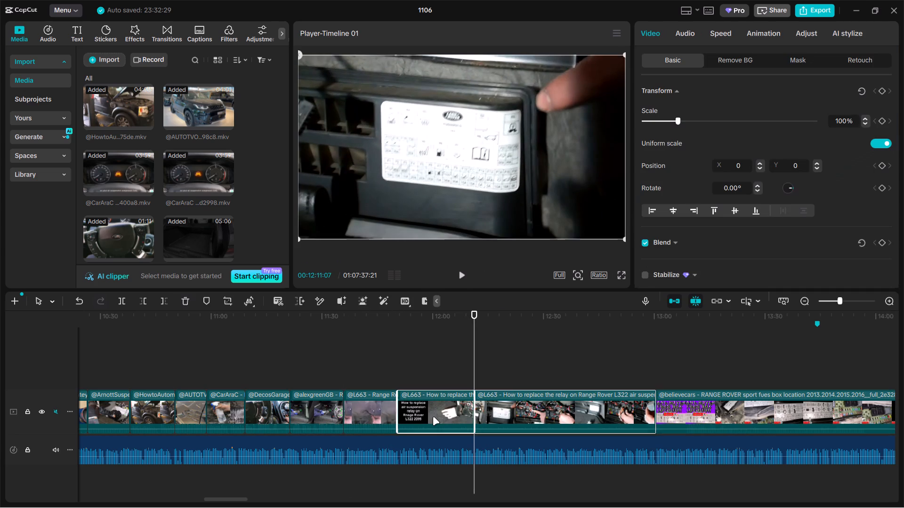
pyautogui.press('BackSpace')
# Split the remaining L663 relay replacement clip at 00:12:04:29 and delete the part after the cut.
pyautogui.click(451, 383)
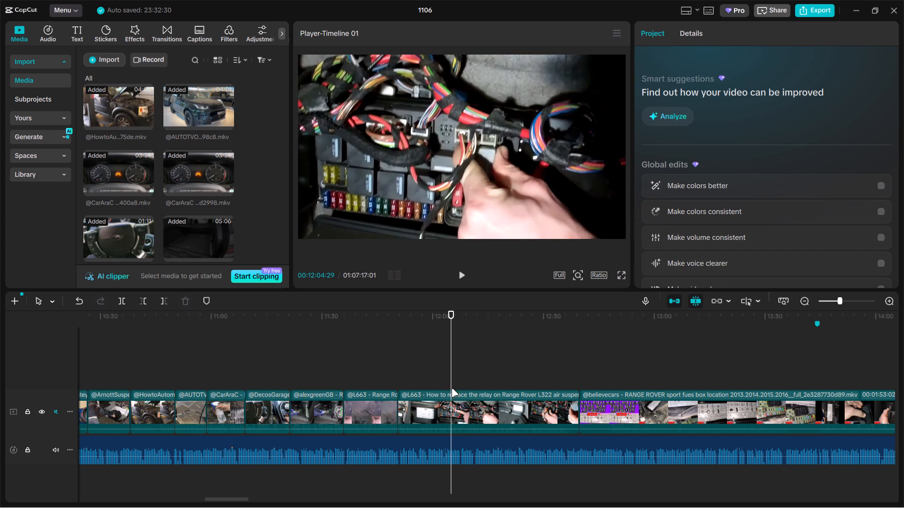
pyautogui.click(465, 413)
pyautogui.hotkey('ctrl', 'b')
pyautogui.press('BackSpace')
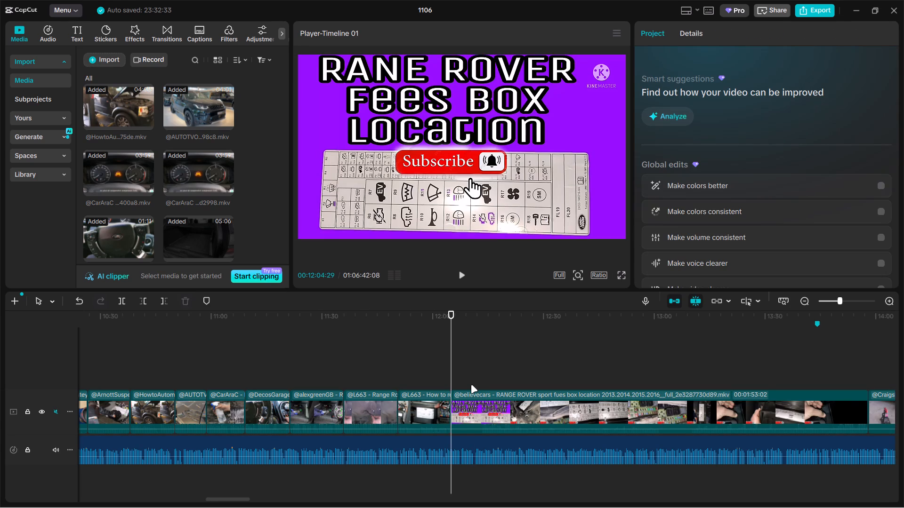
# Skim the believecars fuse box location clip and delete the whole clip from the main track.
pyautogui.click(471, 385)
pyautogui.click(480, 389)
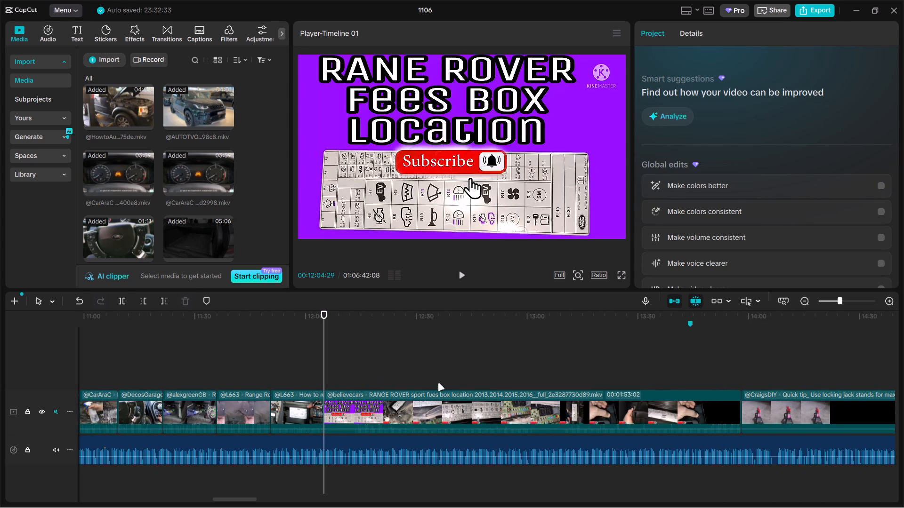
pyautogui.click(437, 377)
pyautogui.moveTo(437, 377); pyautogui.dragTo(557, 374)
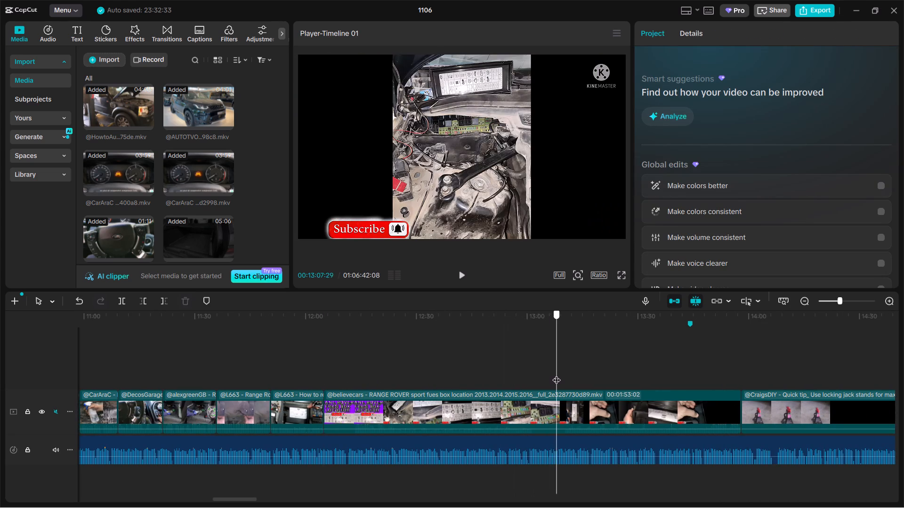
pyautogui.moveTo(557, 374); pyautogui.dragTo(575, 372)
pyautogui.click(621, 405)
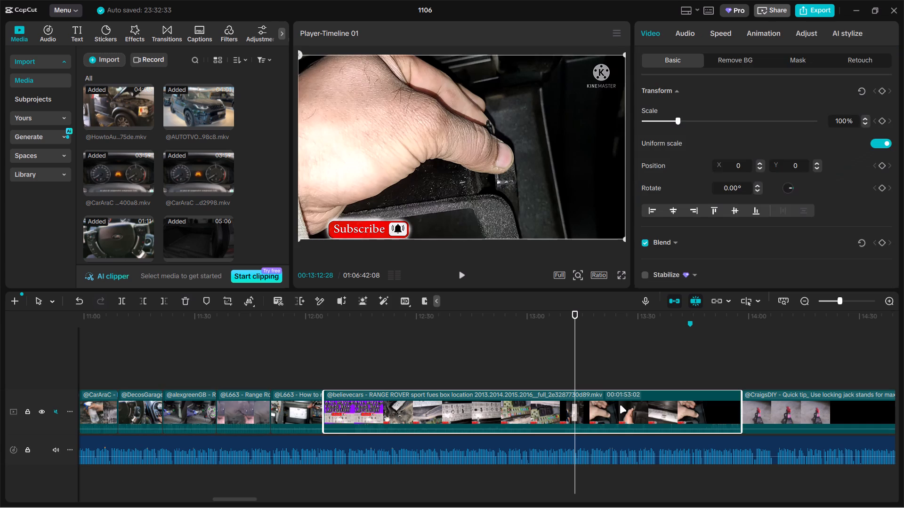
pyautogui.press('BackSpace')
# Skim the CraigsDIY locking jack stands clip, split it at 00:12:21:13 and delete the part after the cut.
pyautogui.click(356, 369)
pyautogui.moveTo(356, 369); pyautogui.dragTo(384, 369)
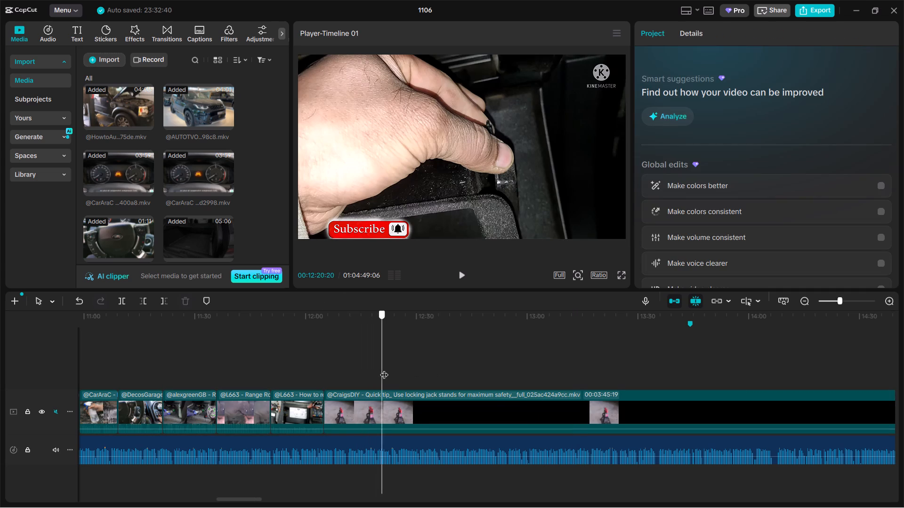
pyautogui.moveTo(384, 369); pyautogui.dragTo(440, 367)
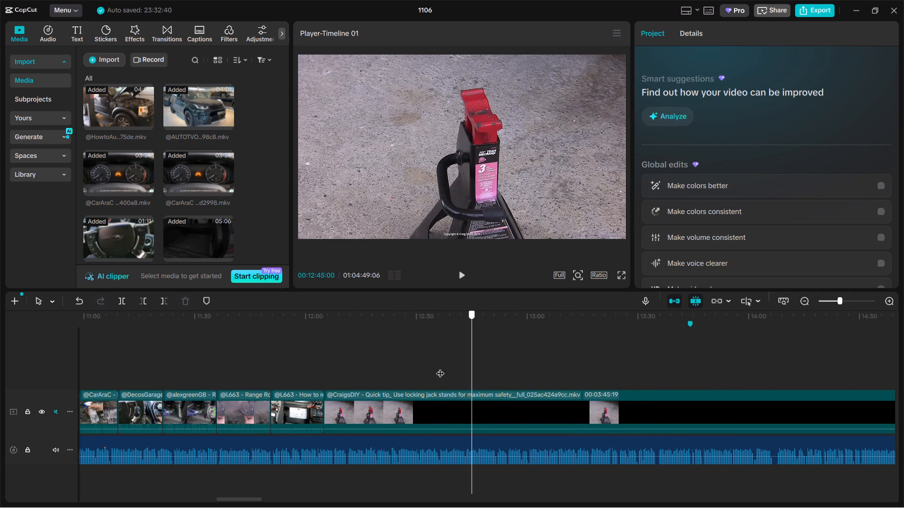
pyautogui.moveTo(440, 367); pyautogui.dragTo(387, 398)
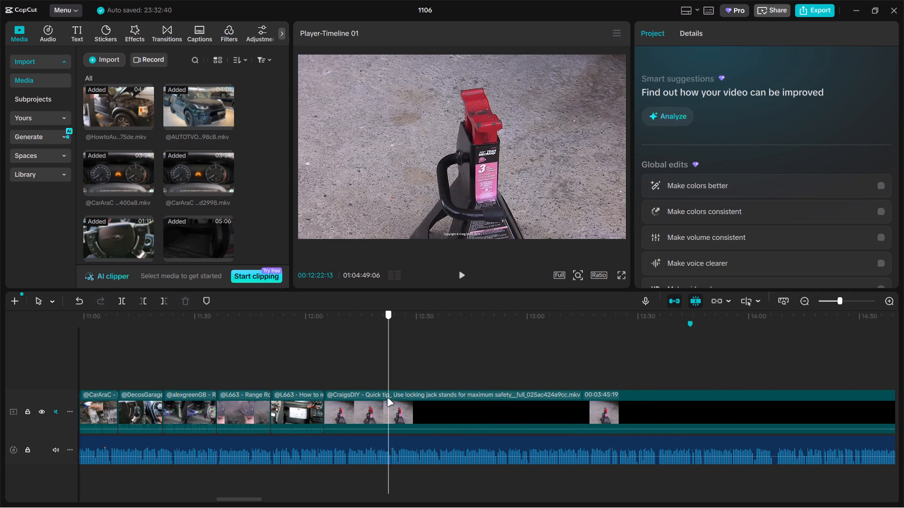
pyautogui.moveTo(387, 398); pyautogui.dragTo(385, 400)
pyautogui.click(387, 413)
pyautogui.hotkey('ctrl', 'b')
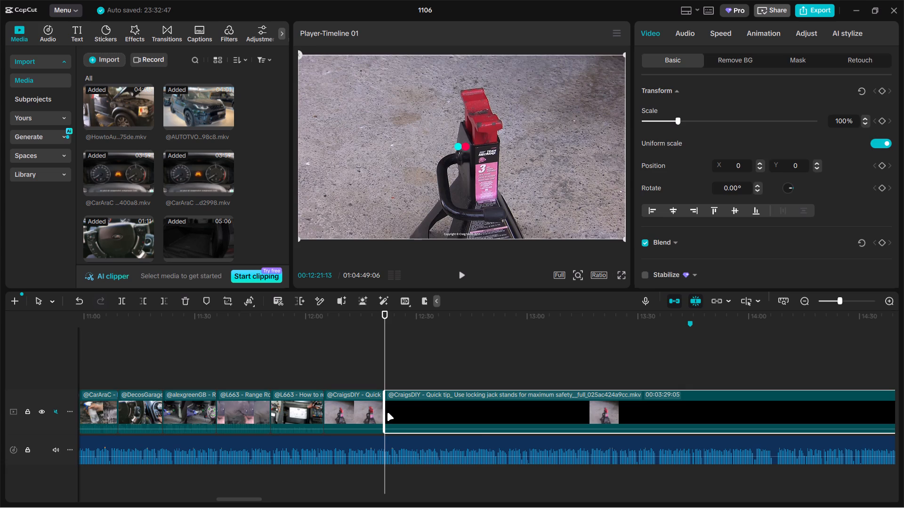
pyautogui.press('BackSpace')
# Skim the opening of the roverrebuilds1481 air suspension problems clip, split it at 00:12:31:19 and delete the part after the cut.
pyautogui.click(407, 371)
pyautogui.moveTo(407, 371); pyautogui.dragTo(454, 372)
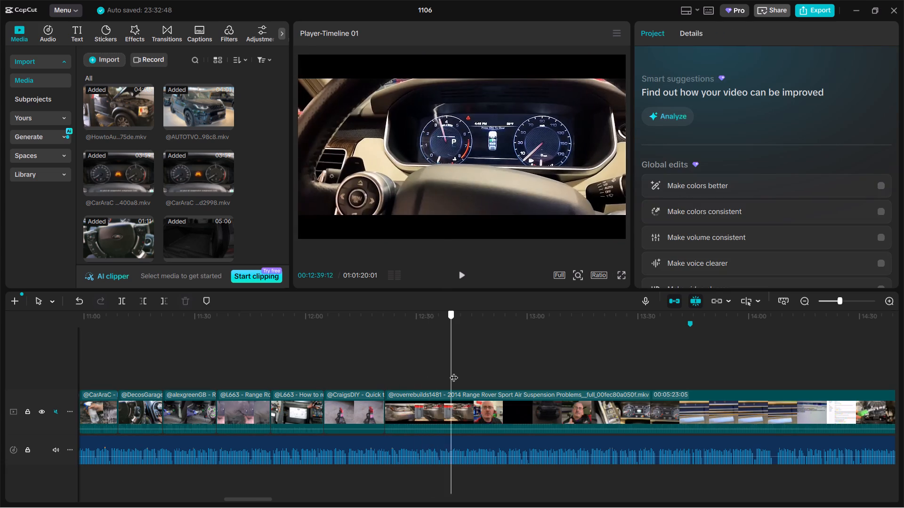
pyautogui.moveTo(454, 372); pyautogui.dragTo(398, 388)
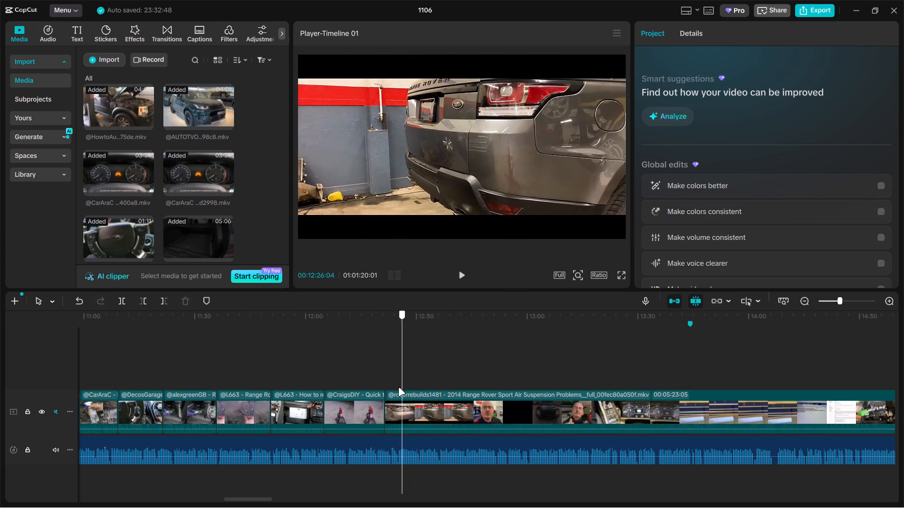
pyautogui.moveTo(398, 388); pyautogui.dragTo(391, 388)
pyautogui.click(405, 378)
pyautogui.moveTo(405, 378); pyautogui.dragTo(418, 378)
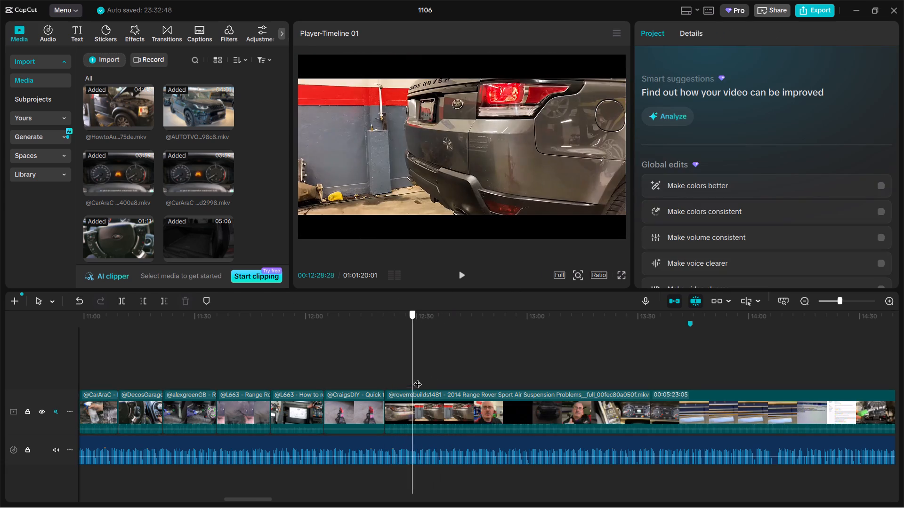
pyautogui.moveTo(418, 378); pyautogui.dragTo(385, 378)
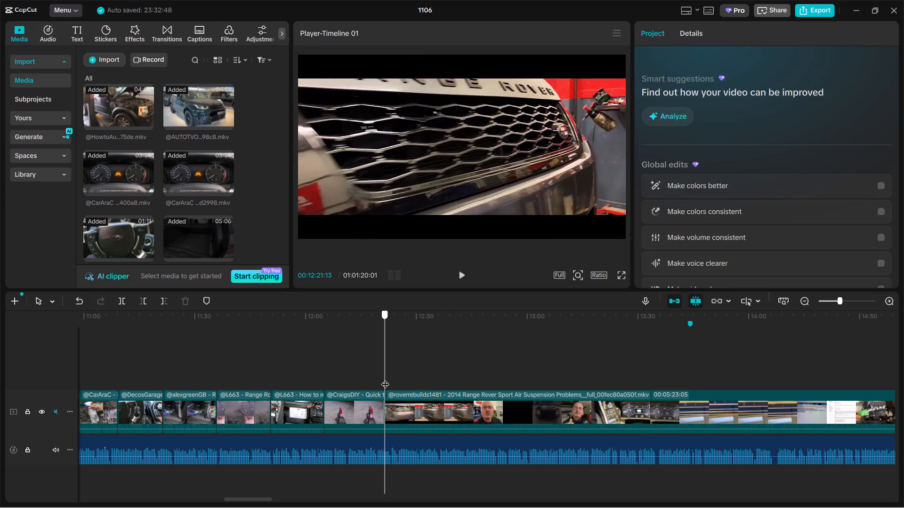
pyautogui.moveTo(385, 378); pyautogui.dragTo(422, 377)
pyautogui.click(436, 405)
pyautogui.hotkey('ctrl', 'b')
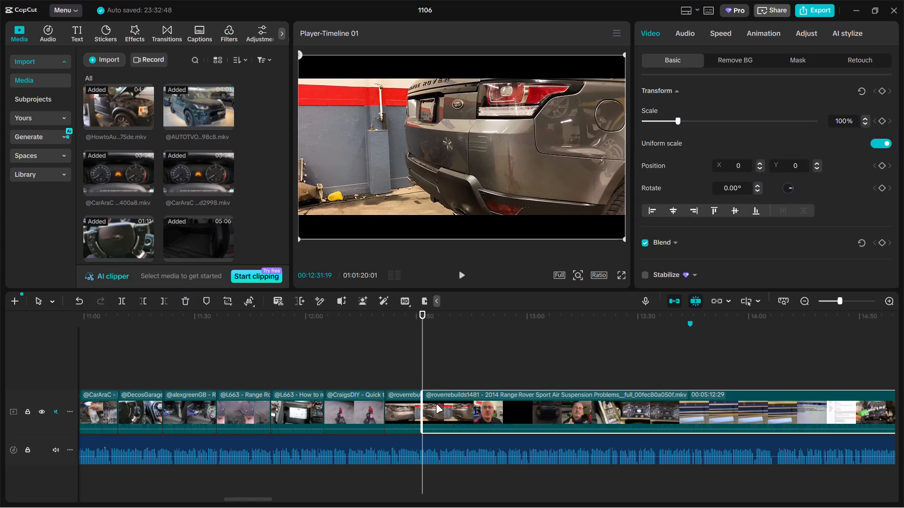
pyautogui.press('BackSpace')
# Skim the ScannerDanner leak testing clip, split it at 00:13:20:06 and delete the part before the cut.
pyautogui.click(444, 373)
pyautogui.moveTo(444, 373); pyautogui.dragTo(542, 366)
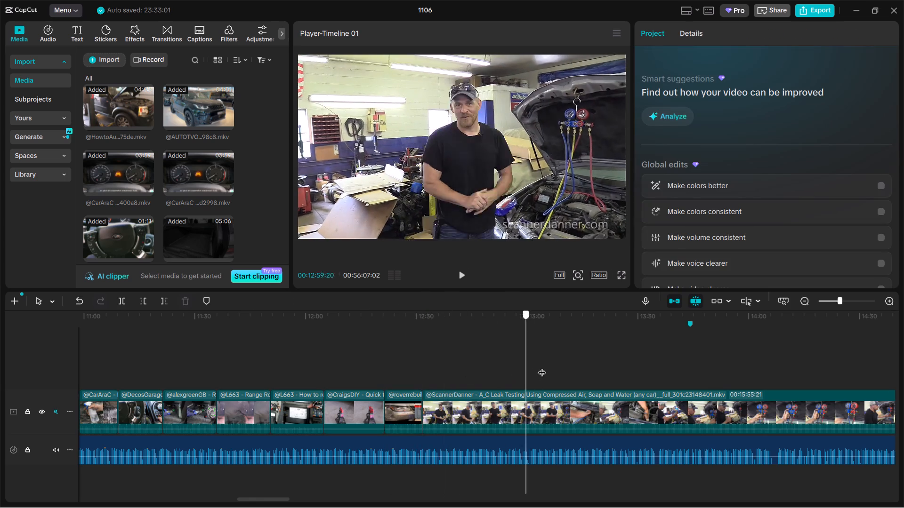
pyautogui.moveTo(542, 366); pyautogui.dragTo(621, 367)
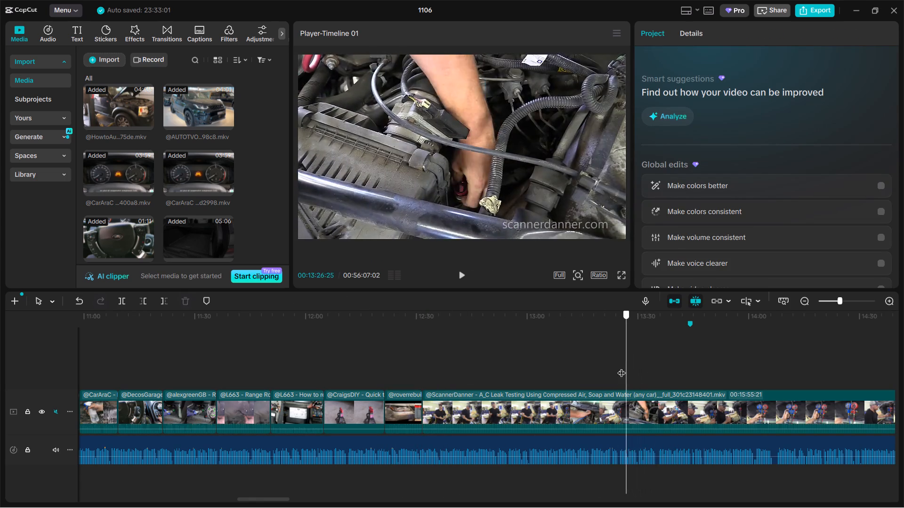
pyautogui.moveTo(621, 367); pyautogui.dragTo(602, 370)
pyautogui.click(609, 405)
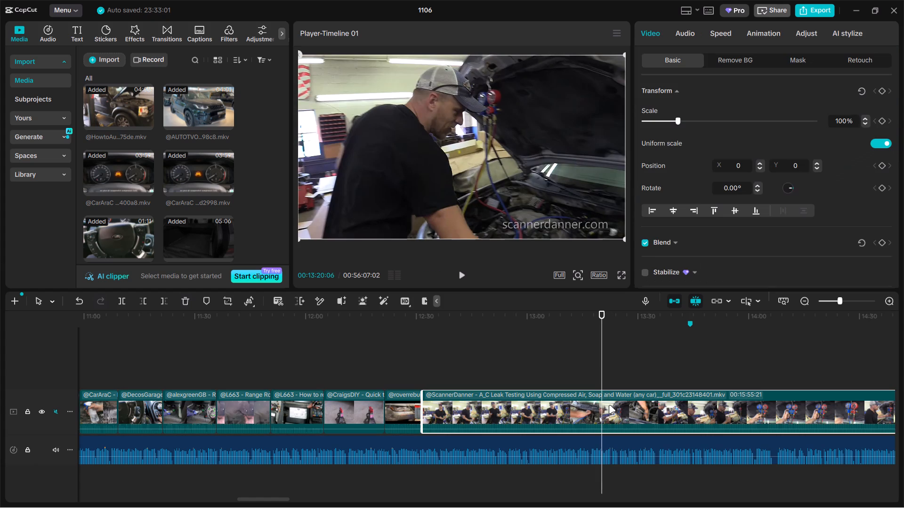
pyautogui.hotkey('ctrl', 'b')
pyautogui.click(557, 417)
pyautogui.press('BackSpace')
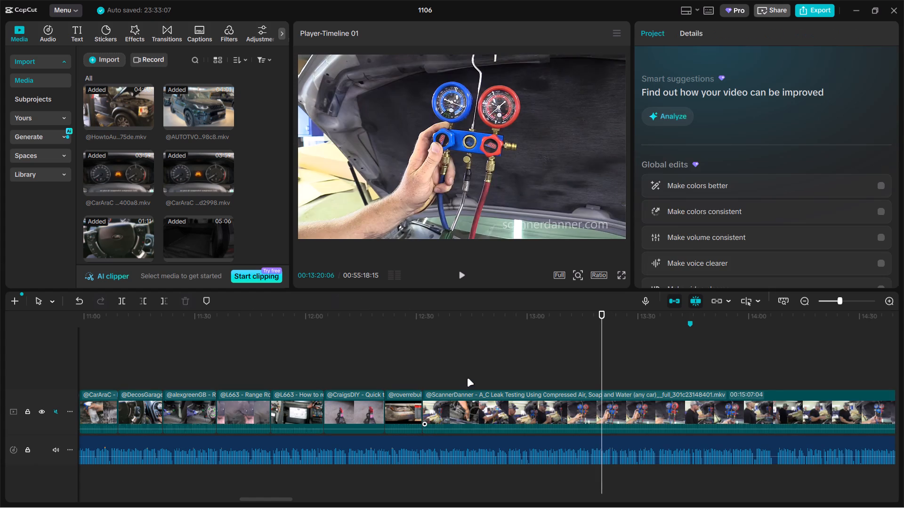
# Split the remaining ScannerDanner clip at 00:12:43:11 and delete the part after the cut.
pyautogui.doubleClick(467, 378)
pyautogui.click(478, 405)
pyautogui.hotkey('ctrl', 'b')
pyautogui.press('BackSpace')
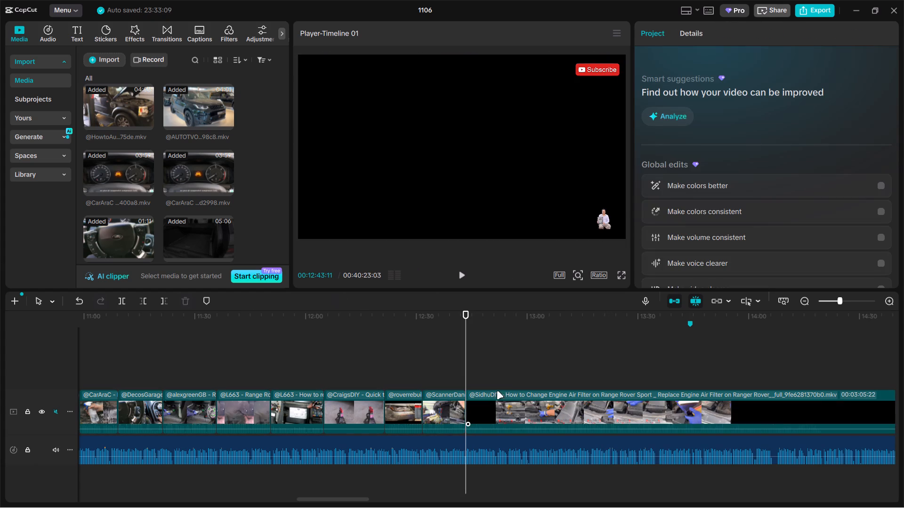
# Skim the SidhuDIY engine air filter clip, split it at 00:13:14:25 and delete the part before the cut.
pyautogui.click(506, 381)
pyautogui.moveTo(506, 381); pyautogui.dragTo(582, 375)
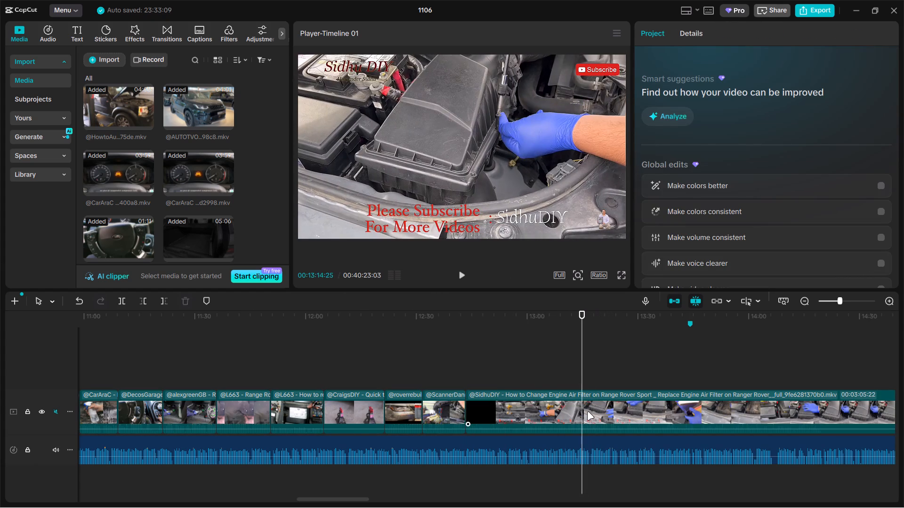
pyautogui.click(587, 412)
pyautogui.hotkey('ctrl', 'b')
pyautogui.click(553, 415)
pyautogui.press('BackSpace')
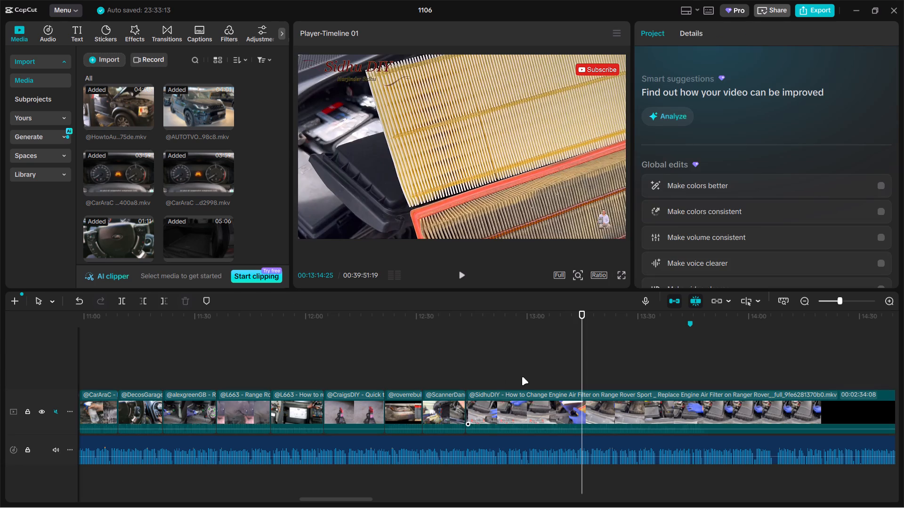
# Split the remaining SidhuDIY clip at 00:12:57:19 and delete the part after the cut.
pyautogui.tripleClick(522, 377)
pyautogui.click(529, 396)
pyautogui.hotkey('ctrl', 'b')
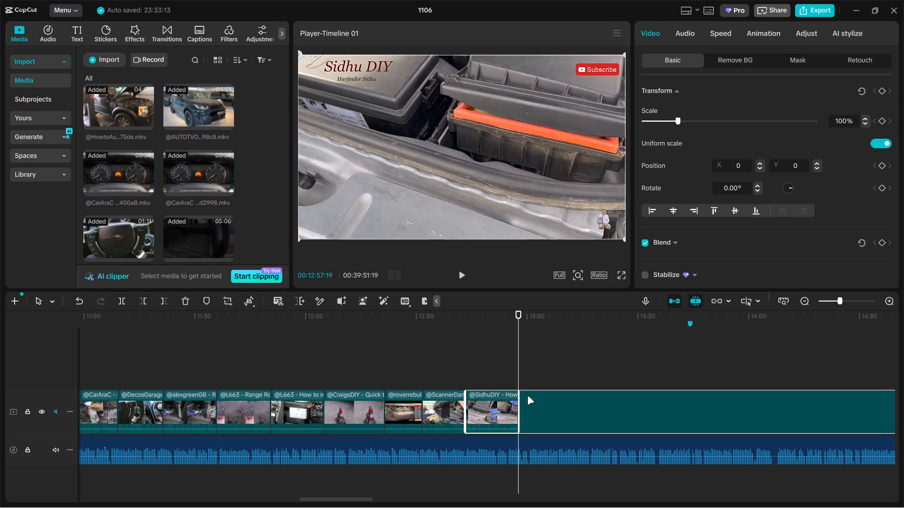
pyautogui.press('BackSpace')
# Skim the Kabukschannel1988 shock absorber leak clip, split it at 00:13:10:22 and delete the part after the cut.
pyautogui.moveTo(525, 400); pyautogui.dragTo(412, 369)
pyautogui.click(363, 364)
pyautogui.moveTo(363, 364); pyautogui.dragTo(356, 364)
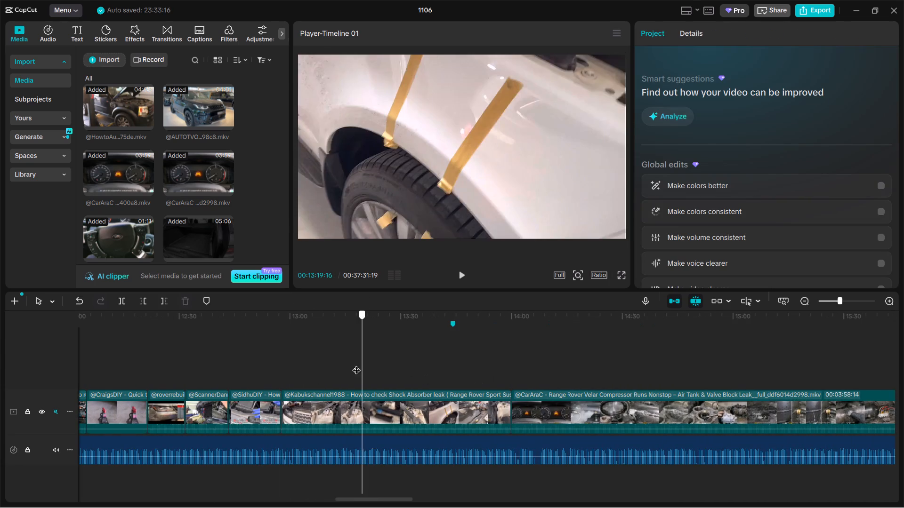
pyautogui.moveTo(356, 364); pyautogui.dragTo(343, 366)
pyautogui.click(352, 397)
pyautogui.moveTo(338, 370); pyautogui.dragTo(291, 370)
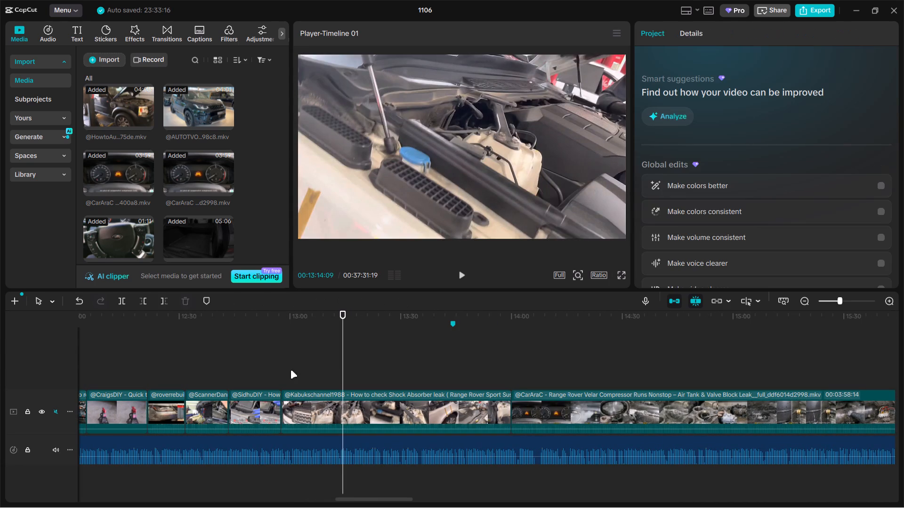
pyautogui.moveTo(291, 370); pyautogui.dragTo(274, 370)
pyautogui.moveTo(267, 371); pyautogui.dragTo(283, 371)
pyautogui.moveTo(283, 371); pyautogui.dragTo(293, 369)
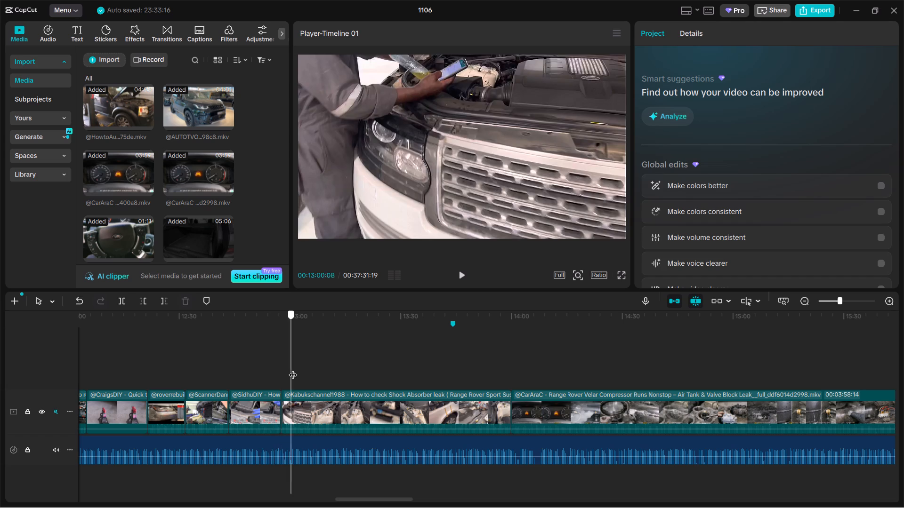
pyautogui.moveTo(293, 369); pyautogui.dragTo(325, 371)
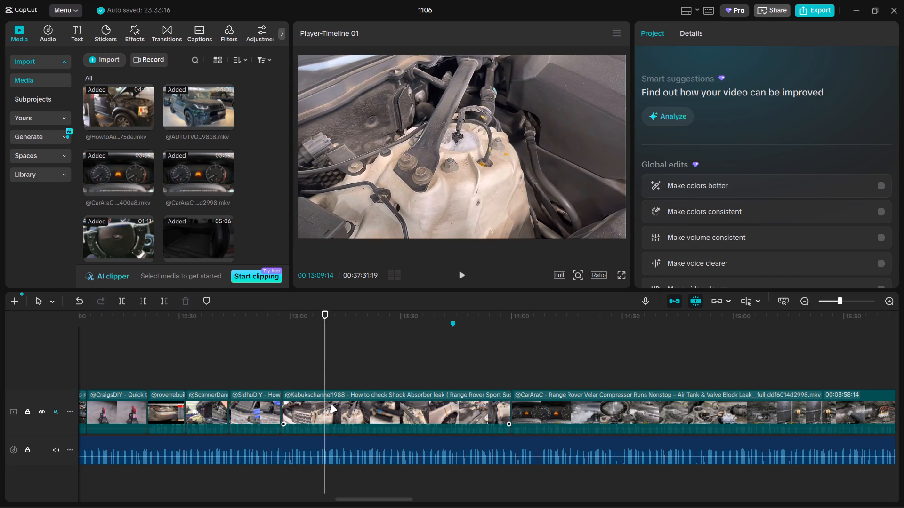
pyautogui.moveTo(325, 373); pyautogui.dragTo(330, 372)
pyautogui.click(346, 402)
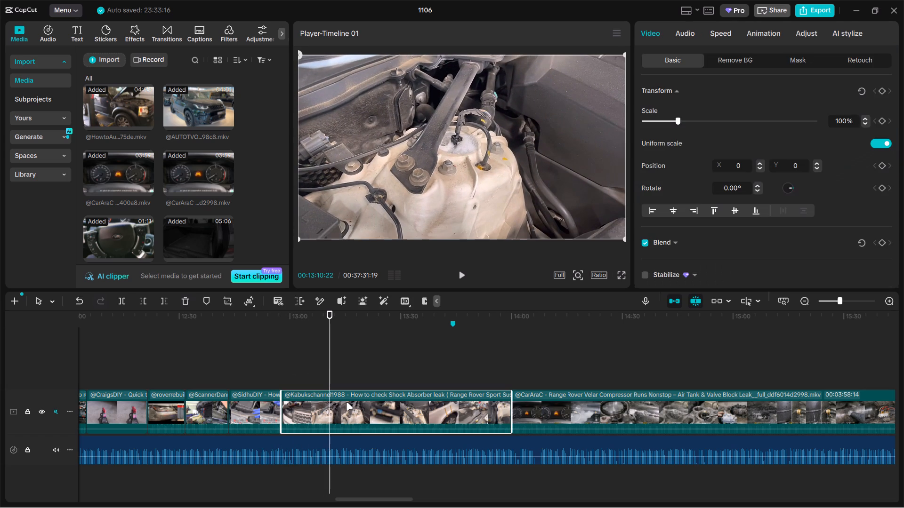
pyautogui.hotkey('ctrl', 'b')
pyautogui.press('BackSpace')
# Skim the CarAraC Range Rover Velar compressor clip, split it at 00:14:52:03 and delete the part before the cut.
pyautogui.click(346, 375)
pyautogui.moveTo(346, 375); pyautogui.dragTo(428, 374)
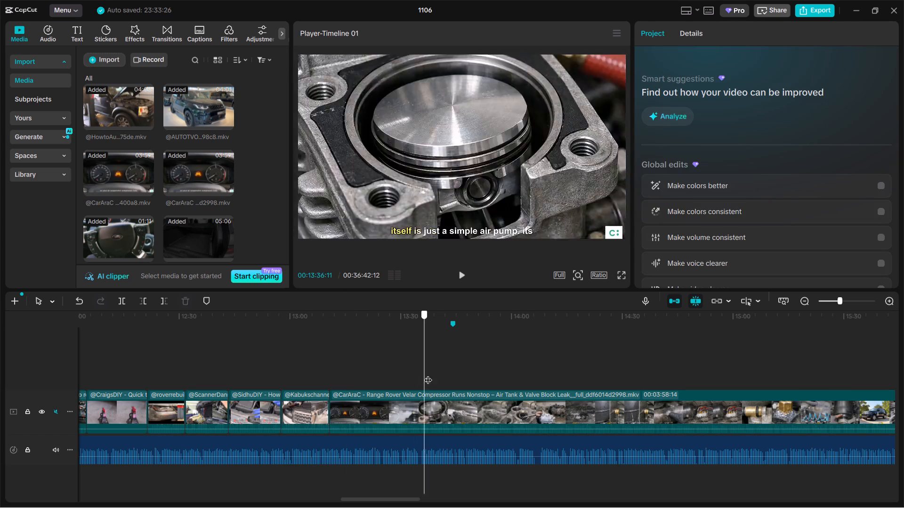
pyautogui.moveTo(428, 374); pyautogui.dragTo(565, 381)
pyautogui.click(692, 370)
pyautogui.moveTo(692, 370); pyautogui.dragTo(704, 376)
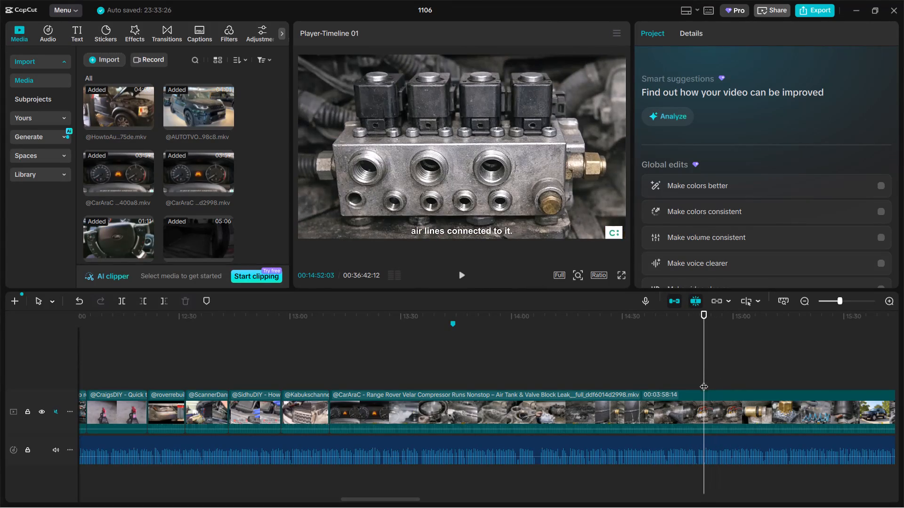
pyautogui.click(708, 413)
pyautogui.hotkey('ctrl', 'b')
pyautogui.click(589, 406)
pyautogui.press('BackSpace')
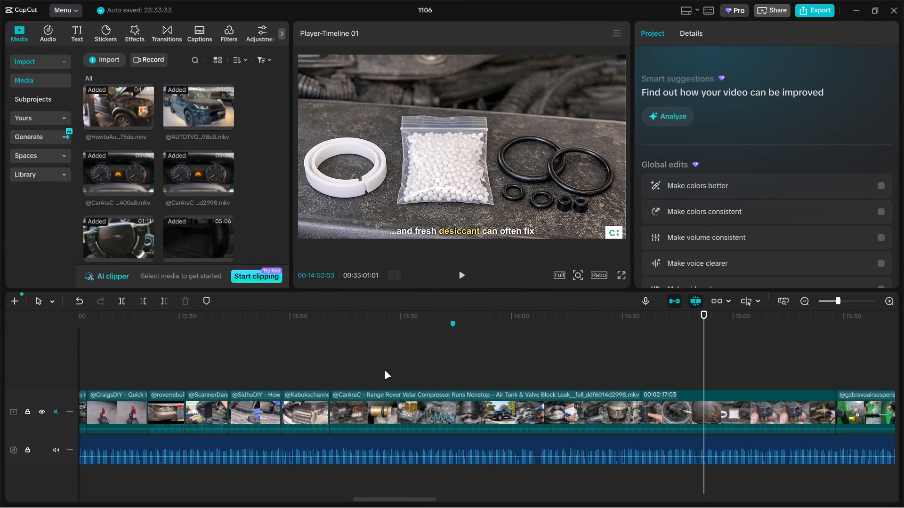
# Split the remaining CarAraC compressor clip at 00:13:24:11 and delete the part after the cut.
pyautogui.click(380, 371)
pyautogui.click(400, 410)
pyautogui.hotkey('ctrl', 'b')
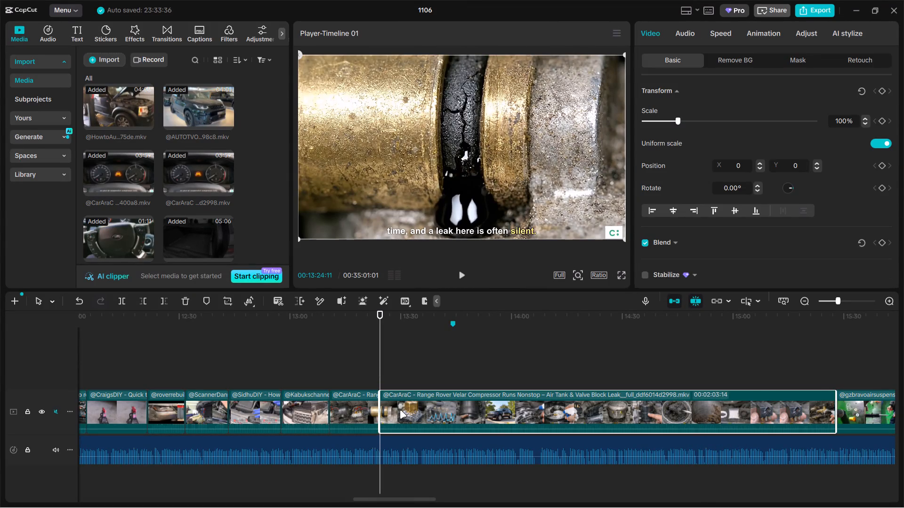
pyautogui.press('BackSpace')
# Skim the gzbravoairsuspension front shock assembly clip, split it at 00:13:38:04 and delete the part after the cut.
pyautogui.click(422, 381)
pyautogui.moveTo(422, 381); pyautogui.dragTo(419, 386)
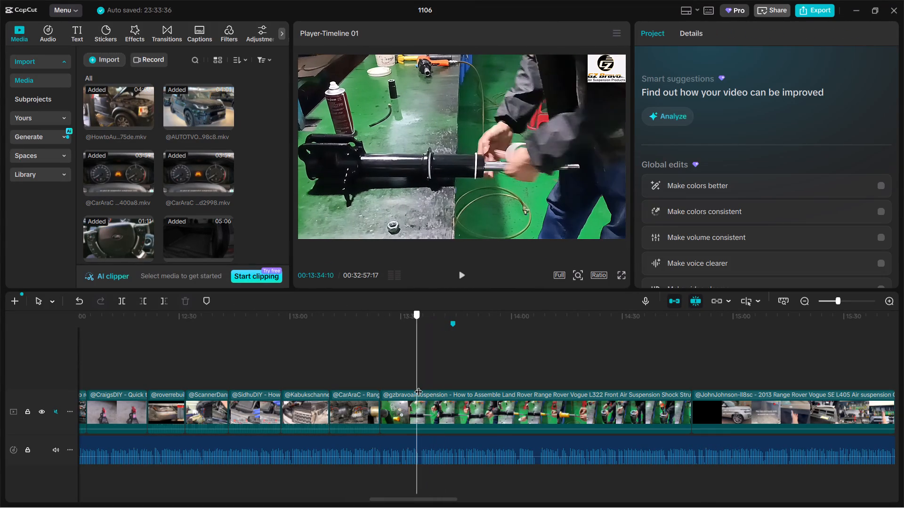
pyautogui.moveTo(419, 386); pyautogui.dragTo(431, 386)
pyautogui.click(443, 408)
pyautogui.hotkey('ctrl', 'b')
pyautogui.press('BackSpace')
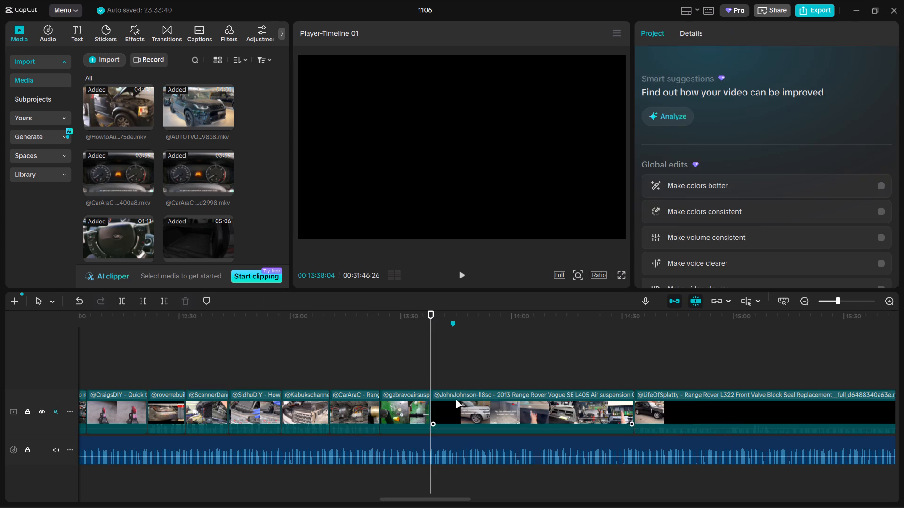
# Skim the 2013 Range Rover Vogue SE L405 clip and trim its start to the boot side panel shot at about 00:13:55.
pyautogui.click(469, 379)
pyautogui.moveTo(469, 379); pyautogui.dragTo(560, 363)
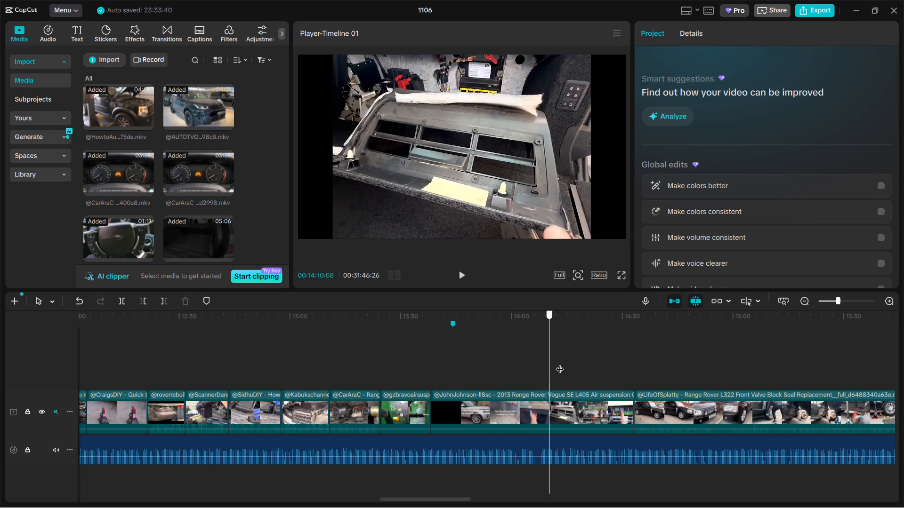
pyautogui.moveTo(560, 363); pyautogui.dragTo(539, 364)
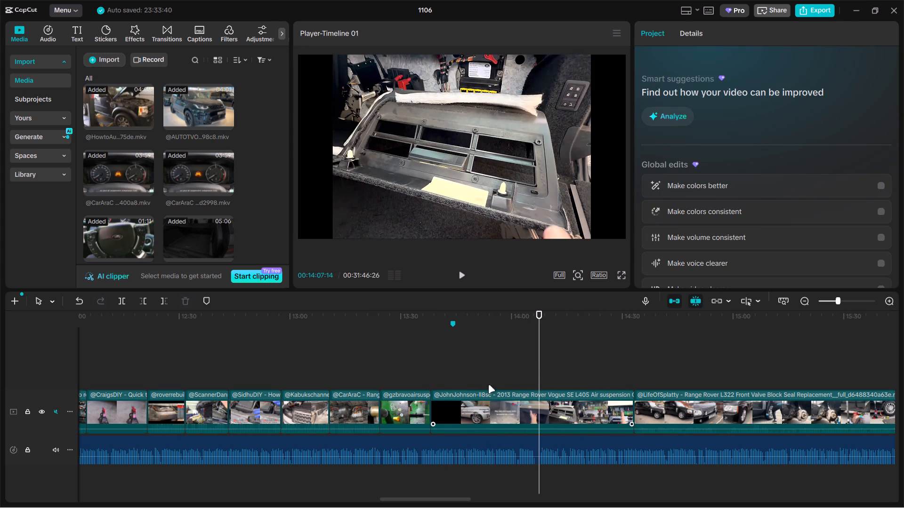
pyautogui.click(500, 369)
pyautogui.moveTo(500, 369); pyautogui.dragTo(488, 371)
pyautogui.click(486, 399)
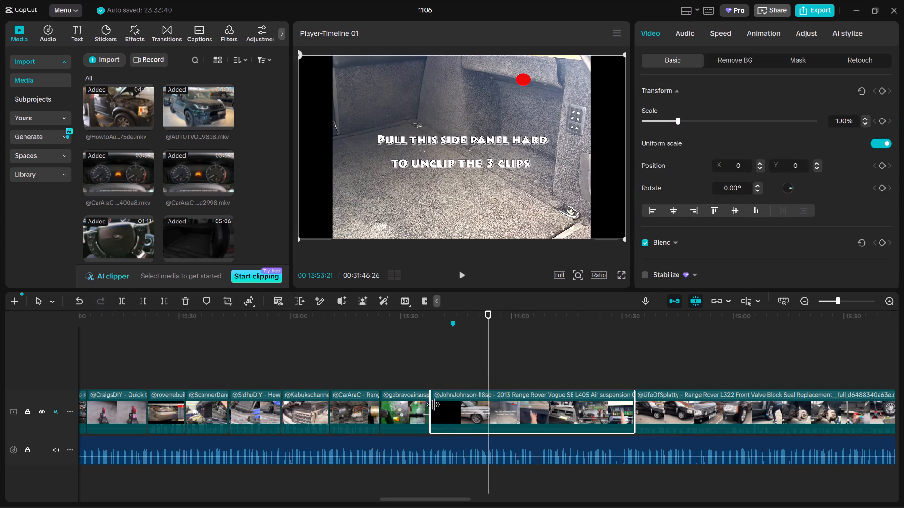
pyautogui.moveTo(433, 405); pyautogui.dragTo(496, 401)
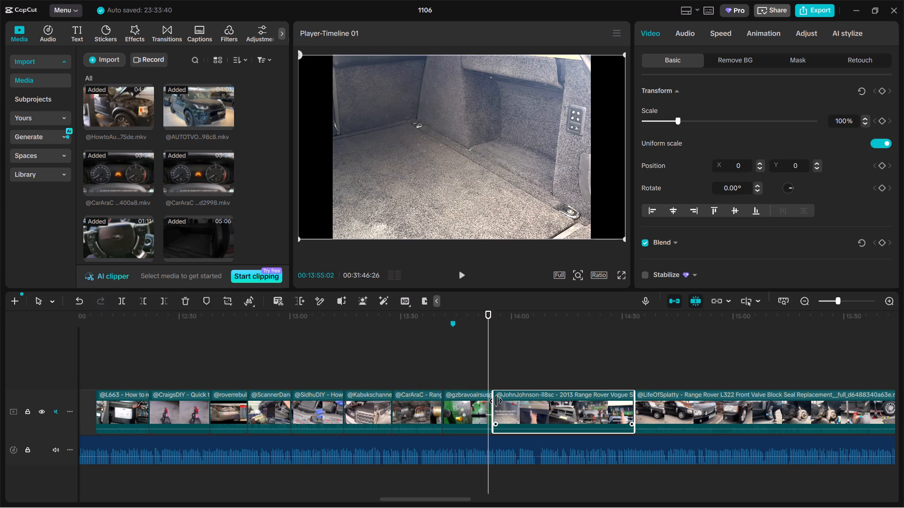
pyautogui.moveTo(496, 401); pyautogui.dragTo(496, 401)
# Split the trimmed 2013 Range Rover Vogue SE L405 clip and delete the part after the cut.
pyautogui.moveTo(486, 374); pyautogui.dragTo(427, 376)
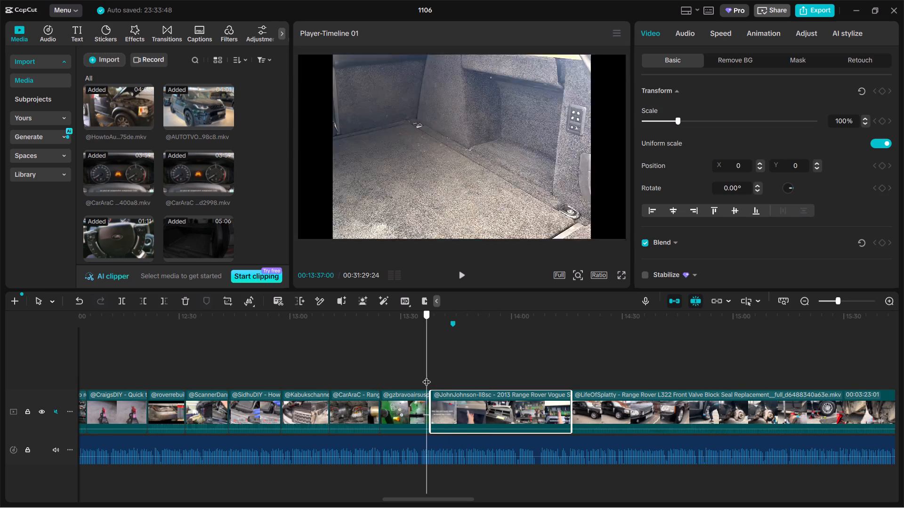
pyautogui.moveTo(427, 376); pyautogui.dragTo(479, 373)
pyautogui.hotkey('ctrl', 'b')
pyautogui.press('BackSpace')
# Skim the LifeOfSplatty valve block seal clip, split it at 00:14:04:28 and delete the part after the cut.
pyautogui.click(492, 361)
pyautogui.moveTo(492, 361); pyautogui.dragTo(529, 363)
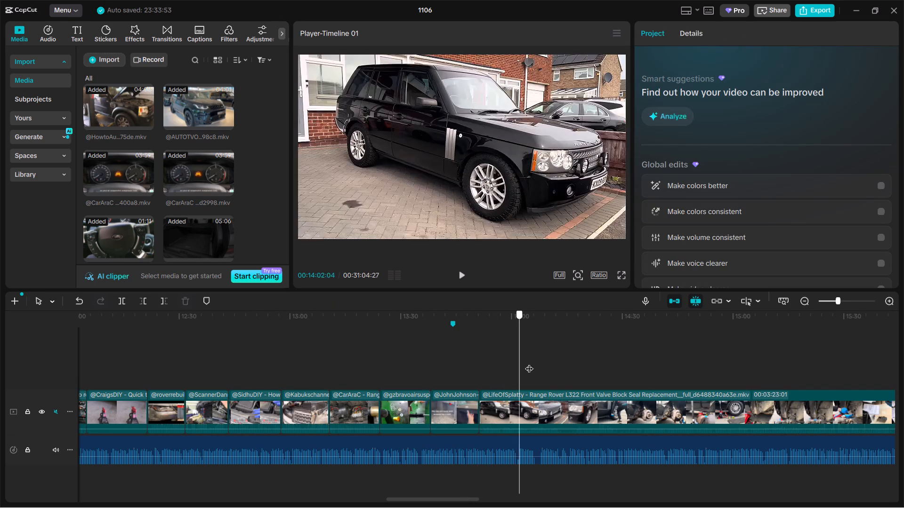
pyautogui.moveTo(529, 363); pyautogui.dragTo(530, 379)
pyautogui.click(533, 402)
pyautogui.hotkey('ctrl', 'b')
pyautogui.press('BackSpace')
pyautogui.press('\\')
# Delete the trimmed 2013 Range Rover Vogue SE L405 clip located before the LifeOfSplatty clip.
pyautogui.moveTo(530, 402); pyautogui.dragTo(472, 390)
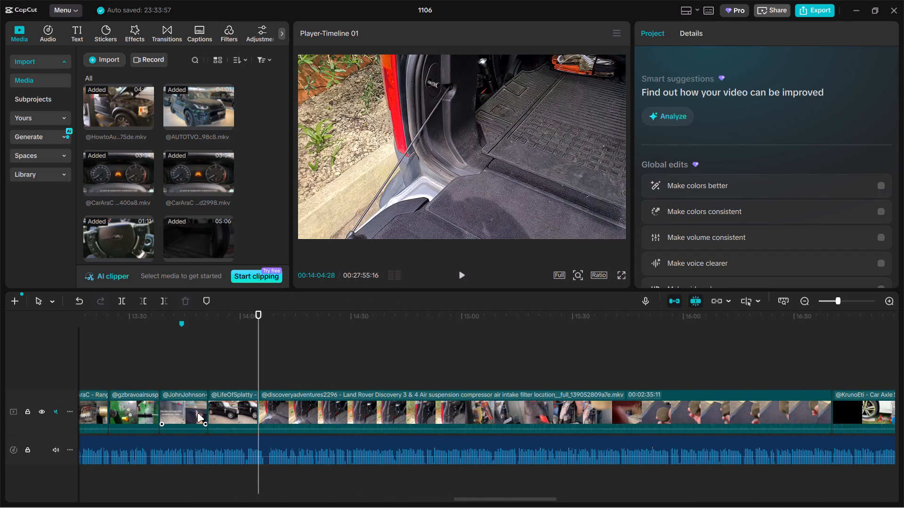
pyautogui.click(192, 412)
pyautogui.press('BackSpace')
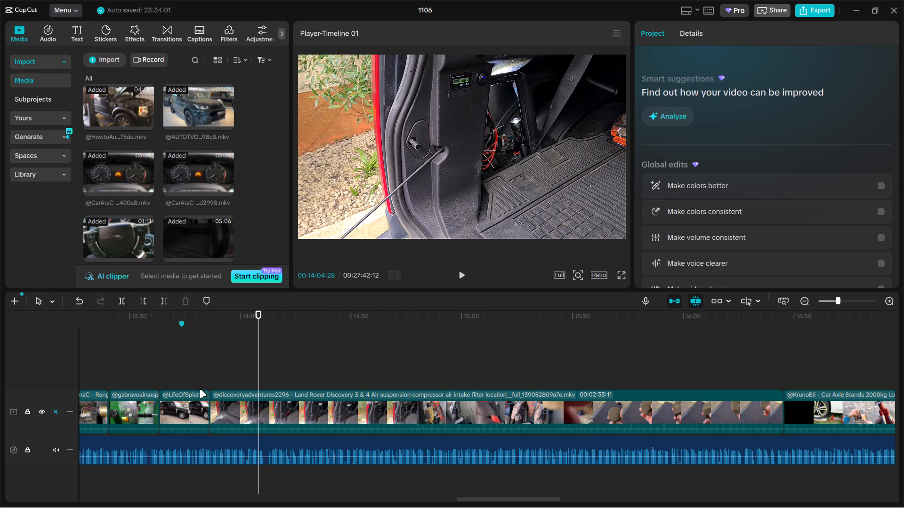
# Skim the discoveryadventures2296 intake filter location clip, split it at 00:14:42:29 and delete the part before the cut.
pyautogui.click(214, 364)
pyautogui.moveTo(214, 364); pyautogui.dragTo(541, 377)
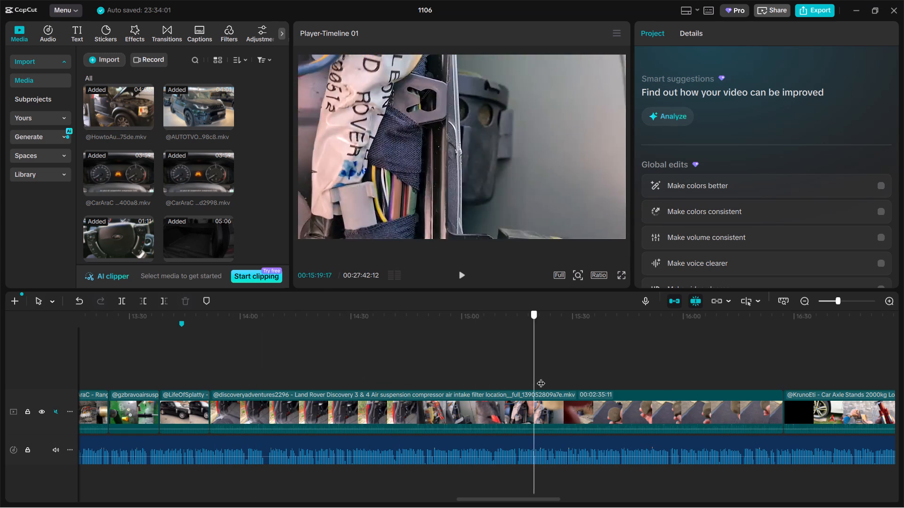
pyautogui.moveTo(541, 377); pyautogui.dragTo(414, 389)
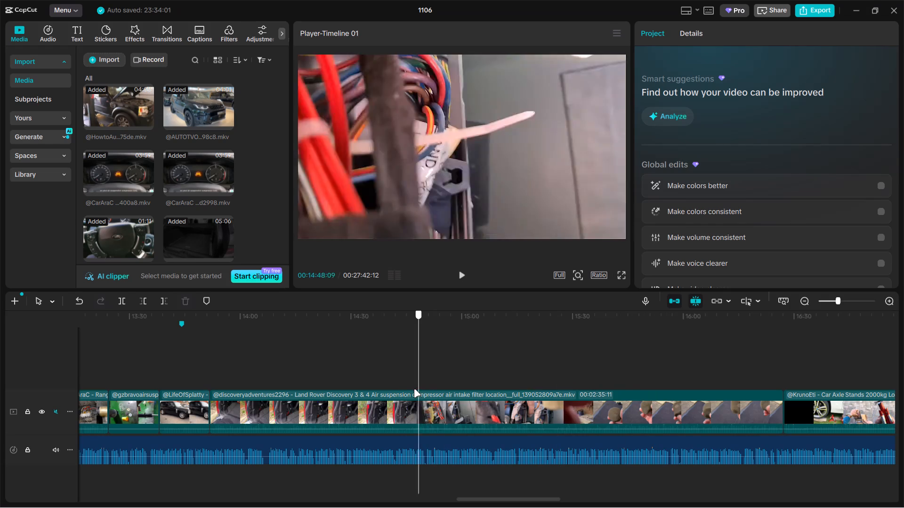
pyautogui.moveTo(414, 389); pyautogui.dragTo(399, 389)
pyautogui.click(400, 429)
pyautogui.hotkey('ctrl', 'b')
pyautogui.click(347, 425)
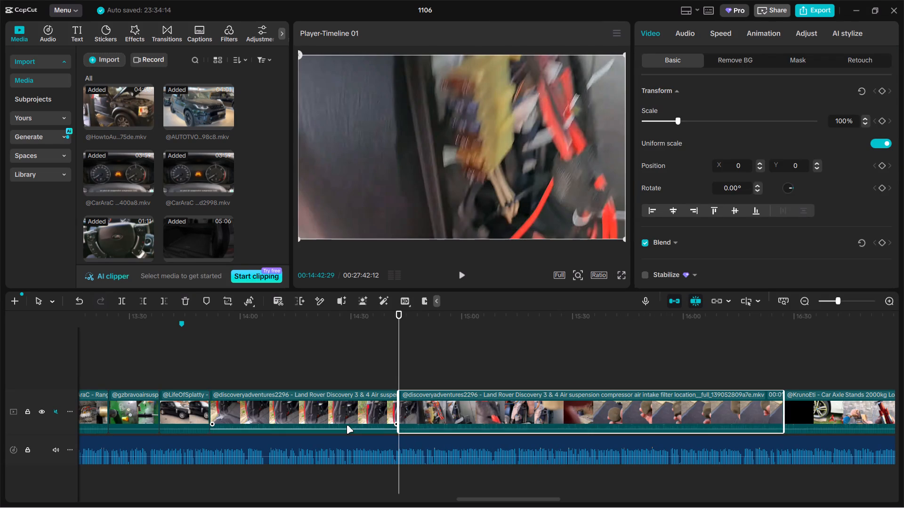
pyautogui.press('BackSpace')
# Split the remaining discoveryadventures2296 clip at 00:14:04:29 and delete the part after the cut.
pyautogui.click(258, 379)
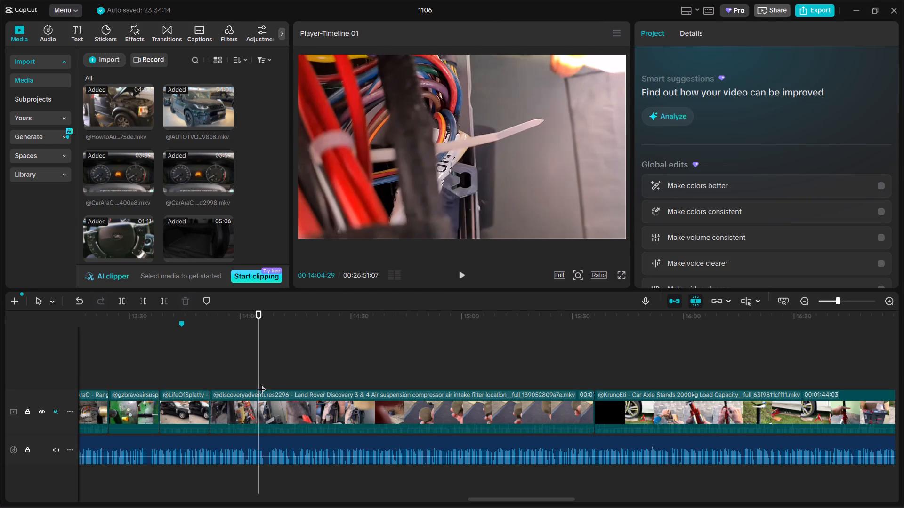
pyautogui.click(277, 400)
pyautogui.hotkey('ctrl', 'b')
pyautogui.press('BackSpace')
# Skim the KrunoEti car axle stands clip, split it at 00:14:22:20 and delete the part before the cut.
pyautogui.click(287, 372)
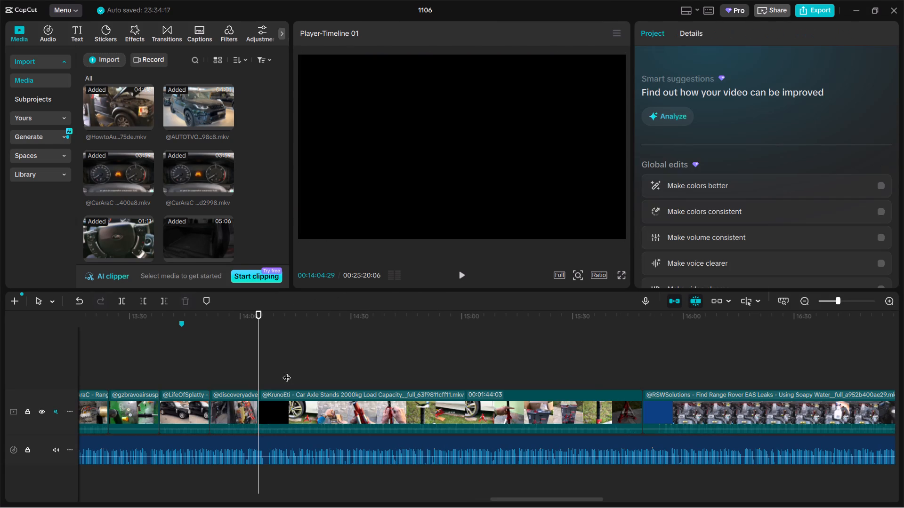
pyautogui.moveTo(287, 372); pyautogui.dragTo(475, 370)
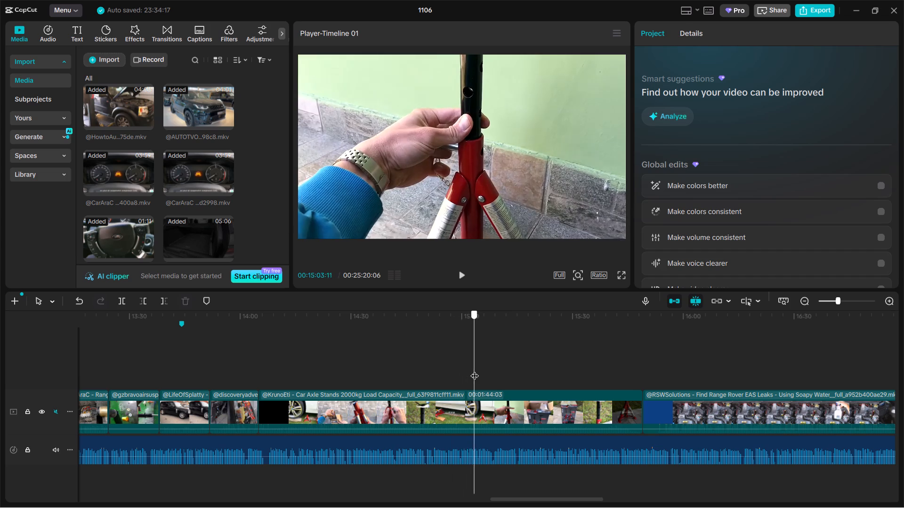
pyautogui.moveTo(475, 370); pyautogui.dragTo(400, 387)
pyautogui.moveTo(400, 388); pyautogui.dragTo(359, 394)
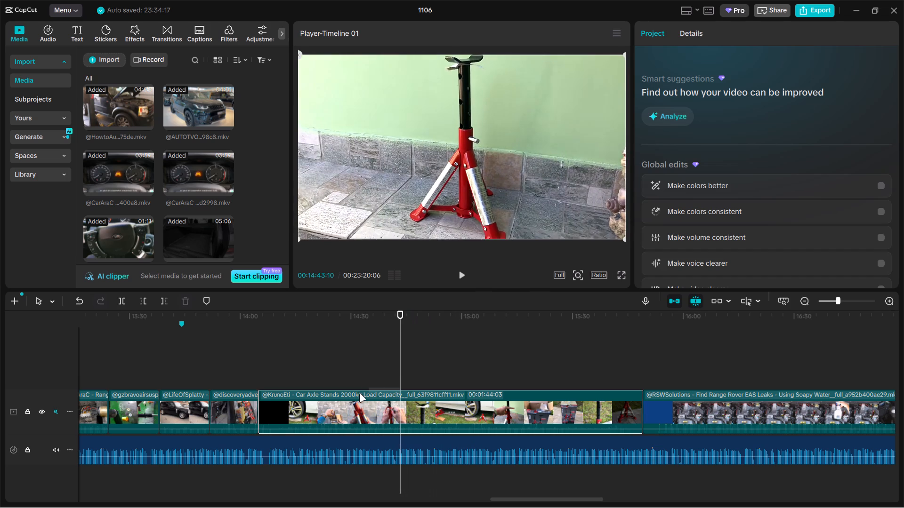
pyautogui.moveTo(359, 394); pyautogui.dragTo(353, 394)
pyautogui.click(345, 364)
pyautogui.moveTo(345, 364); pyautogui.dragTo(324, 369)
pyautogui.click(331, 400)
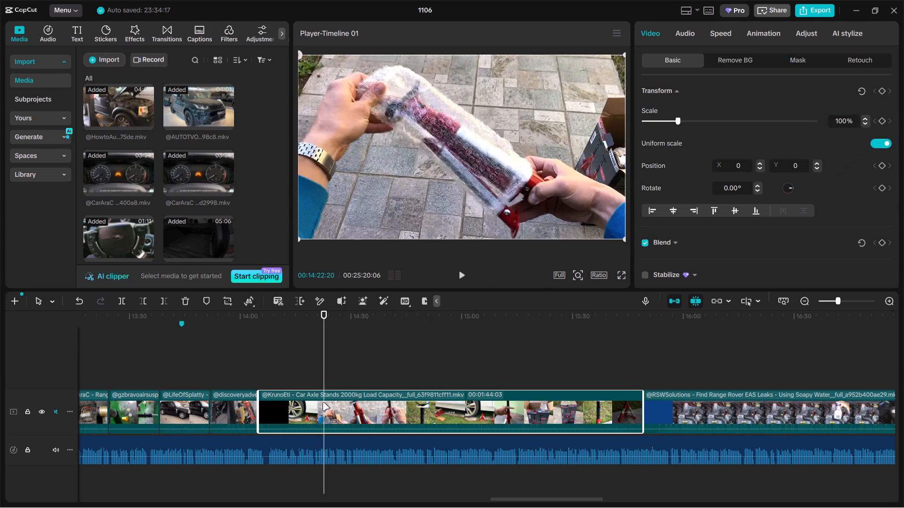
pyautogui.hotkey('ctrl', 'b')
pyautogui.click(300, 404)
pyautogui.press('BackSpace')
# Split the remaining KrunoEti clip at 00:14:17:25 and delete the part after the cut.
pyautogui.click(306, 373)
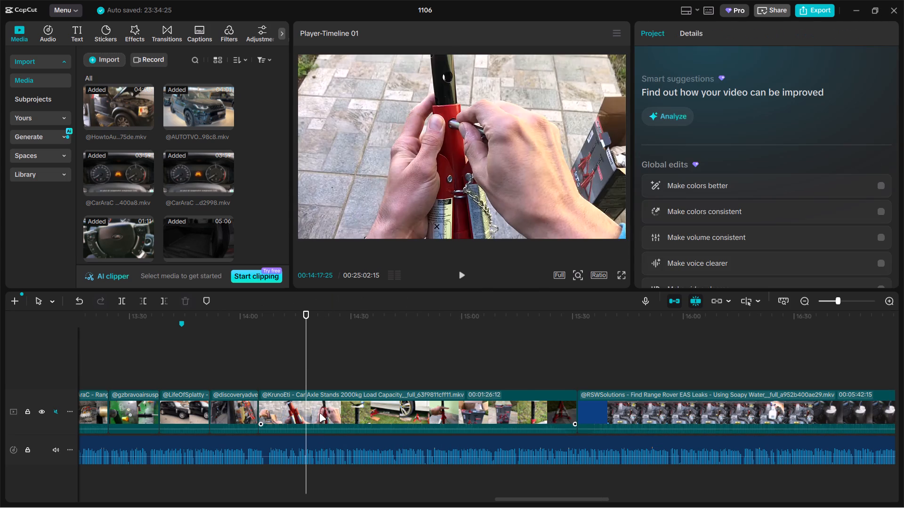
pyautogui.click(319, 413)
pyautogui.hotkey('ctrl', 'b')
pyautogui.press('BackSpace')
# Skim the RSWSolutions soapy water leak clip, split it at 00:14:43:06 and delete the part before the cut.
pyautogui.click(350, 382)
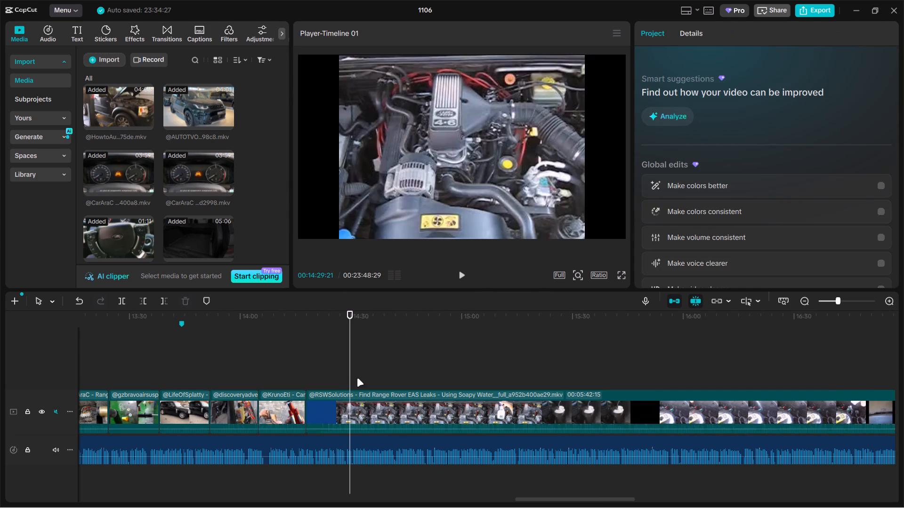
pyautogui.moveTo(367, 375); pyautogui.dragTo(371, 375)
pyautogui.moveTo(372, 375); pyautogui.dragTo(400, 379)
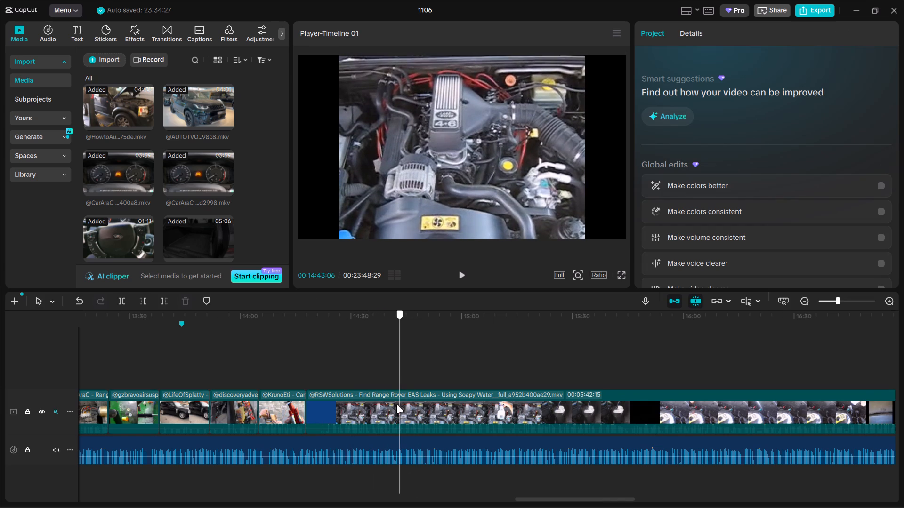
pyautogui.click(396, 405)
pyautogui.hotkey('ctrl', 'b')
pyautogui.click(387, 411)
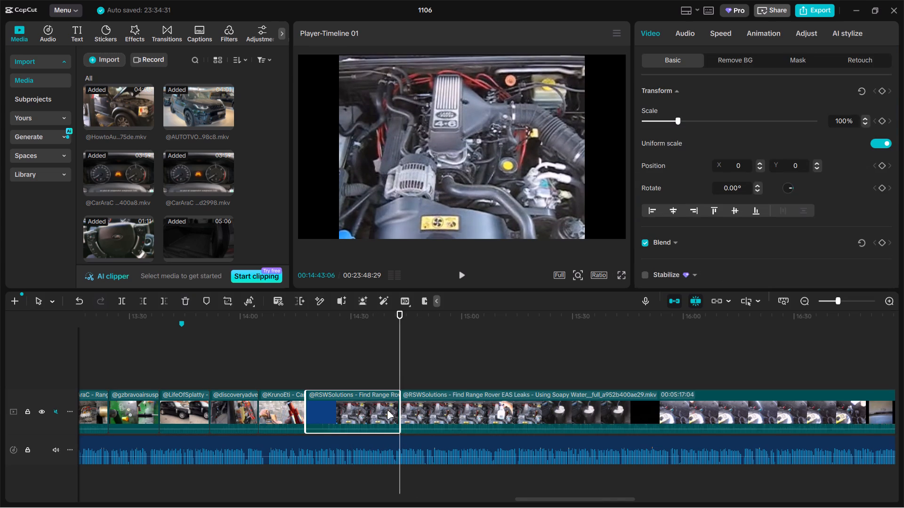
pyautogui.press('BackSpace')
# Split the remaining RSWSolutions clip at 00:14:34:16 and delete the part after the cut.
pyautogui.click(368, 378)
pyautogui.click(378, 406)
pyautogui.hotkey('ctrl', 'b')
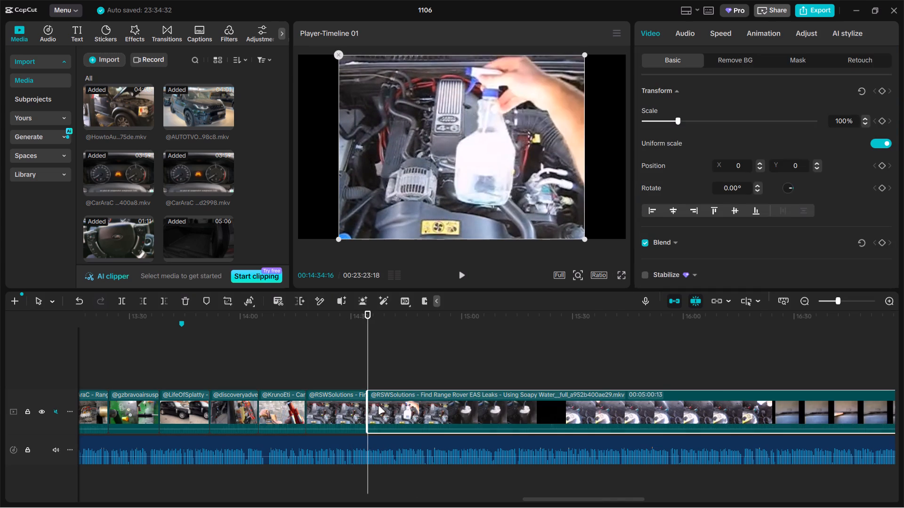
pyautogui.press('BackSpace')
# Skim the zmmotors1 jacking mode clip, split it at 00:15:11:00 and delete the part before the cut.
pyautogui.click(388, 376)
pyautogui.moveTo(388, 376); pyautogui.dragTo(502, 375)
pyautogui.click(502, 418)
pyautogui.hotkey('ctrl', 'b')
pyautogui.click(443, 414)
pyautogui.press('BackSpace')
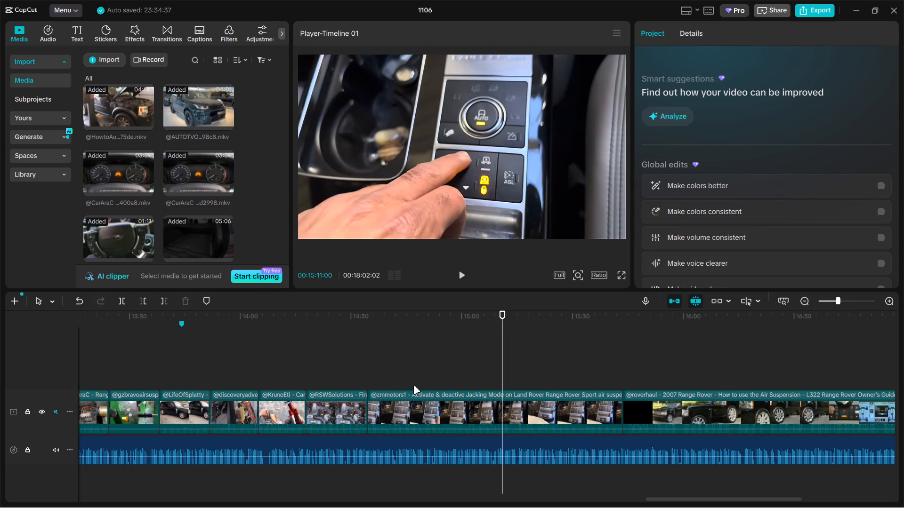
# Split the remaining zmmotors1 clip at 00:14:50:14 and delete the part after the cut.
pyautogui.click(419, 378)
pyautogui.moveTo(419, 378); pyautogui.dragTo(427, 378)
pyautogui.click(435, 398)
pyautogui.hotkey('ctrl', 'b')
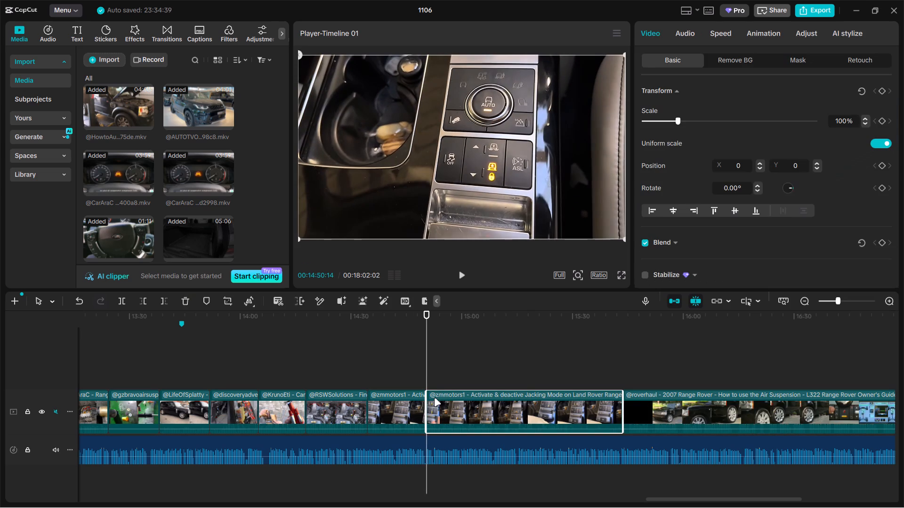
pyautogui.press('BackSpace')
# Skim the roverhaul 2007 Range Rover air suspension clip, split it at 00:15:18:16 and delete the part before the cut.
pyautogui.click(437, 375)
pyautogui.moveTo(437, 375); pyautogui.dragTo(530, 373)
pyautogui.click(527, 407)
pyautogui.hotkey('ctrl', 'b')
pyautogui.click(475, 413)
pyautogui.press('BackSpace')
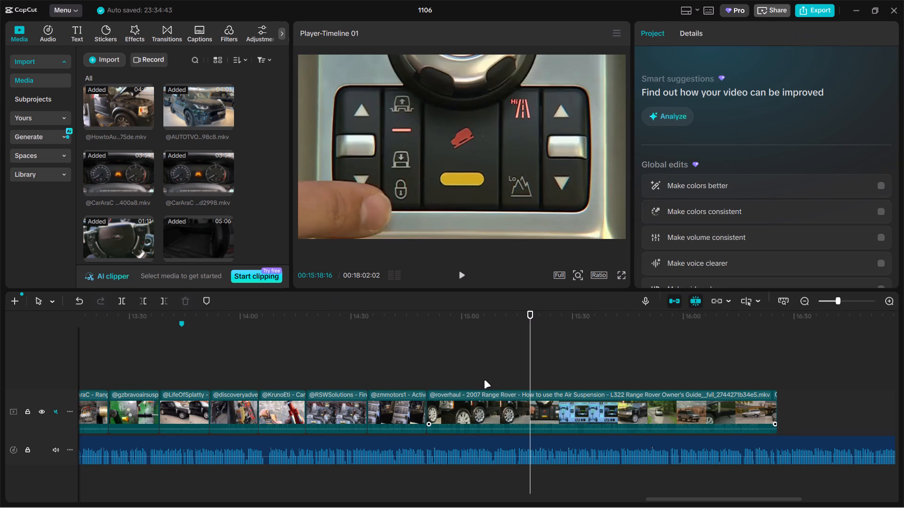
# Split the remaining roverhaul clip at 00:15:07:09 and delete the part after the cut.
pyautogui.doubleClick(485, 378)
pyautogui.click(489, 413)
pyautogui.hotkey('ctrl', 'b')
pyautogui.press('BackSpace')
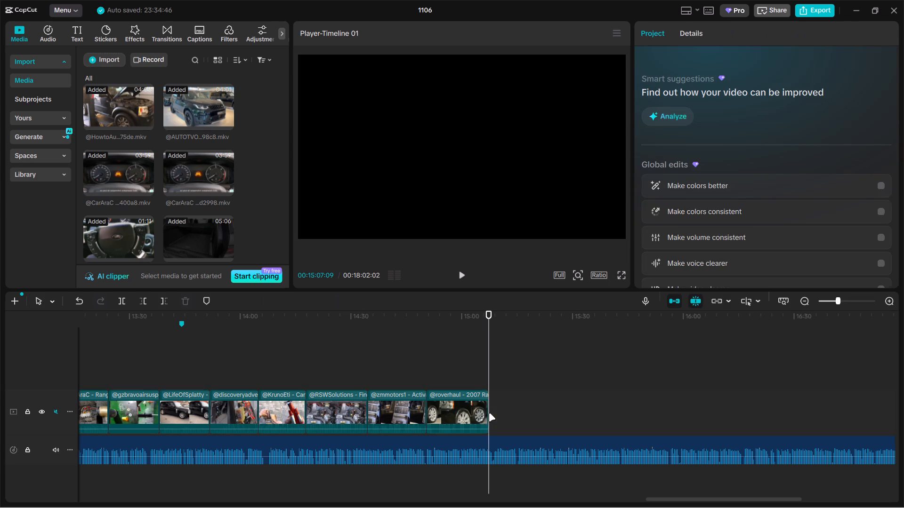
# Set the speed to 1.10x for all clips from the marker just after 00:10:00 to the last one, excluding the AUTOTVO clip.
pyautogui.click(461, 365)
pyautogui.moveTo(461, 365); pyautogui.dragTo(315, 397)
pyautogui.keyDown('ctrl'); pyautogui.scroll(-8, 315, 397); pyautogui.keyUp('ctrl')
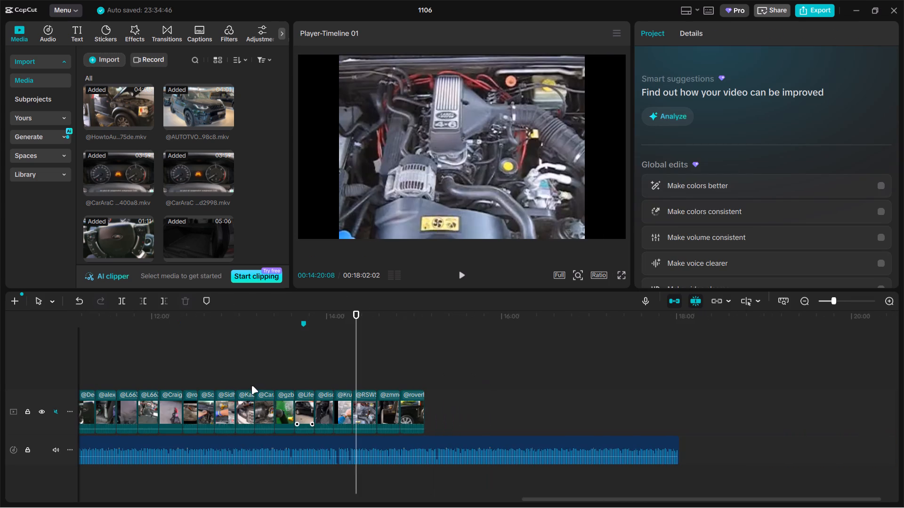
pyautogui.click(219, 376)
pyautogui.moveTo(216, 373); pyautogui.dragTo(79, 370)
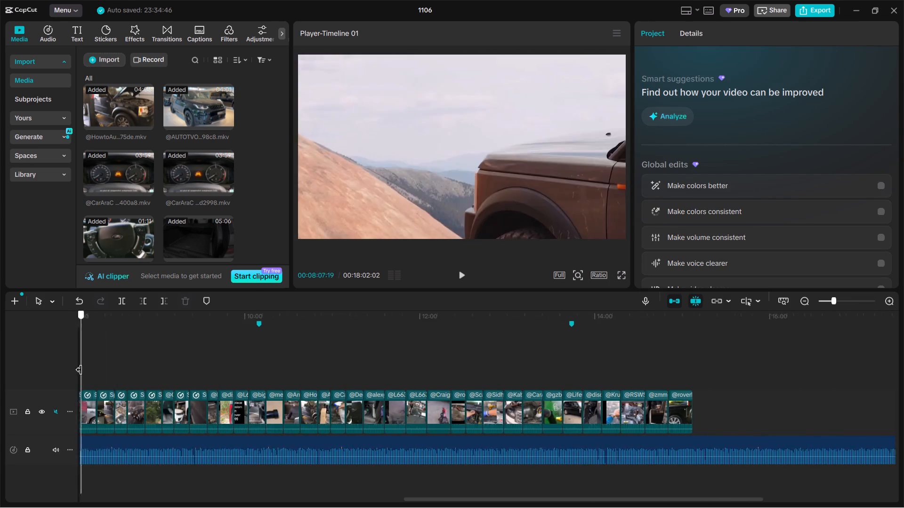
pyautogui.moveTo(79, 370); pyautogui.dragTo(339, 367)
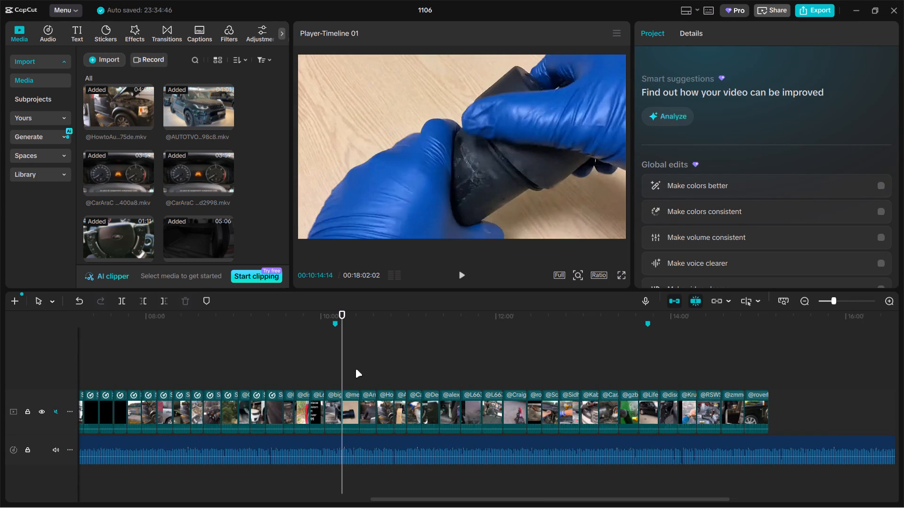
pyautogui.moveTo(334, 373); pyautogui.dragTo(835, 398)
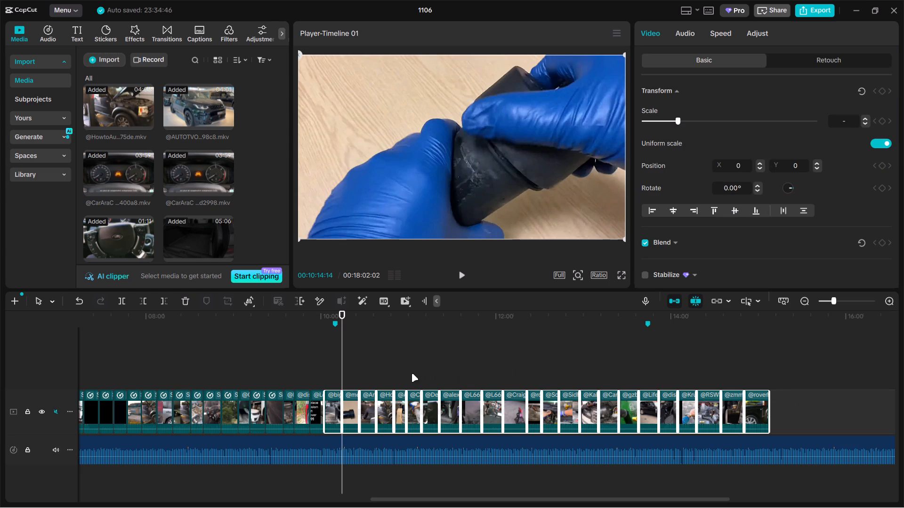
pyautogui.keyDown('ctrl'); pyautogui.scroll(3, 422, 368); pyautogui.keyUp('ctrl')
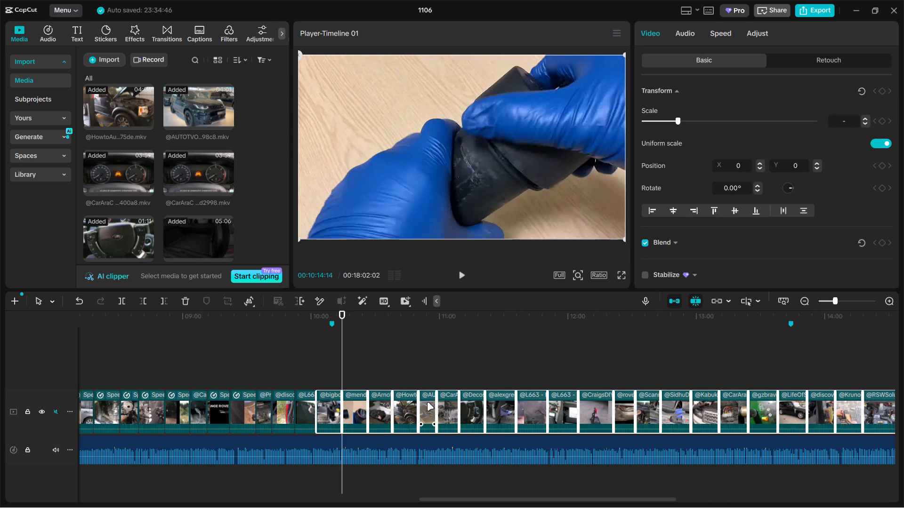
pyautogui.keyDown('ctrl'); pyautogui.click(427, 403); pyautogui.keyUp('ctrl')
pyautogui.keyDown('ctrl'); pyautogui.scroll(-4, 715, 415); pyautogui.keyUp('ctrl')
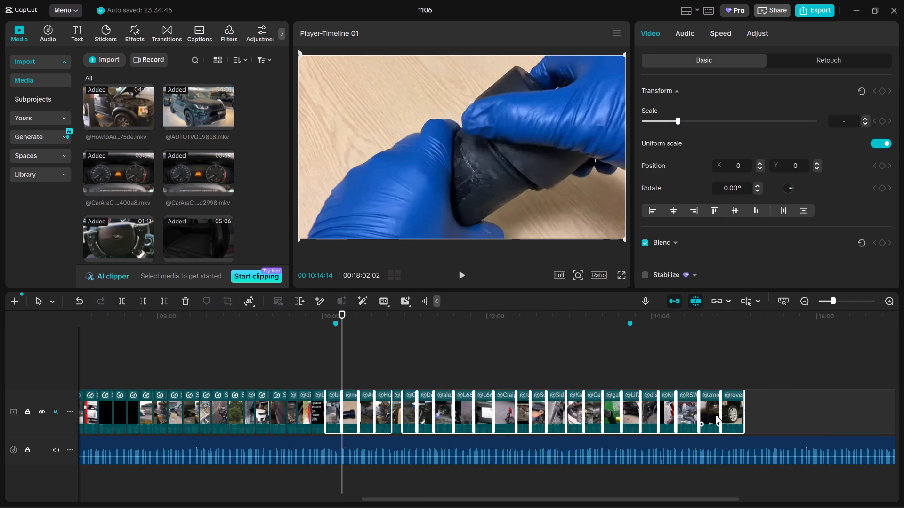
pyautogui.click(723, 29)
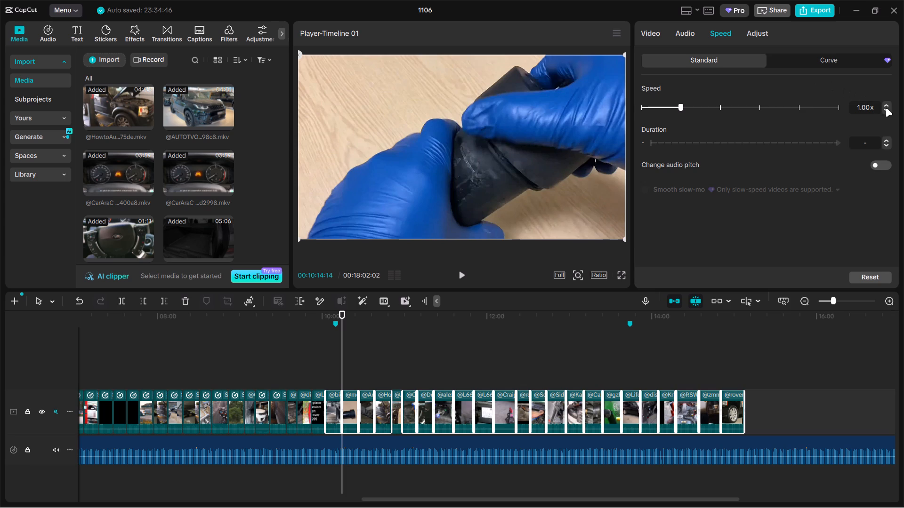
pyautogui.click(888, 104)
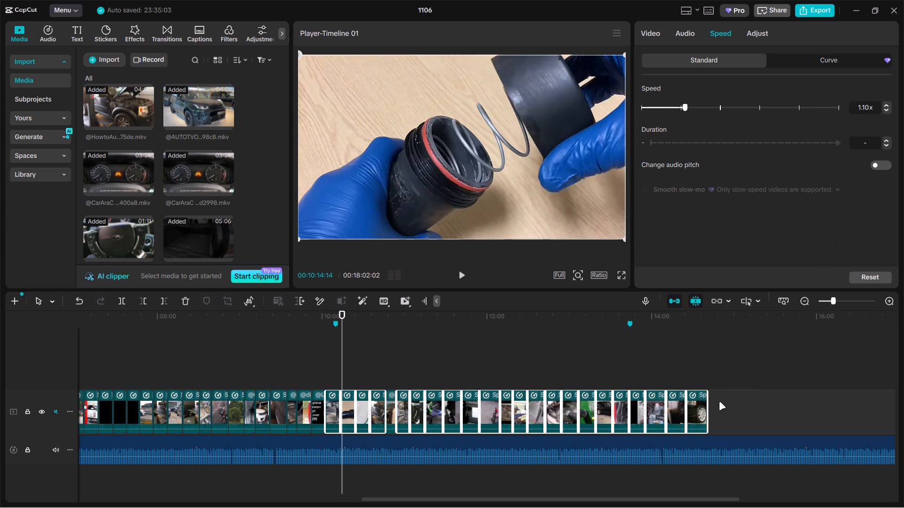
# Trim the ends of the selected sped-up clips together so the video track ends at about 00:14:22.
pyautogui.moveTo(708, 403); pyautogui.dragTo(703, 404)
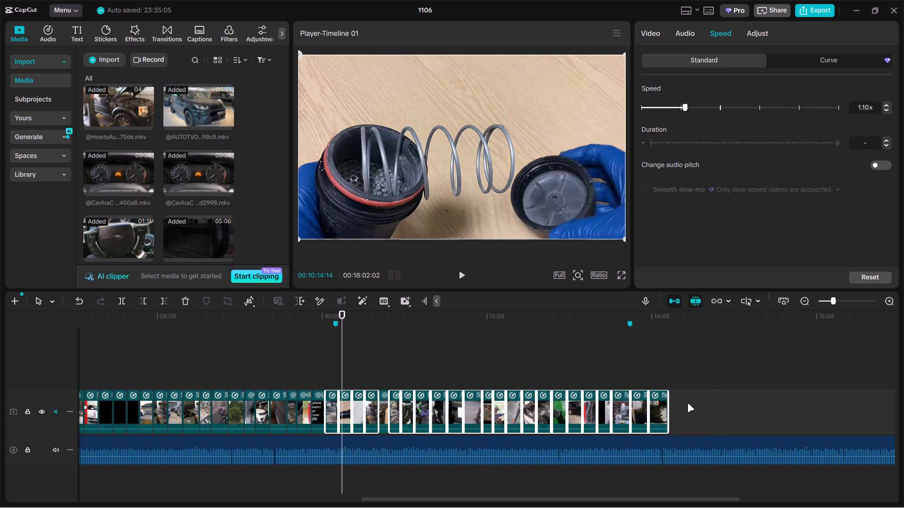
pyautogui.moveTo(670, 407); pyautogui.dragTo(661, 407)
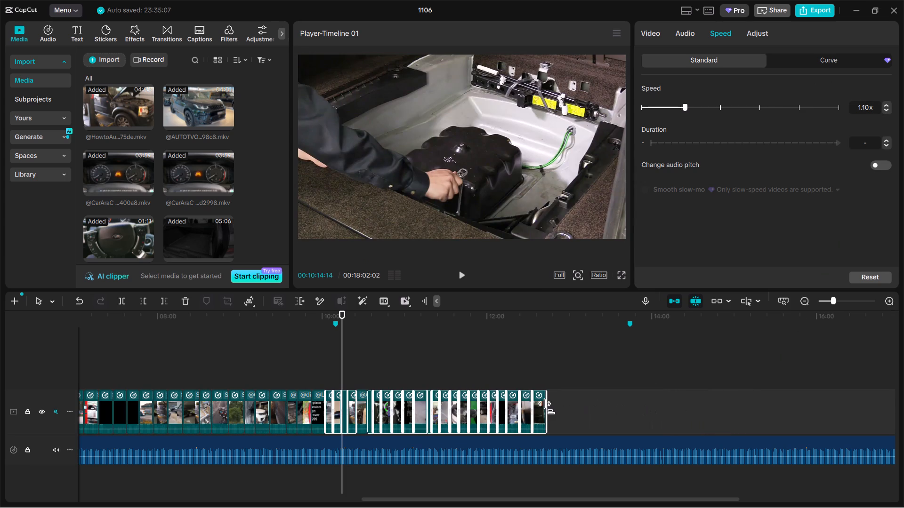
pyautogui.click(549, 408)
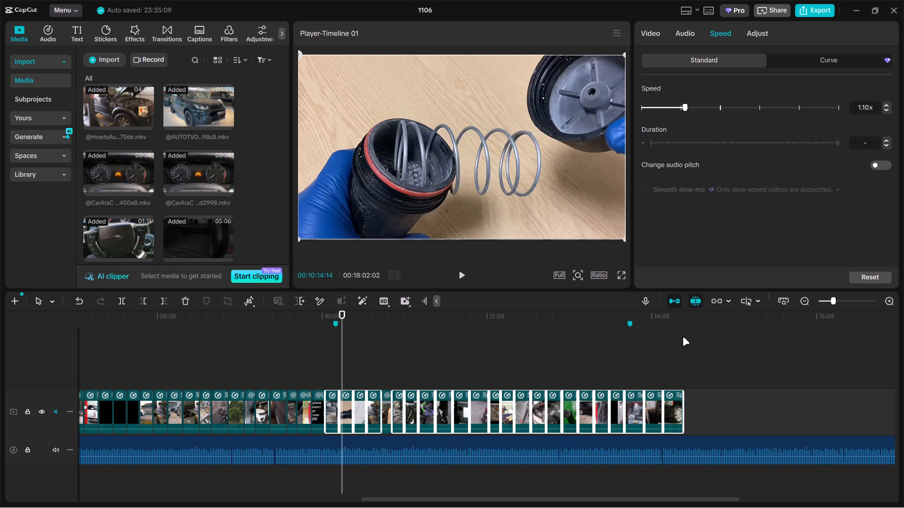
# Reselect the sped-up clips, leaving out three adjacent clips around 00:10:45, and trim their ends together so the track ends at about 00:13:58.
pyautogui.click(678, 316)
pyautogui.keyDown('ctrl'); pyautogui.scroll(10, 696, 388); pyautogui.keyUp('ctrl')
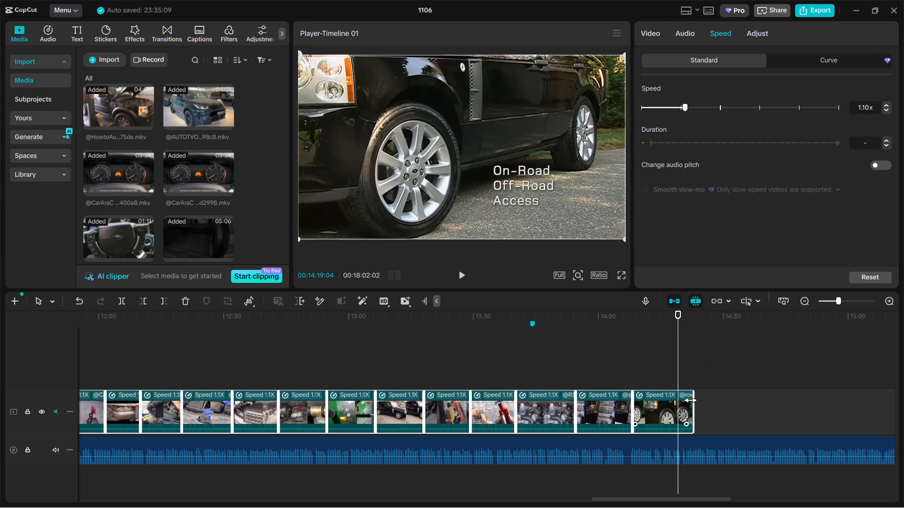
pyautogui.click(690, 400)
pyautogui.keyDown('ctrl'); pyautogui.scroll(-10, 665, 399); pyautogui.keyUp('ctrl')
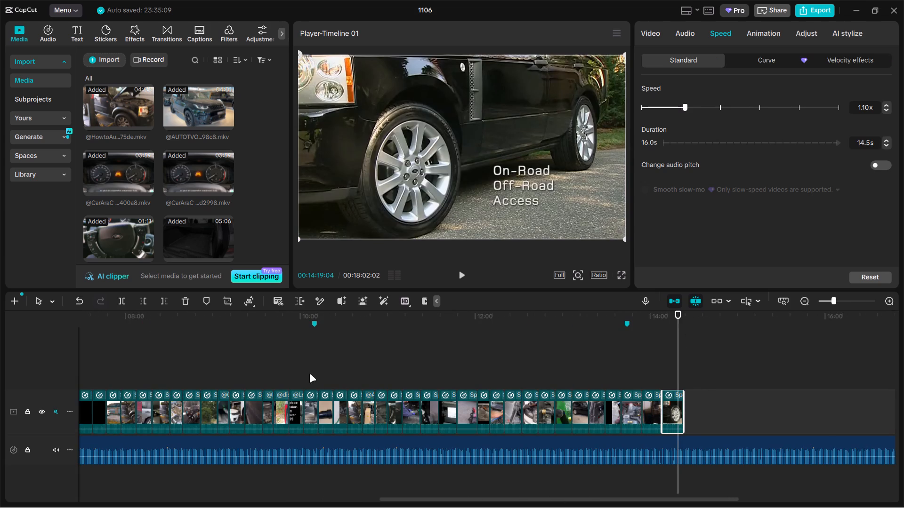
pyautogui.moveTo(312, 373); pyautogui.dragTo(731, 416)
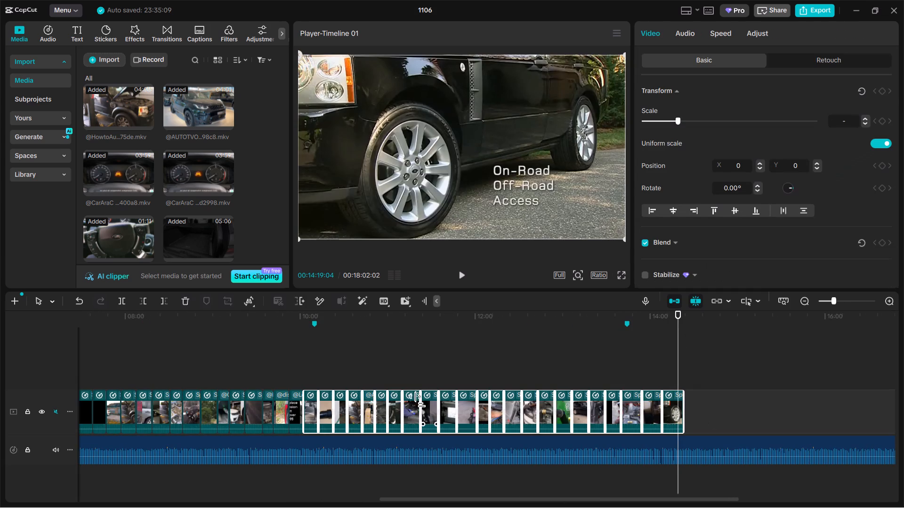
pyautogui.keyDown('ctrl'); pyautogui.click(393, 407); pyautogui.keyUp('ctrl')
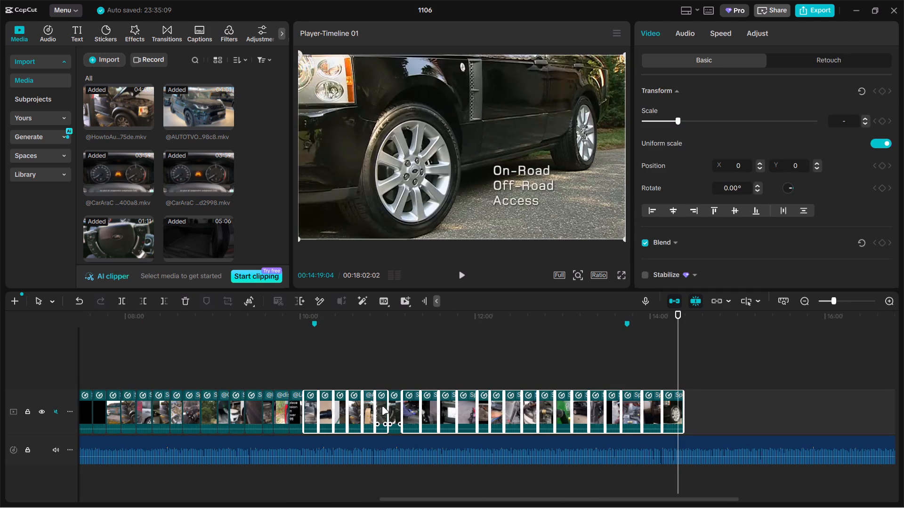
pyautogui.keyDown('ctrl'); pyautogui.click(382, 406); pyautogui.keyUp('ctrl')
pyautogui.keyDown('ctrl'); pyautogui.click(368, 406); pyautogui.keyUp('ctrl')
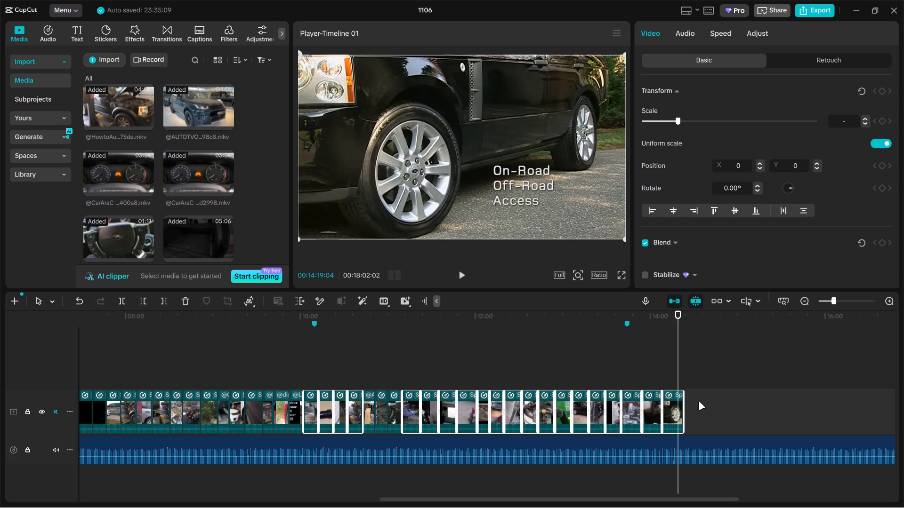
pyautogui.keyDown('ctrl'); pyautogui.scroll(11, 695, 402); pyautogui.keyUp('ctrl')
pyautogui.moveTo(697, 403); pyautogui.dragTo(688, 403)
pyautogui.moveTo(576, 396); pyautogui.dragTo(571, 396)
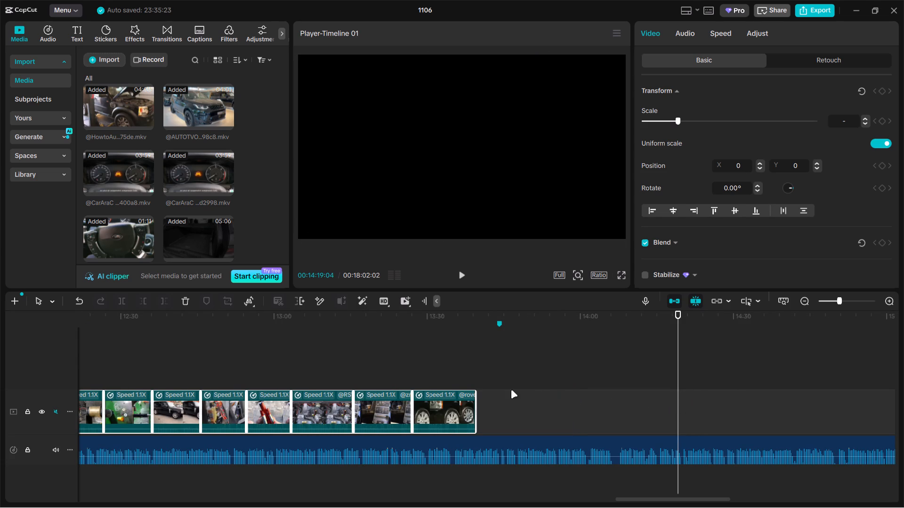
pyautogui.click(477, 396)
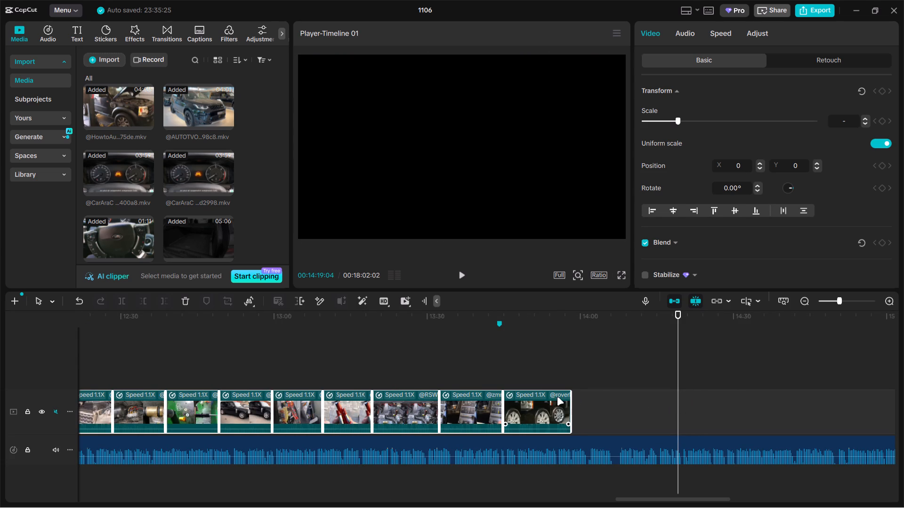
# Trim the ends of the selected clips together more finely so the track ends at about 00:13:46, just past the marker.
pyautogui.click(479, 325)
pyautogui.keyDown('ctrl'); pyautogui.scroll(6, 578, 385); pyautogui.keyUp('ctrl')
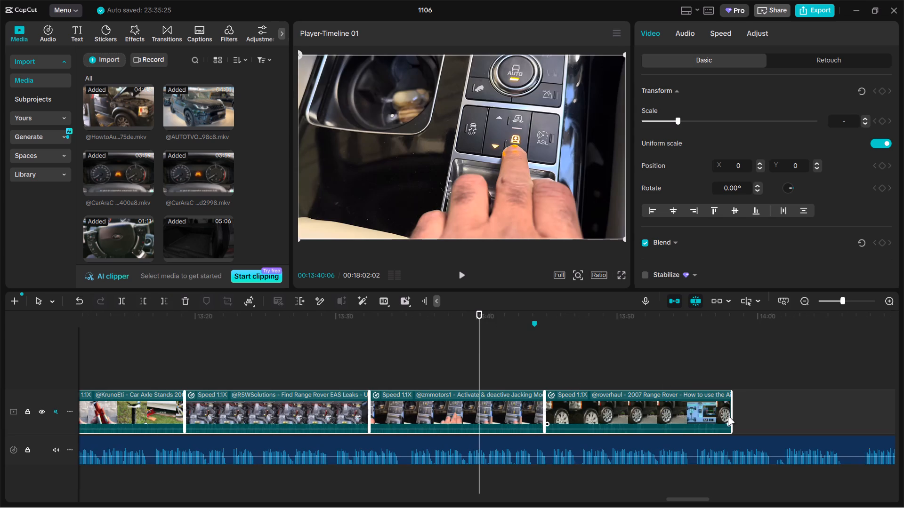
pyautogui.moveTo(732, 411); pyautogui.dragTo(726, 411)
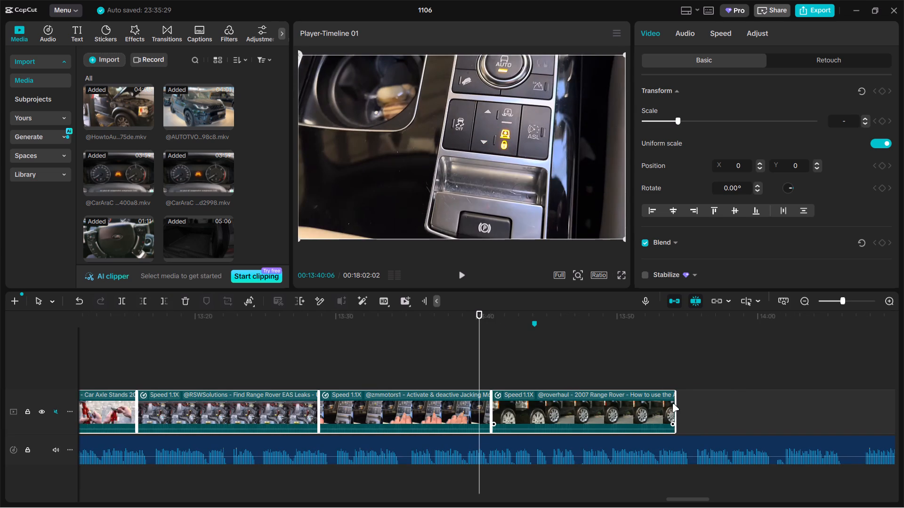
pyautogui.moveTo(675, 404); pyautogui.dragTo(662, 403)
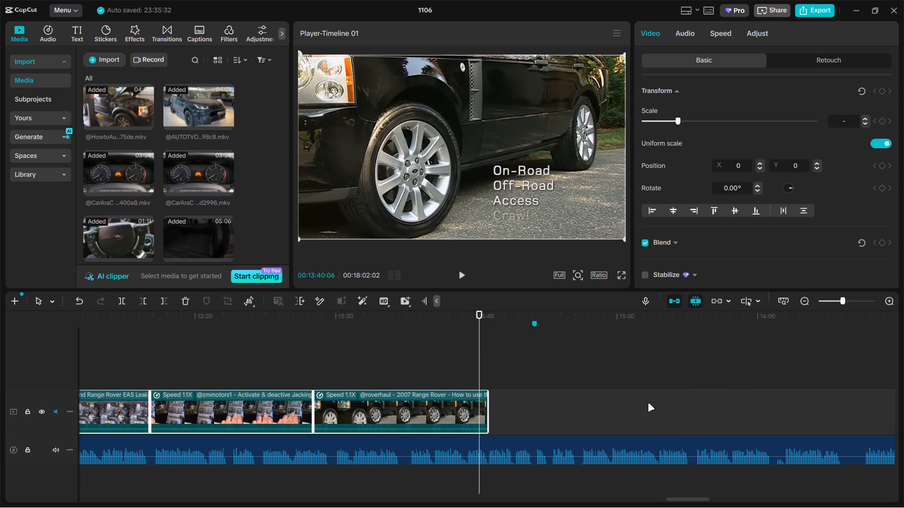
pyautogui.click(489, 397)
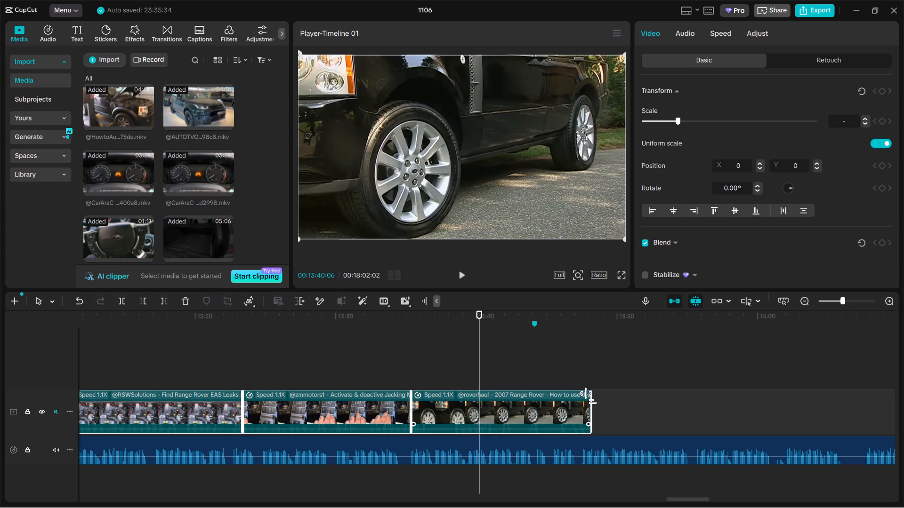
pyautogui.click(590, 397)
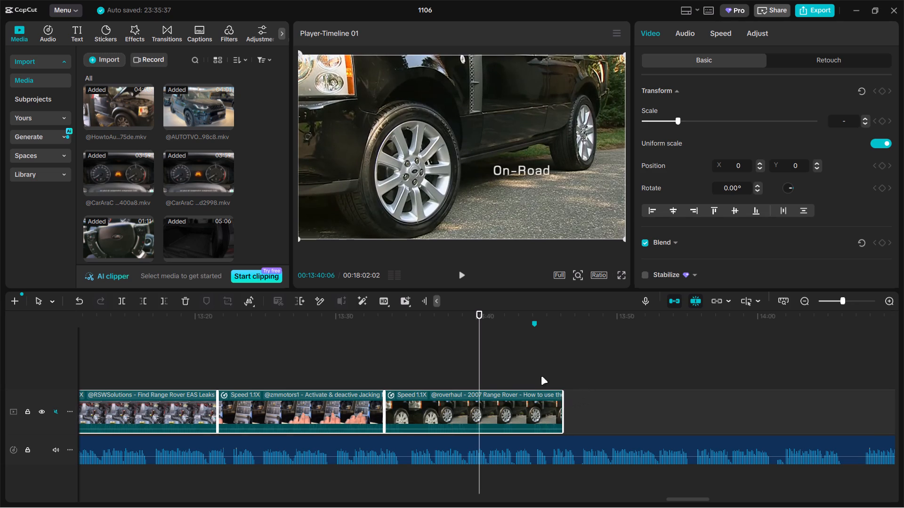
# Skim the shortened clips, from the final roverhaul clip back to the section after the marker near 00:10:00.
pyautogui.click(539, 371)
pyautogui.click(384, 371)
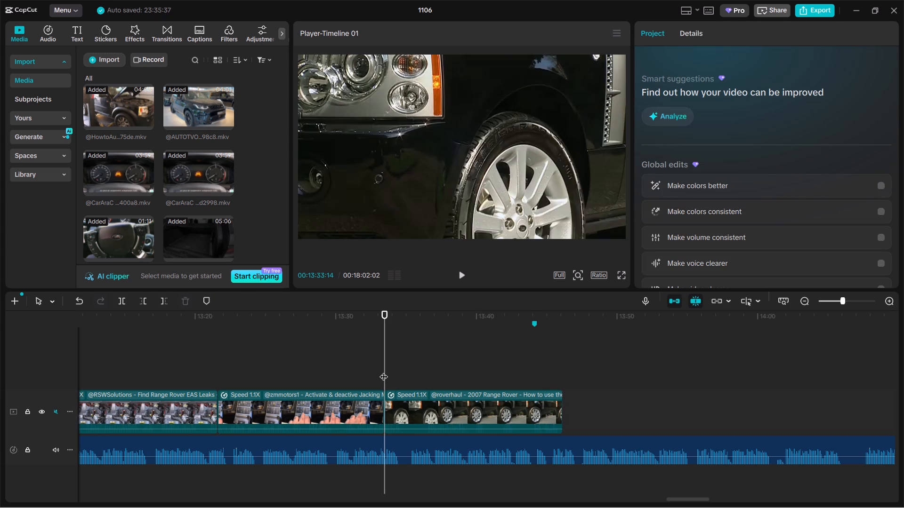
pyautogui.moveTo(384, 371); pyautogui.dragTo(518, 372)
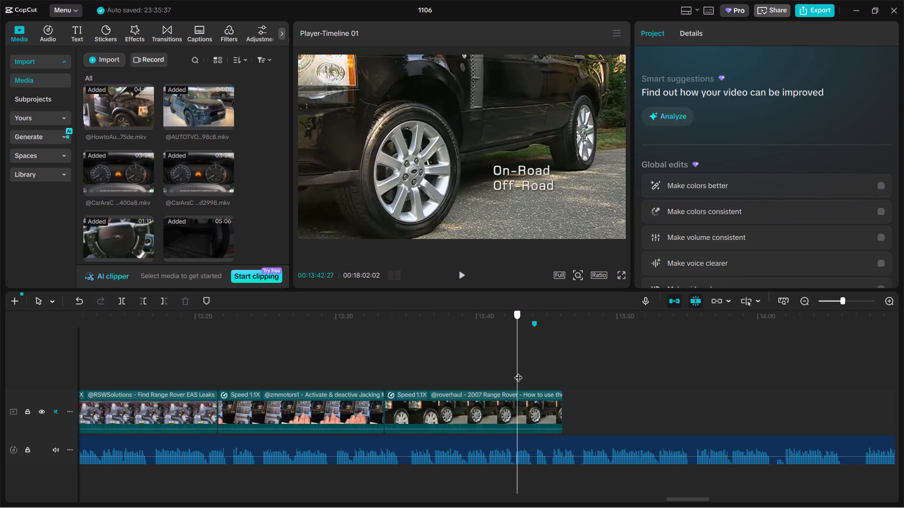
pyautogui.moveTo(518, 372); pyautogui.dragTo(548, 375)
pyautogui.click(430, 364)
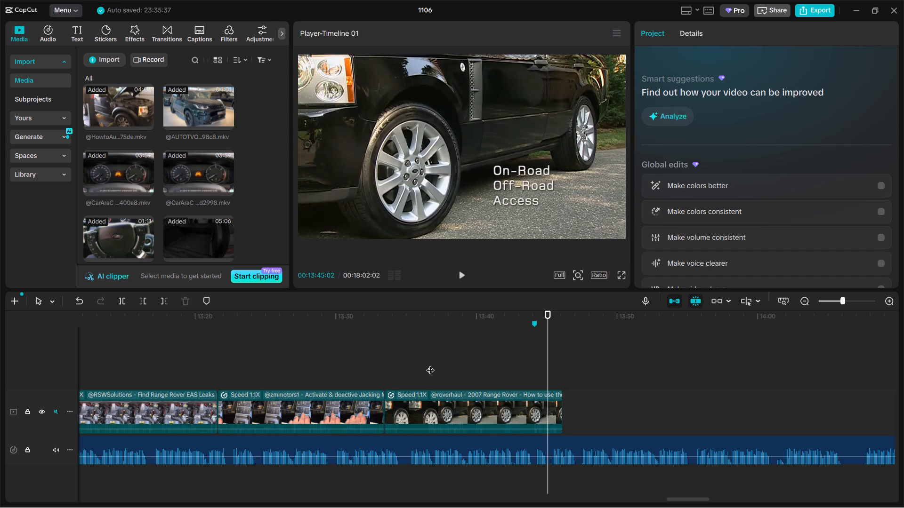
pyautogui.moveTo(430, 364); pyautogui.dragTo(347, 364)
pyautogui.keyDown('ctrl'); pyautogui.scroll(-12, 345, 364); pyautogui.keyUp('ctrl')
pyautogui.click(152, 361)
pyautogui.moveTo(151, 361); pyautogui.dragTo(73, 366)
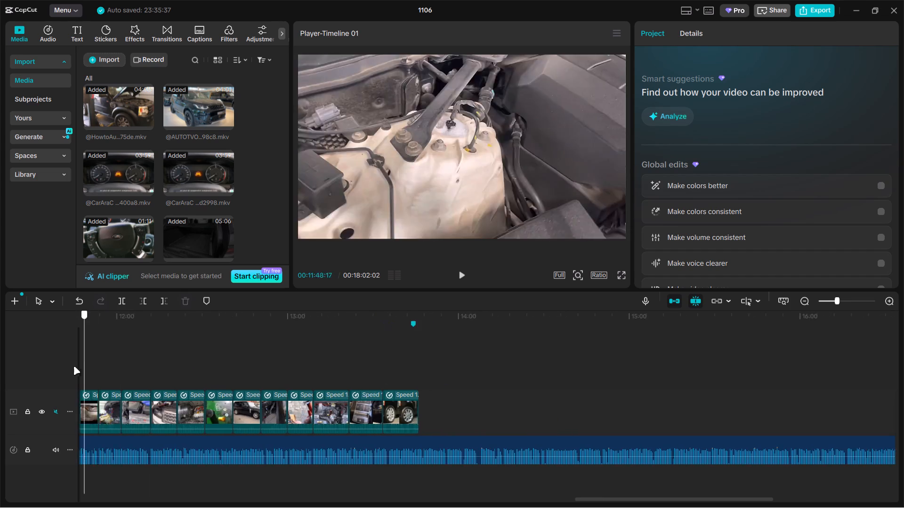
pyautogui.moveTo(73, 366); pyautogui.dragTo(404, 357)
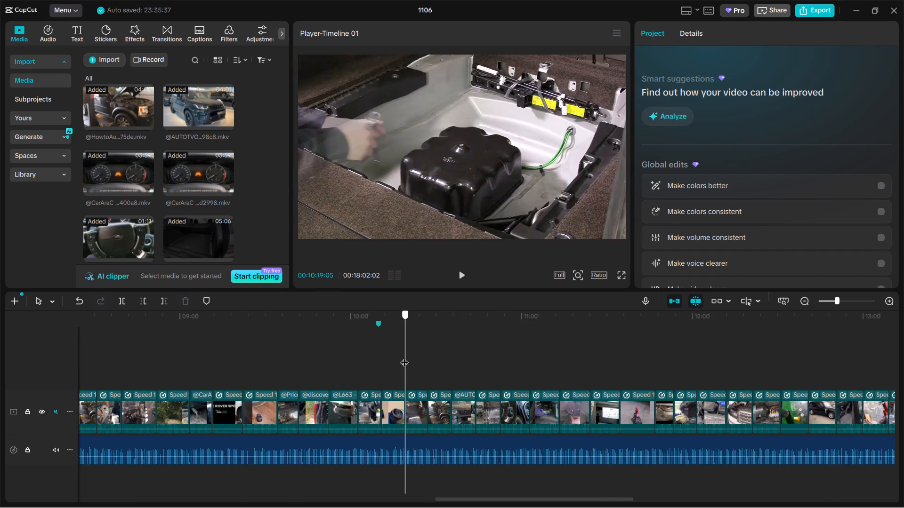
# Copy the AUTOTVO clip at 00:10:39:27 and place the copy on the main video track after the roverhaul clip, at 00:13:46:04.
pyautogui.moveTo(404, 357); pyautogui.dragTo(464, 364)
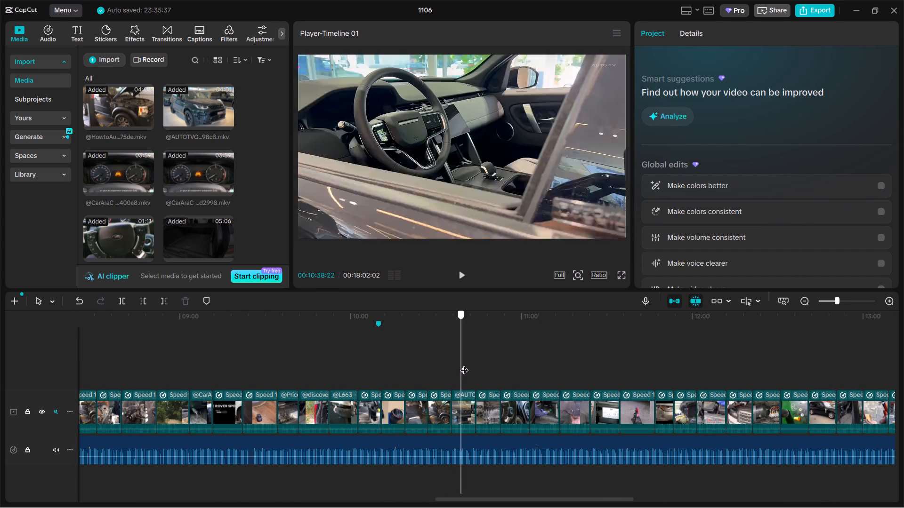
pyautogui.moveTo(464, 364); pyautogui.dragTo(464, 367)
pyautogui.click(468, 399)
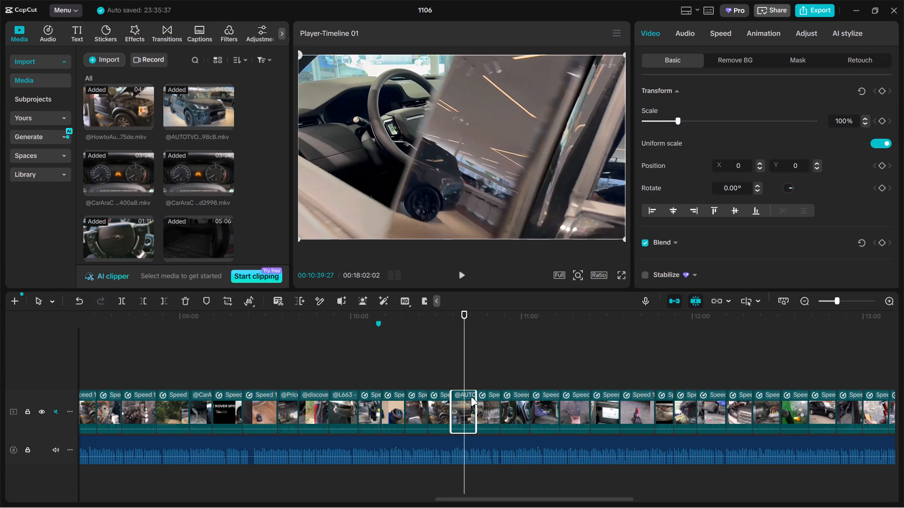
pyautogui.hotkey('ctrl', 'c')
pyautogui.moveTo(644, 381); pyautogui.dragTo(684, 376)
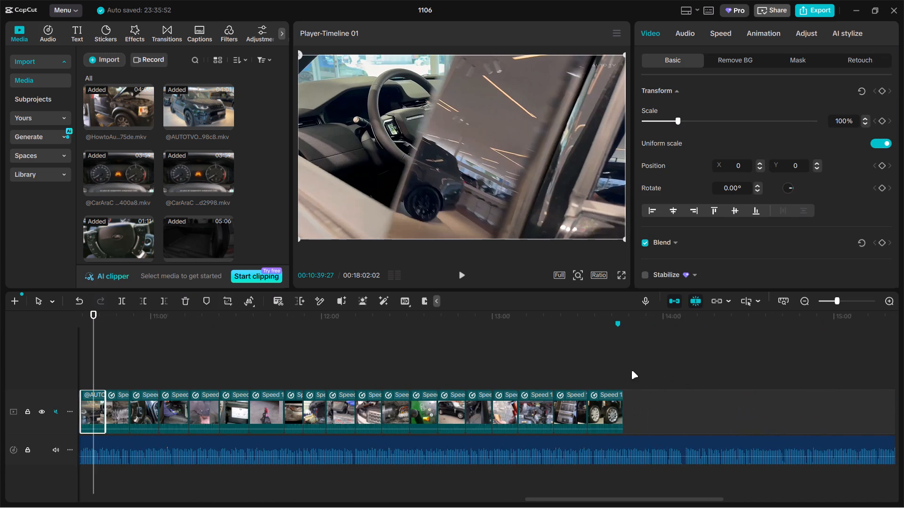
pyautogui.click(626, 371)
pyautogui.hotkey('ctrl', 'v')
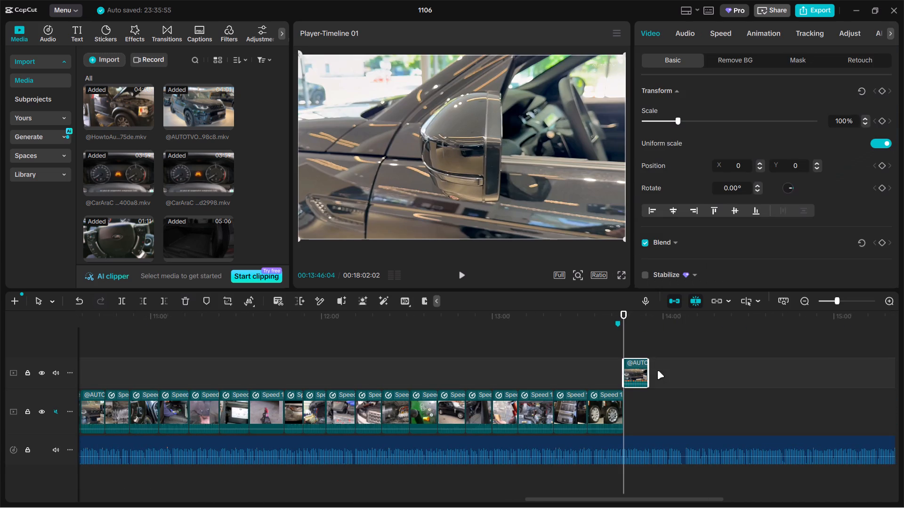
pyautogui.moveTo(638, 366); pyautogui.dragTo(642, 396)
# Retrim the AUTOTVO copy after the roverhaul clip to a later section of its footage, ending at about 00:13:58.
pyautogui.moveTo(649, 397); pyautogui.dragTo(657, 397)
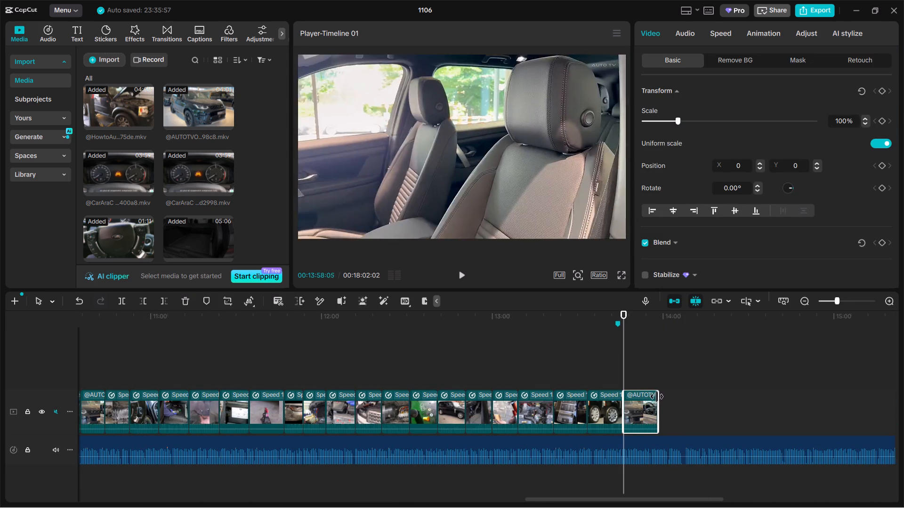
pyautogui.moveTo(657, 397); pyautogui.dragTo(677, 392)
pyautogui.moveTo(623, 403); pyautogui.dragTo(640, 402)
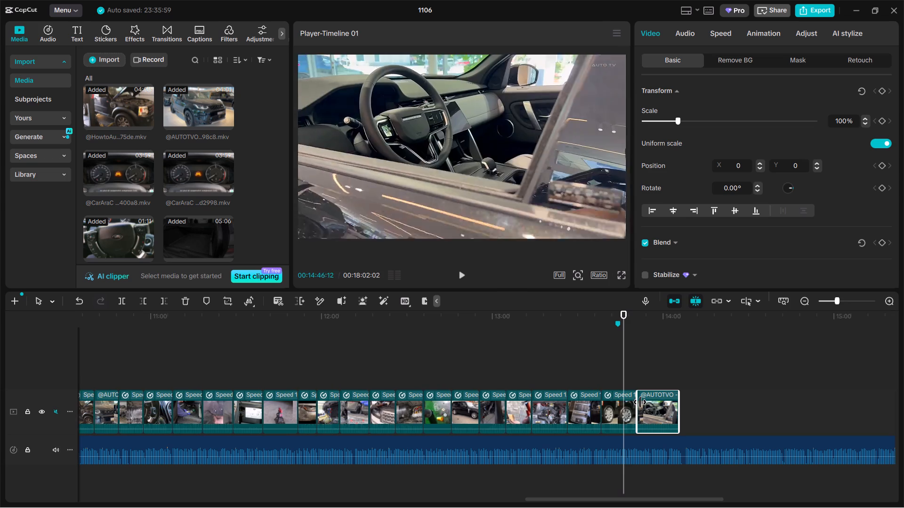
pyautogui.moveTo(640, 402); pyautogui.dragTo(645, 401)
# Append a copy of the Land Rover interior clip at about 00:10:52 to the main track, retrimmed to a later section ending at about 00:14:11.
pyautogui.click(195, 374)
pyautogui.moveTo(195, 374); pyautogui.dragTo(200, 373)
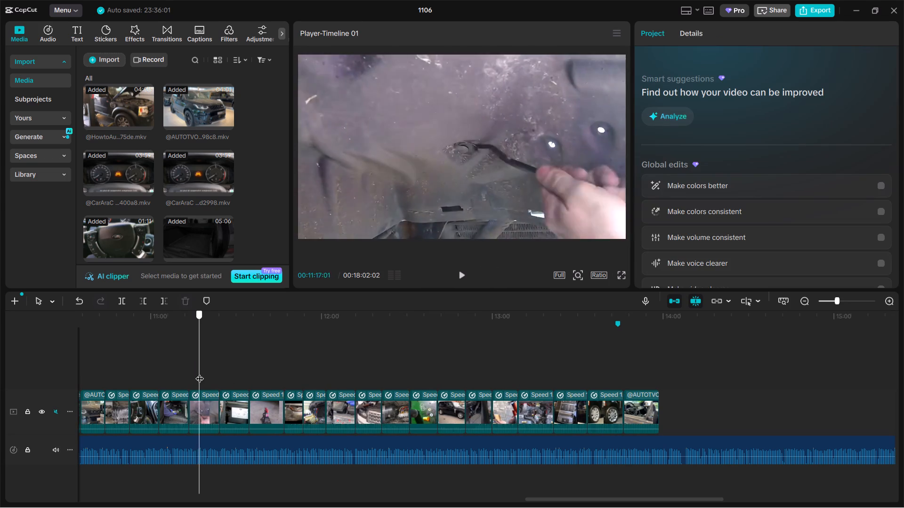
pyautogui.moveTo(200, 373); pyautogui.dragTo(157, 375)
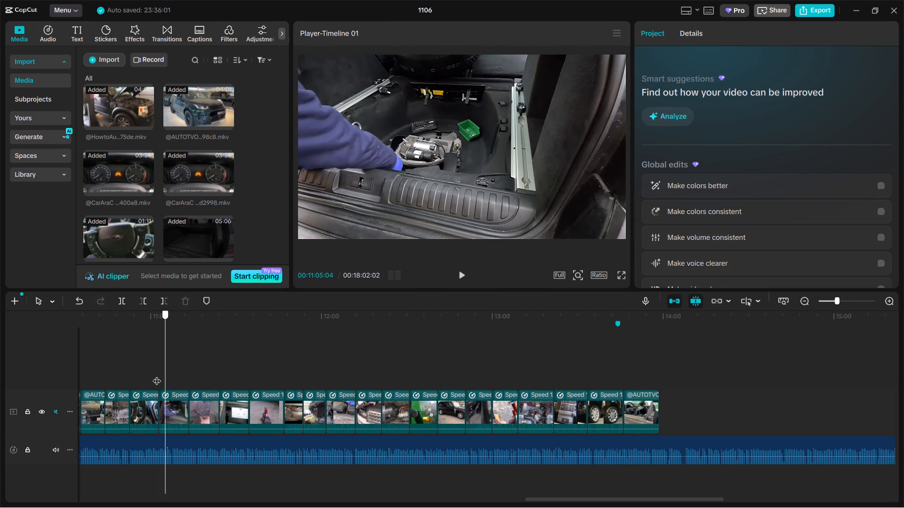
pyautogui.moveTo(157, 375); pyautogui.dragTo(124, 380)
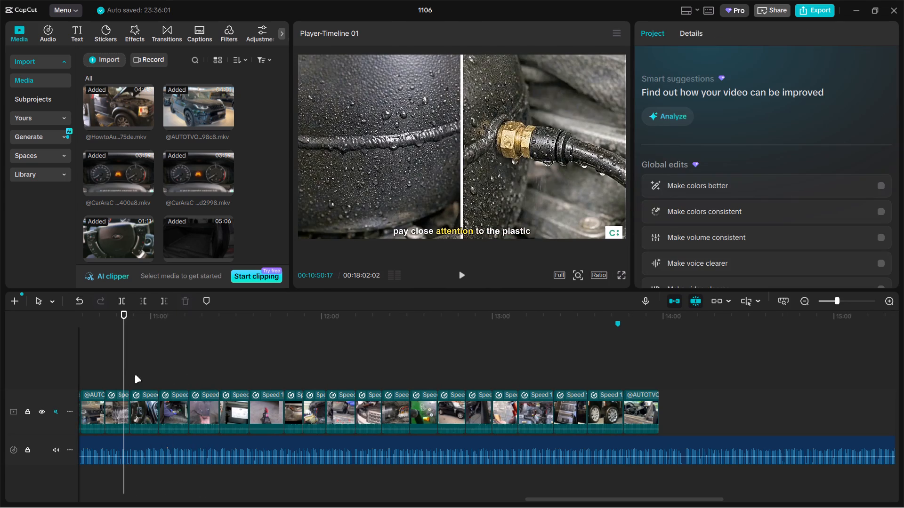
pyautogui.click(135, 375)
pyautogui.moveTo(135, 375); pyautogui.dragTo(154, 373)
pyautogui.click(147, 398)
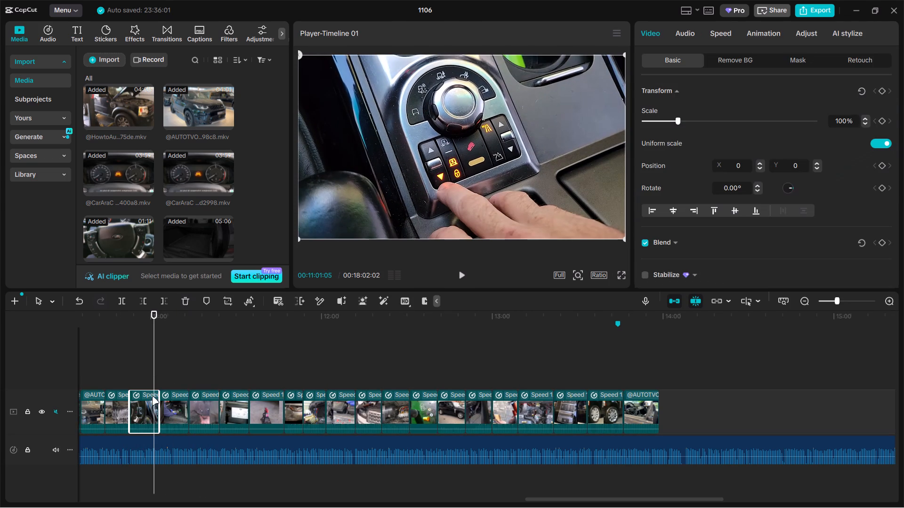
pyautogui.hotkey('ctrl', 'c')
pyautogui.keyDown('ctrl'); pyautogui.click(659, 376); pyautogui.keyUp('ctrl')
pyautogui.hotkey('ctrl', 'v')
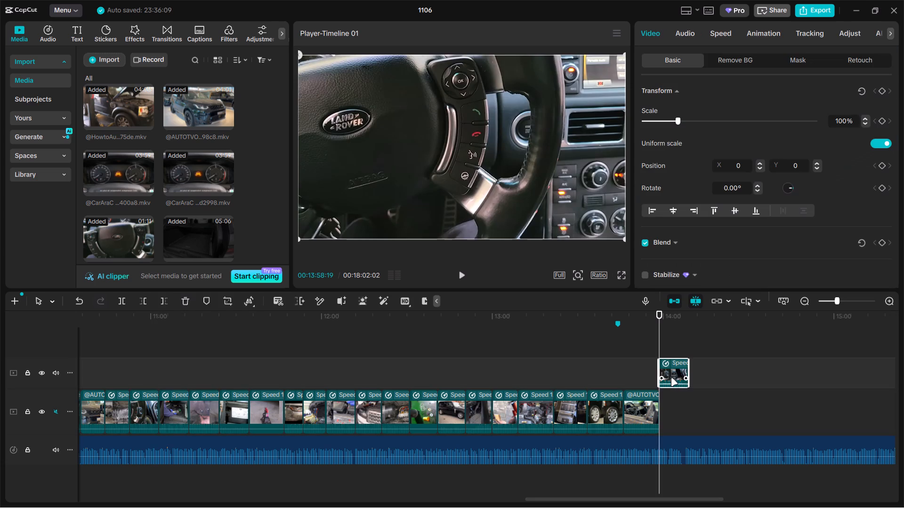
pyautogui.moveTo(672, 372); pyautogui.dragTo(674, 401)
pyautogui.moveTo(687, 401); pyautogui.dragTo(716, 398)
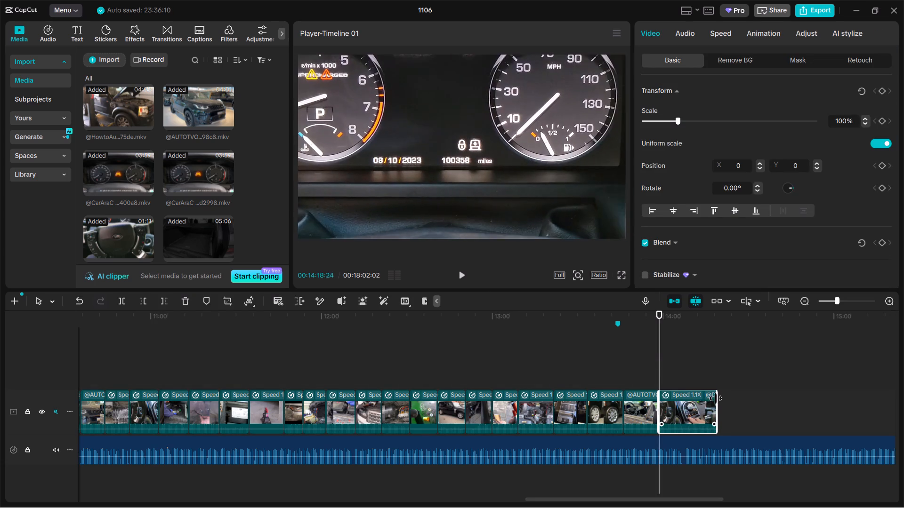
pyautogui.moveTo(716, 398); pyautogui.dragTo(717, 398)
pyautogui.moveTo(660, 403); pyautogui.dragTo(683, 402)
# Find the grey Range Rover clip starting at about 00:11:47 and extend its end to about 00:11:56.
pyautogui.click(188, 367)
pyautogui.moveTo(188, 367); pyautogui.dragTo(242, 356)
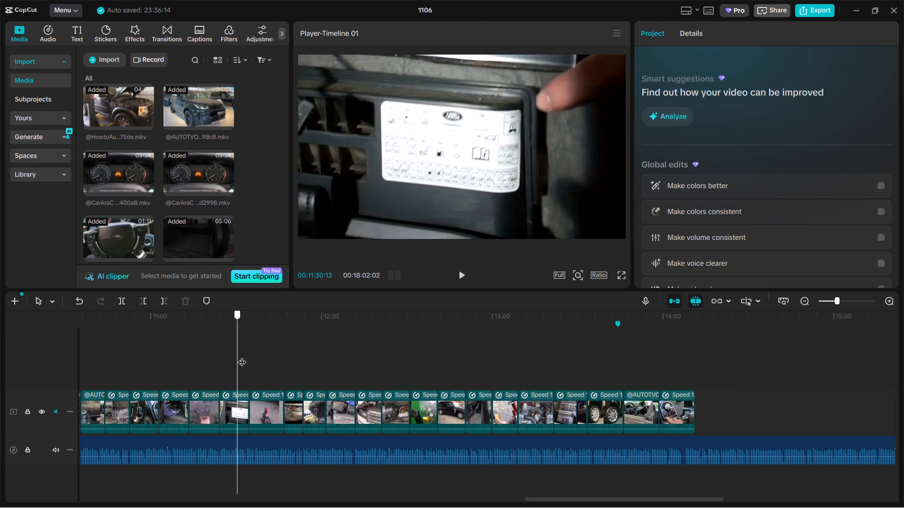
pyautogui.moveTo(242, 356); pyautogui.dragTo(315, 346)
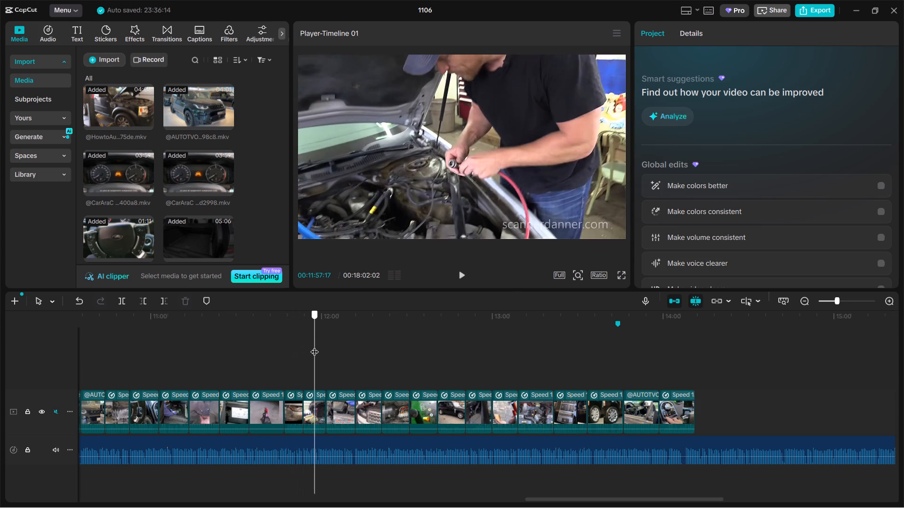
pyautogui.moveTo(315, 346); pyautogui.dragTo(294, 356)
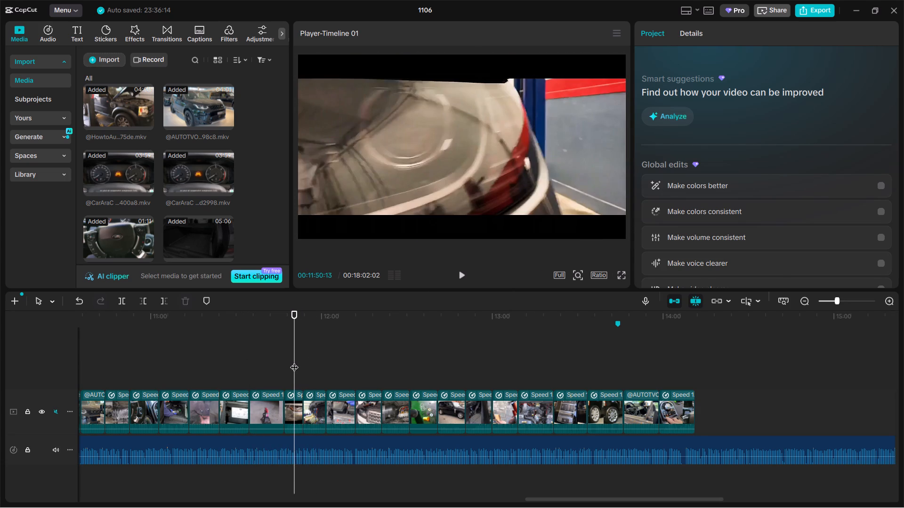
pyautogui.click(294, 395)
pyautogui.hotkey('ctrl', 'c')
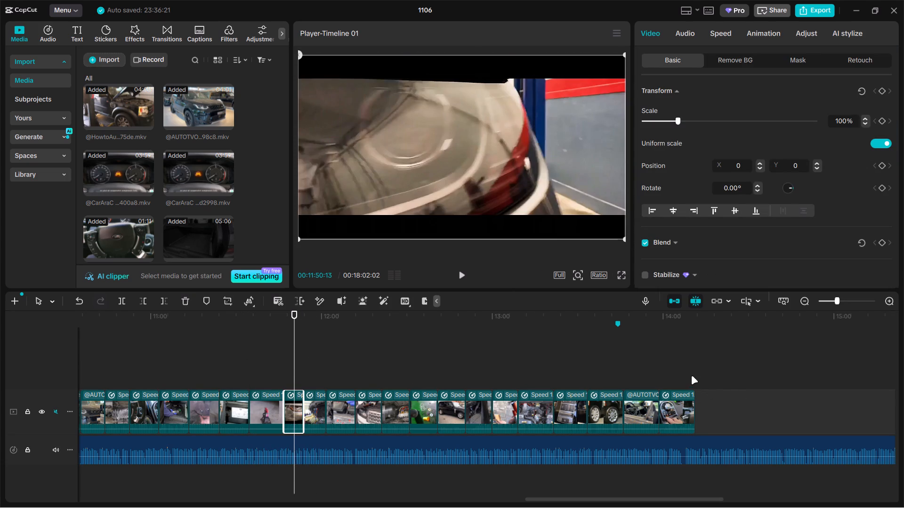
pyautogui.click(287, 375)
pyautogui.moveTo(287, 375); pyautogui.dragTo(285, 375)
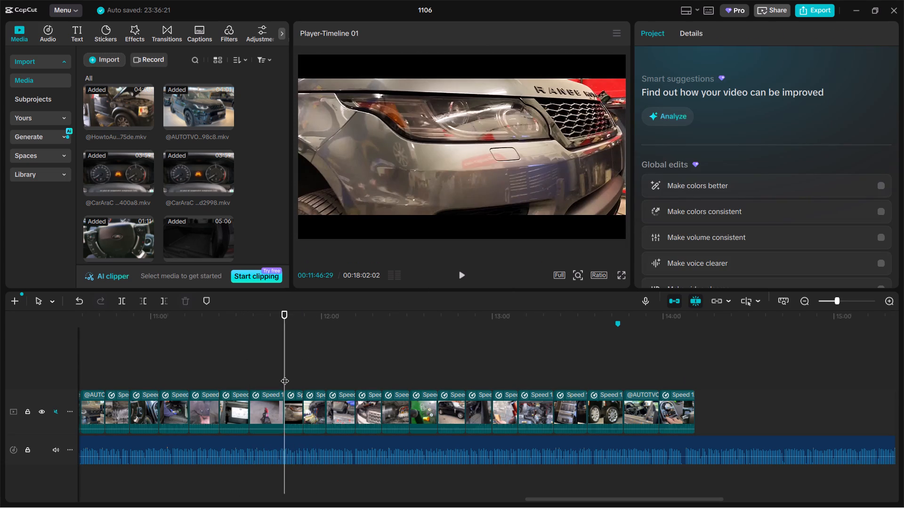
pyautogui.moveTo(285, 375); pyautogui.dragTo(295, 374)
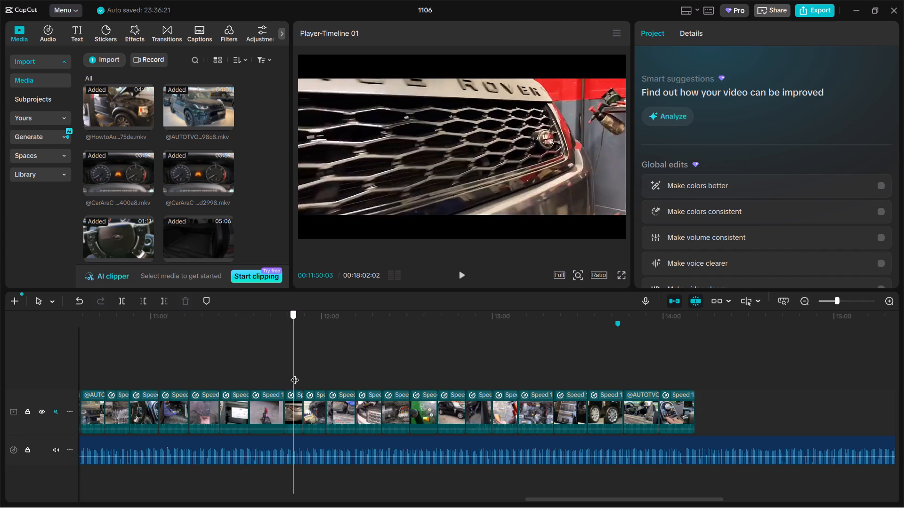
pyautogui.moveTo(295, 374); pyautogui.dragTo(301, 373)
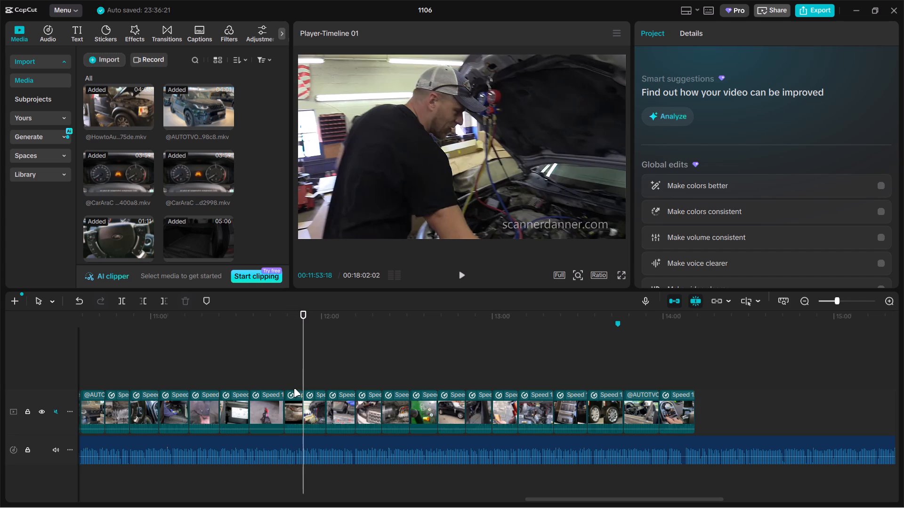
pyautogui.click(293, 397)
pyautogui.moveTo(303, 400); pyautogui.dragTo(307, 400)
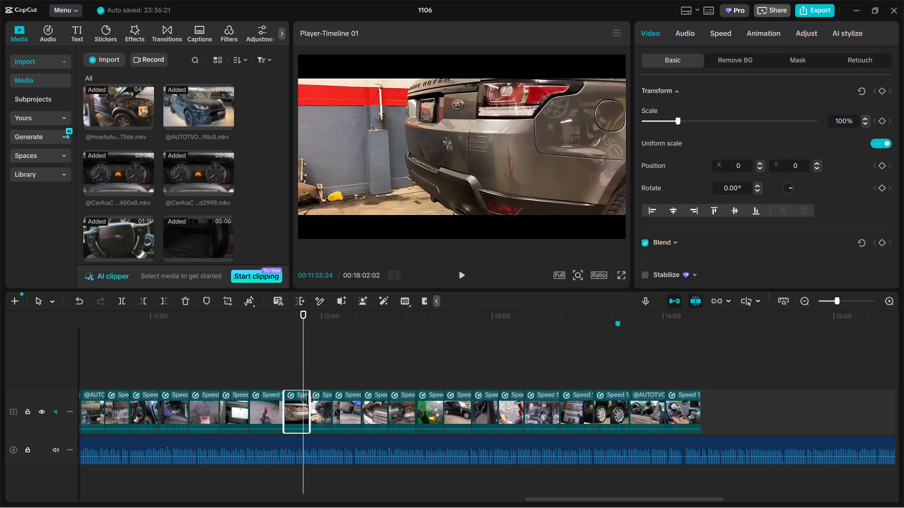
pyautogui.moveTo(307, 400); pyautogui.dragTo(308, 400)
# Append a copy of the extended grey Range Rover clip to the main track, retrimmed to a later section ending at about 00:14:25.
pyautogui.hotkey('ctrl', 'c')
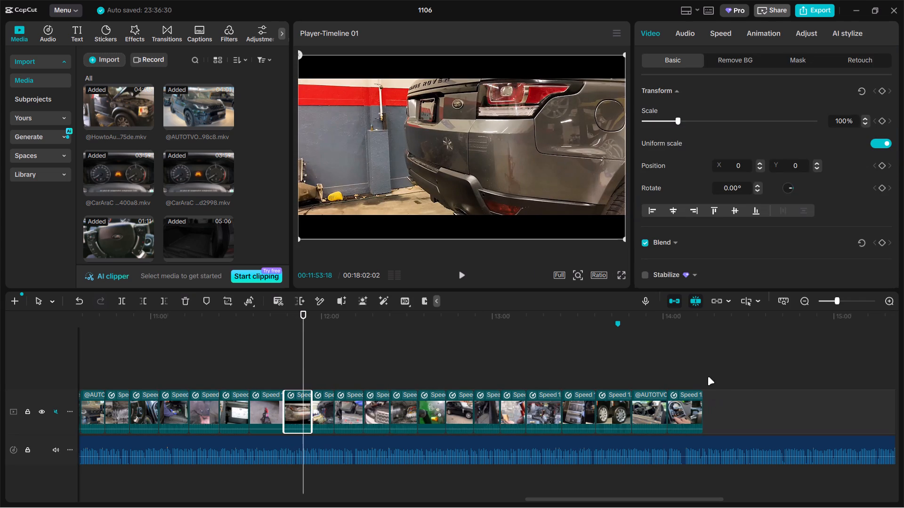
pyautogui.keyDown('ctrl'); pyautogui.click(697, 372); pyautogui.keyUp('ctrl')
pyautogui.hotkey('ctrl', 'v')
pyautogui.moveTo(706, 372); pyautogui.dragTo(716, 398)
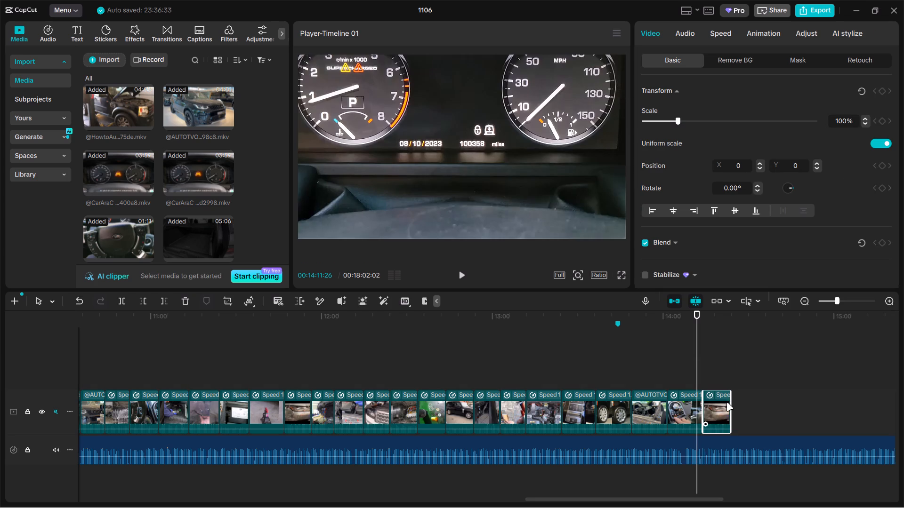
pyautogui.moveTo(732, 403); pyautogui.dragTo(812, 399)
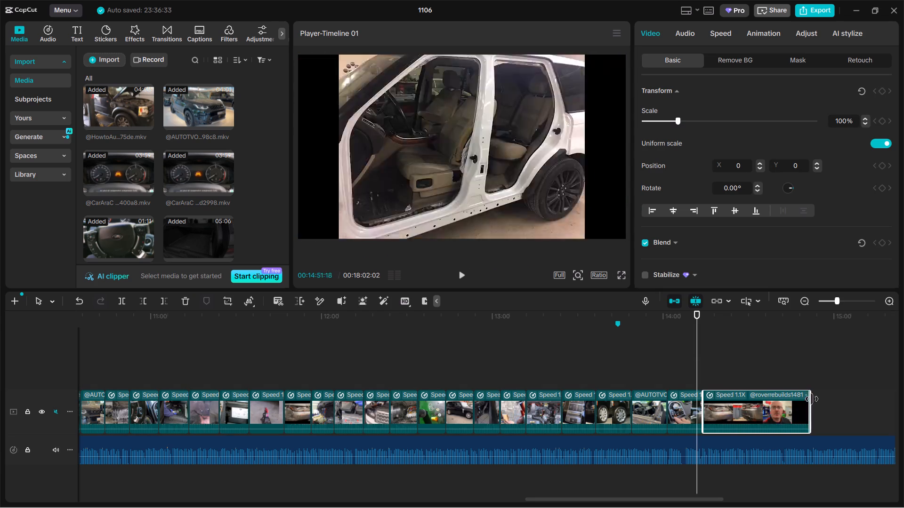
pyautogui.moveTo(812, 399); pyautogui.dragTo(864, 392)
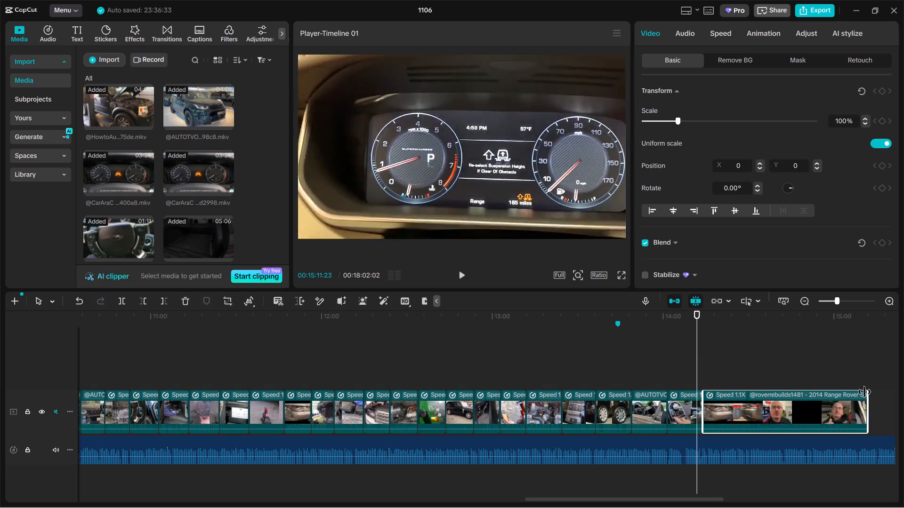
pyautogui.moveTo(864, 392); pyautogui.dragTo(863, 392)
pyautogui.moveTo(704, 400); pyautogui.dragTo(832, 413)
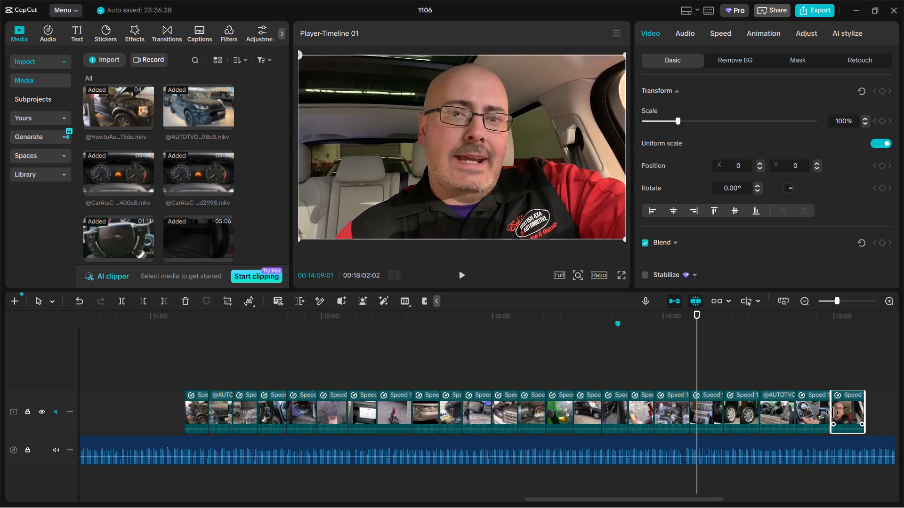
pyautogui.moveTo(832, 413); pyautogui.dragTo(846, 413)
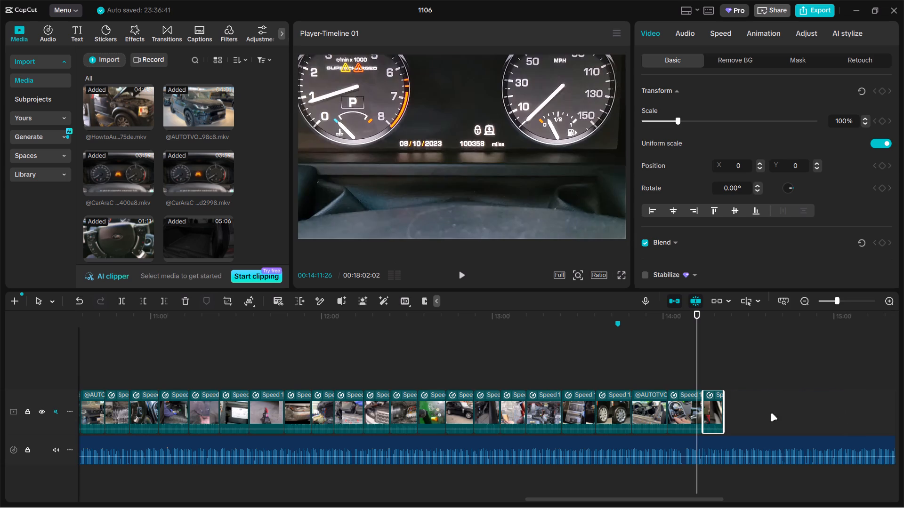
pyautogui.moveTo(723, 410); pyautogui.dragTo(732, 408)
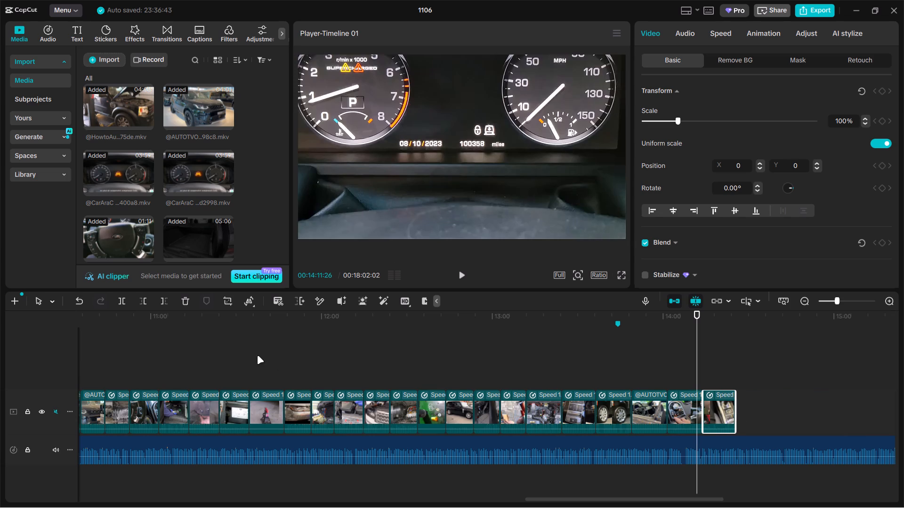
# Append a copy of the scannerdanner clip at 00:12:01 to the main track at 00:14:25:11, retrimmed to a later section ending at about 00:14:36.
pyautogui.click(312, 362)
pyautogui.moveTo(312, 362); pyautogui.dragTo(325, 362)
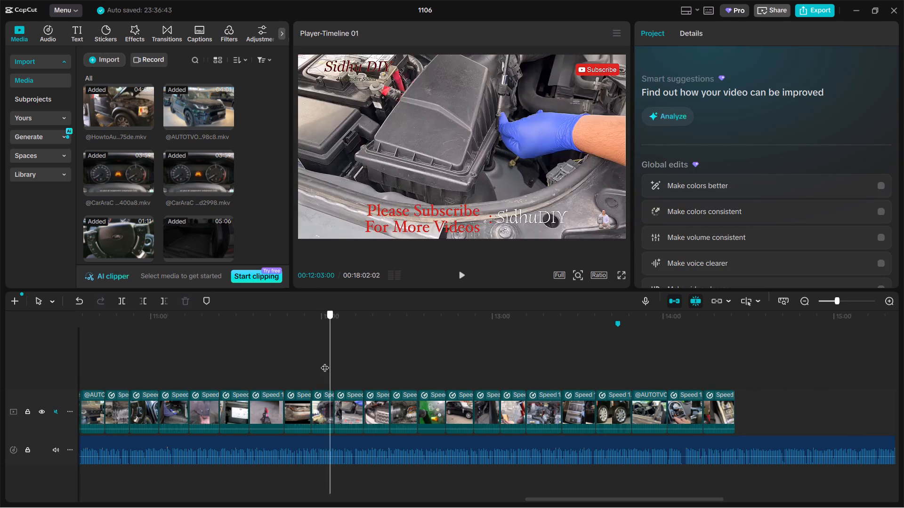
pyautogui.moveTo(325, 362); pyautogui.dragTo(324, 362)
pyautogui.click(319, 397)
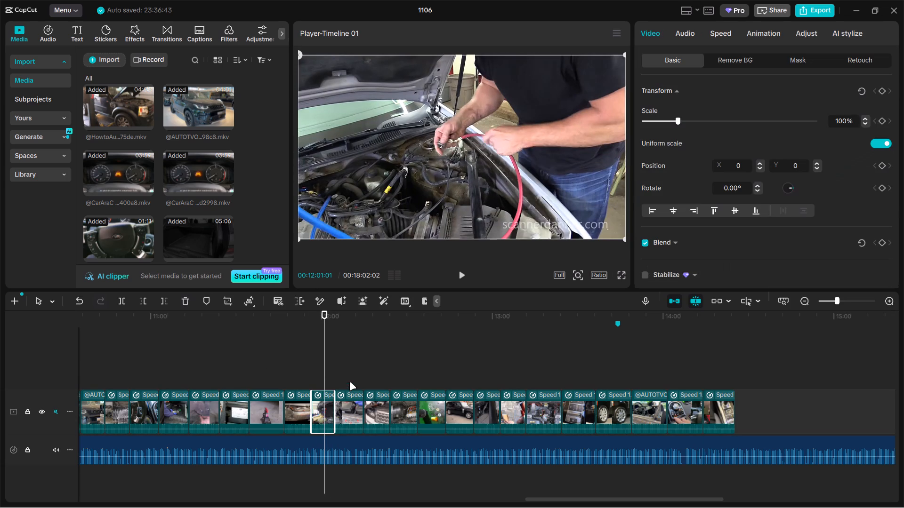
pyautogui.hotkey('ctrl', 'c')
pyautogui.keyDown('ctrl'); pyautogui.click(732, 374); pyautogui.keyUp('ctrl')
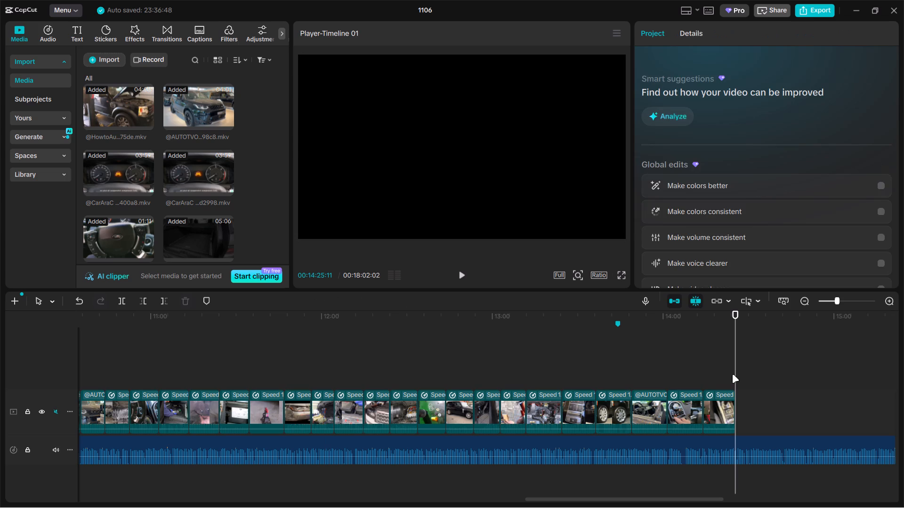
pyautogui.hotkey('ctrl', 'v')
pyautogui.moveTo(745, 373); pyautogui.dragTo(744, 404)
pyautogui.moveTo(756, 404); pyautogui.dragTo(771, 403)
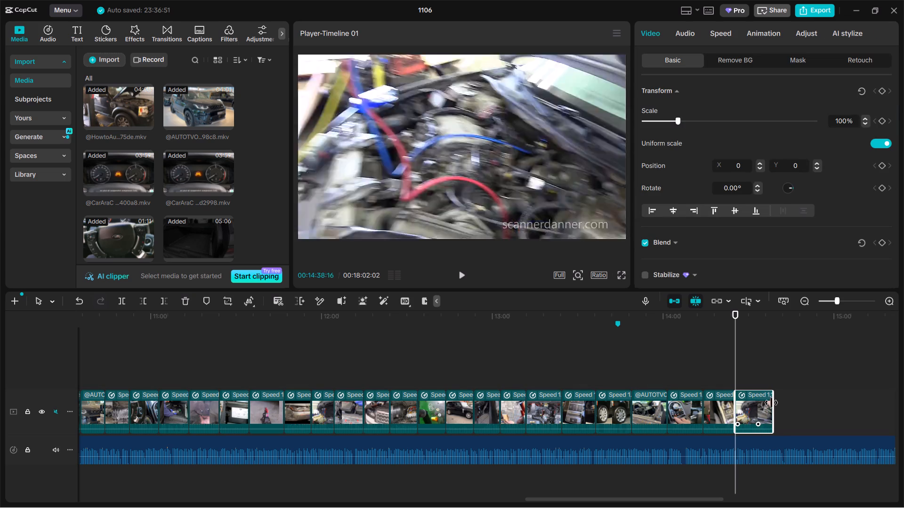
pyautogui.moveTo(771, 403); pyautogui.dragTo(780, 403)
pyautogui.moveTo(734, 406); pyautogui.dragTo(753, 405)
# Select the clips from about 00:10:26 onward, except two adjacent ones around 00:10:50, and trim their ends together so the track ends at about 00:14:20.
pyautogui.keyDown('ctrl'); pyautogui.scroll(-6, 387, 382); pyautogui.keyUp('ctrl')
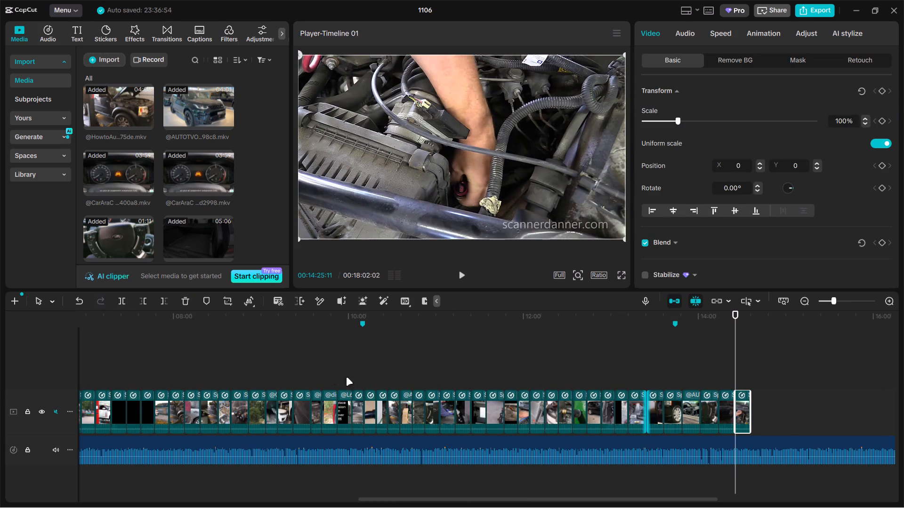
pyautogui.keyDown('ctrl'); pyautogui.moveTo(394, 368); pyautogui.dragTo(840, 419); pyautogui.keyUp('ctrl')
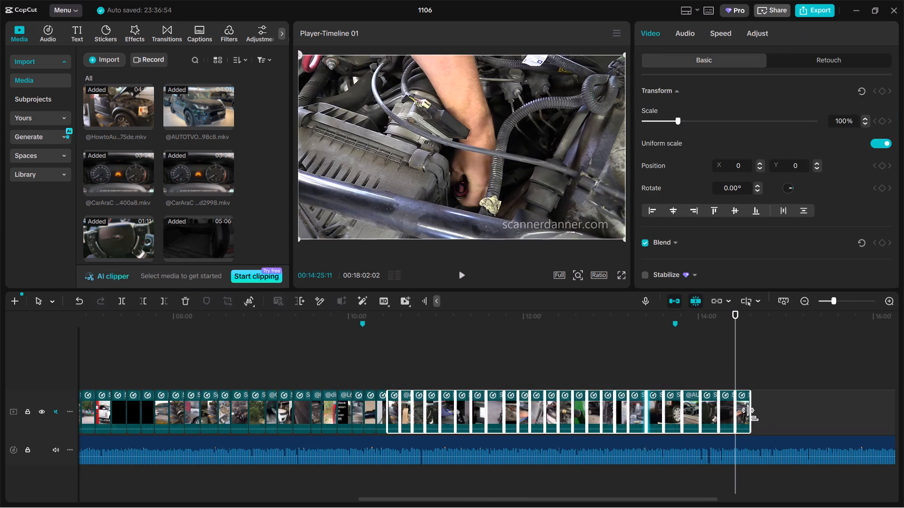
pyautogui.keyDown('ctrl'); pyautogui.scroll(4, 752, 414); pyautogui.keyUp('ctrl')
pyautogui.keyDown('ctrl'); pyautogui.click(243, 406); pyautogui.keyUp('ctrl')
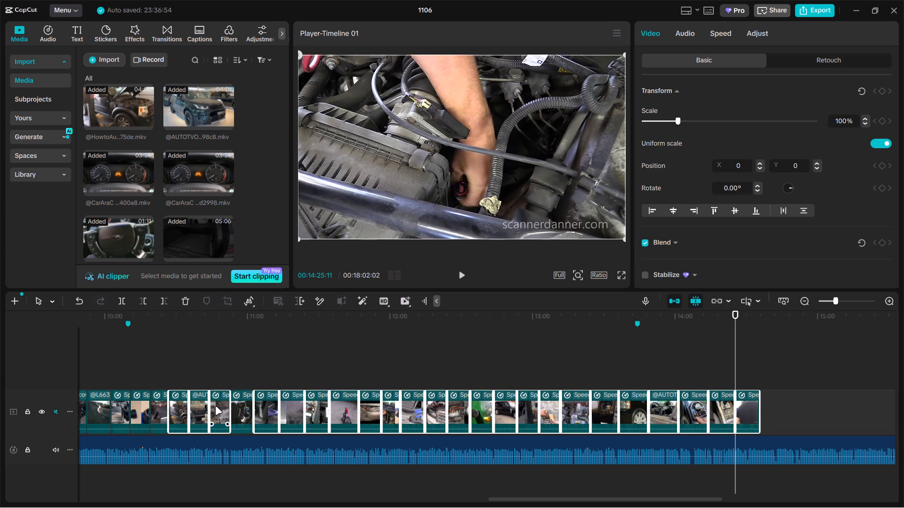
pyautogui.keyDown('ctrl'); pyautogui.click(221, 405); pyautogui.keyUp('ctrl')
pyautogui.moveTo(760, 414); pyautogui.dragTo(756, 414)
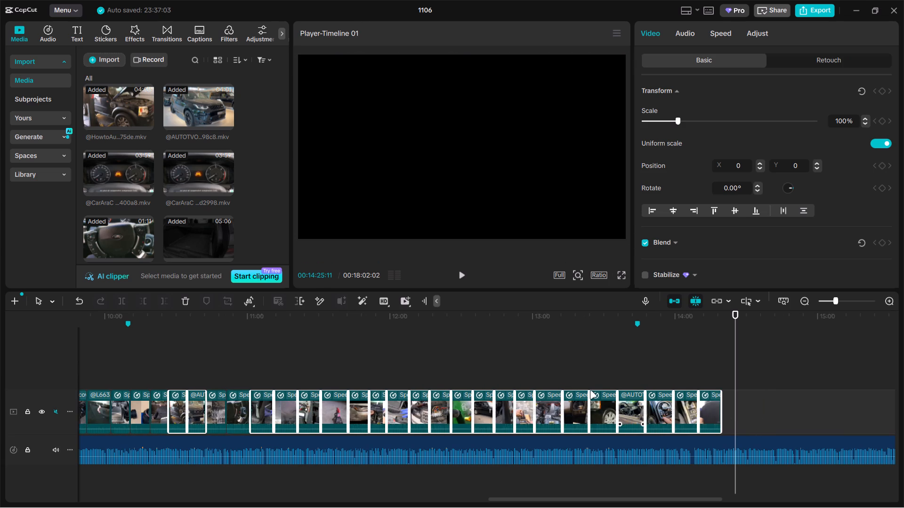
# Select only the clips from about 00:12:25 onward and trim their ends together so the track ends at about 00:13:52.
pyautogui.click(485, 373)
pyautogui.moveTo(453, 373); pyautogui.dragTo(763, 419)
pyautogui.moveTo(721, 406); pyautogui.dragTo(713, 406)
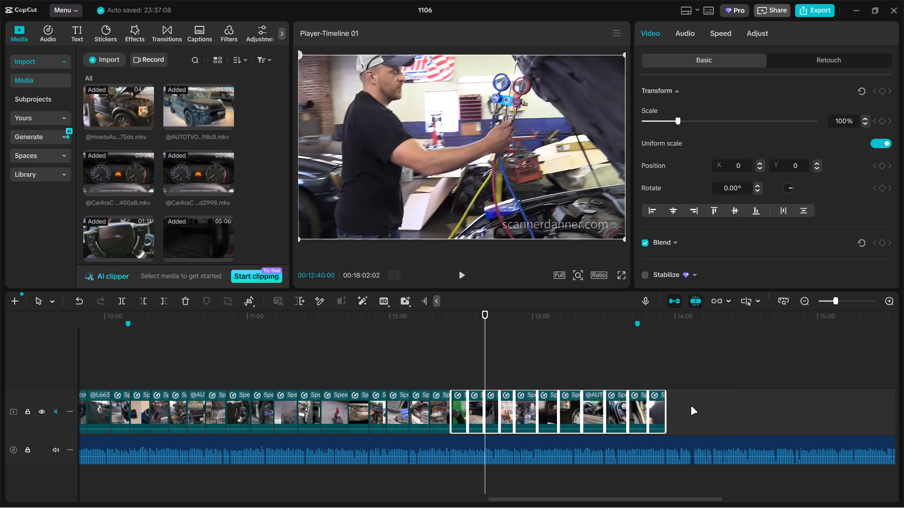
pyautogui.click(667, 405)
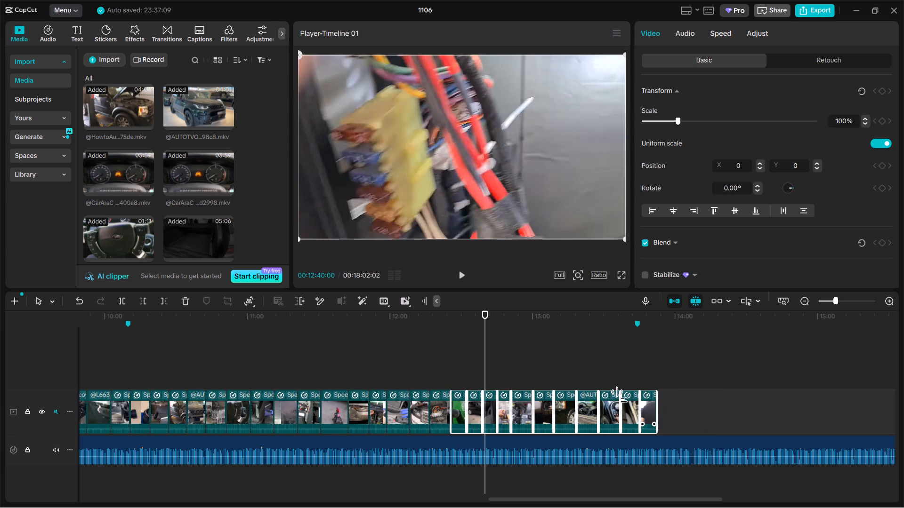
# Trim the end of the longer clip starting at about 00:11:30 so it ends at about 00:11:40.
pyautogui.click(334, 398)
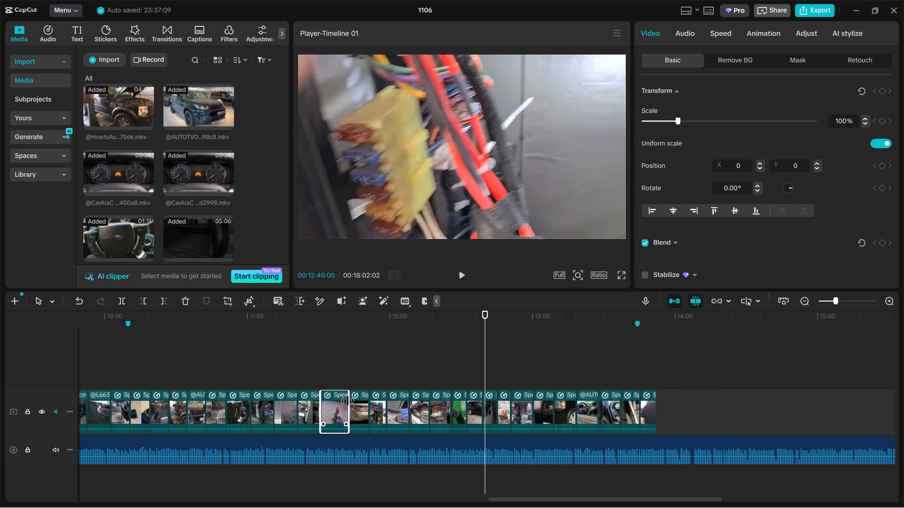
pyautogui.moveTo(347, 401); pyautogui.dragTo(342, 401)
# Scrub through the main track from about 00:10:19 to 00:13:43 to review the shortened clips.
pyautogui.click(296, 354)
pyautogui.moveTo(296, 354); pyautogui.dragTo(152, 357)
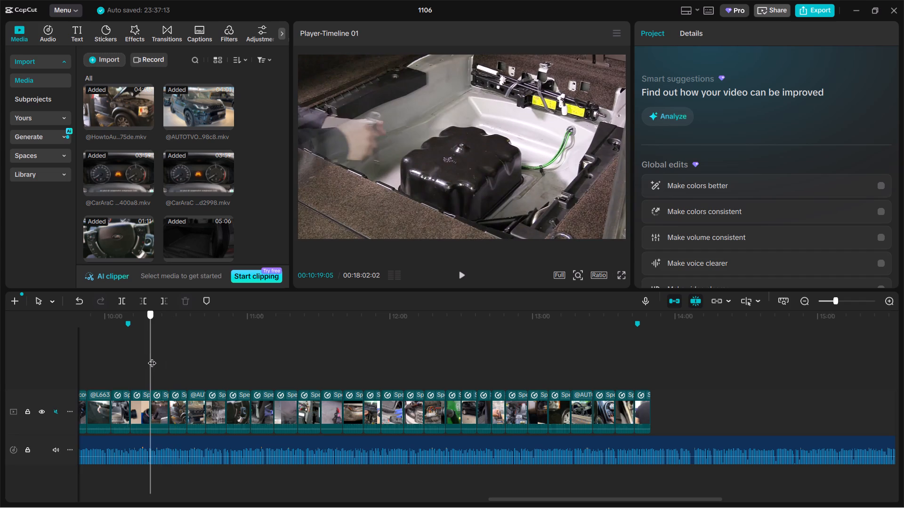
pyautogui.moveTo(152, 357); pyautogui.dragTo(169, 357)
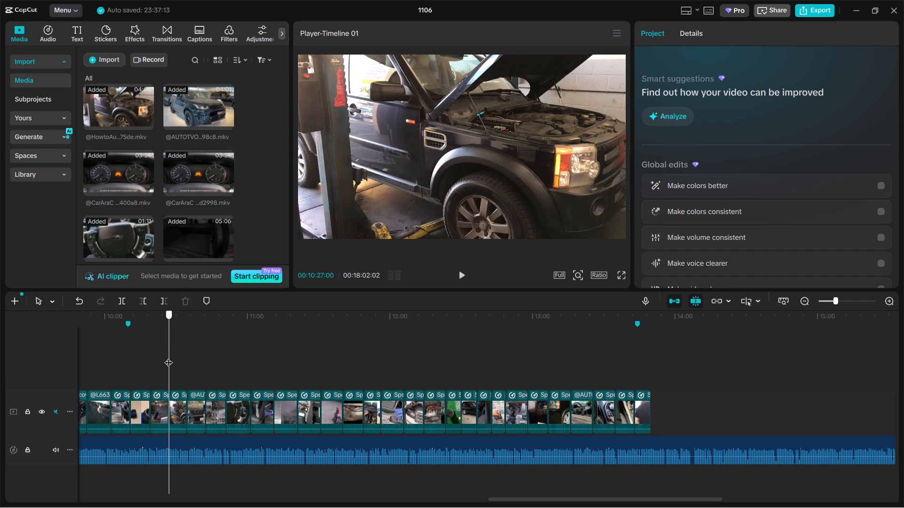
pyautogui.moveTo(169, 357); pyautogui.dragTo(241, 349)
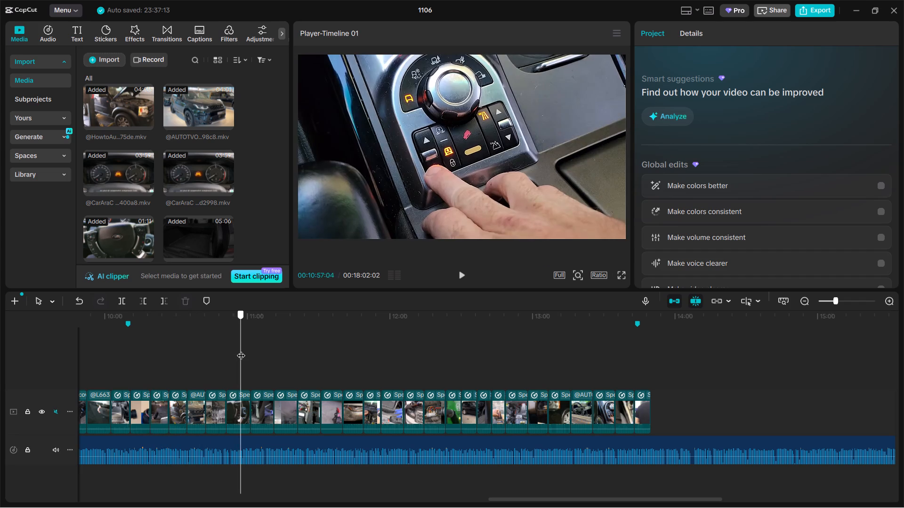
pyautogui.moveTo(241, 349); pyautogui.dragTo(236, 355)
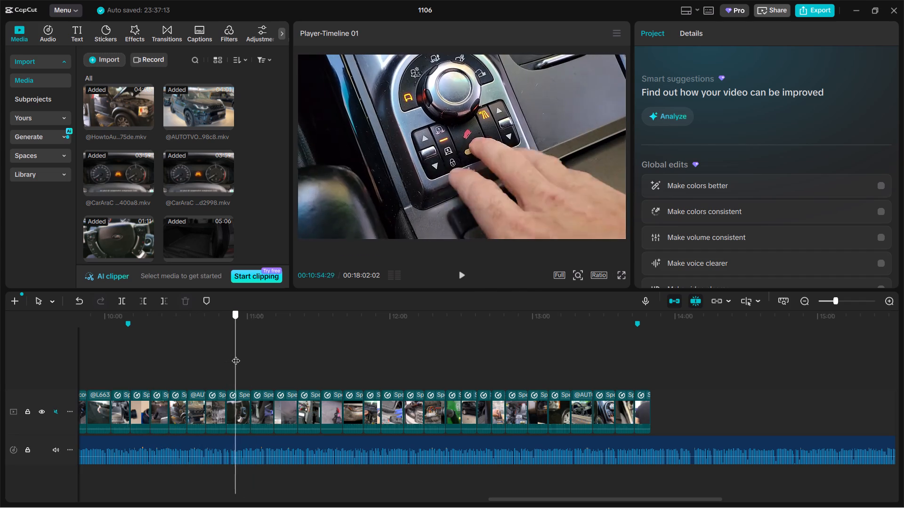
pyautogui.moveTo(236, 355); pyautogui.dragTo(250, 353)
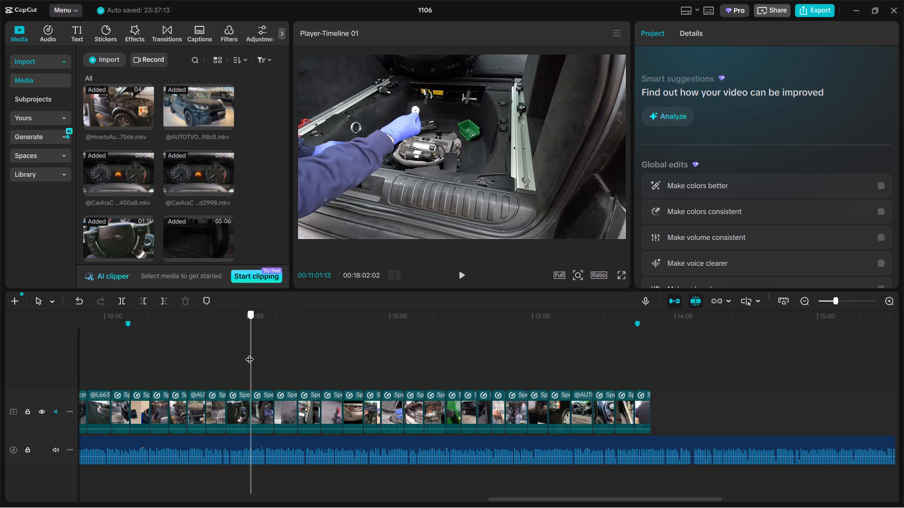
pyautogui.moveTo(250, 353); pyautogui.dragTo(387, 352)
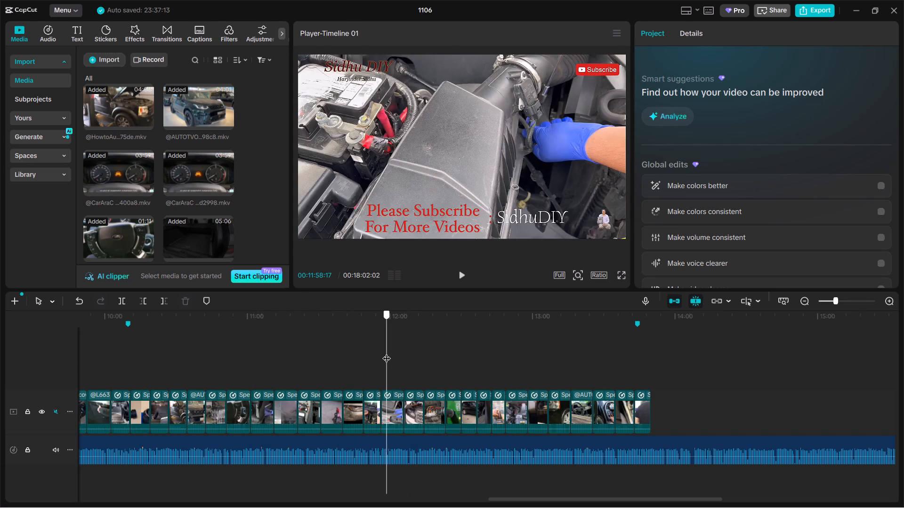
pyautogui.moveTo(387, 352); pyautogui.dragTo(395, 354)
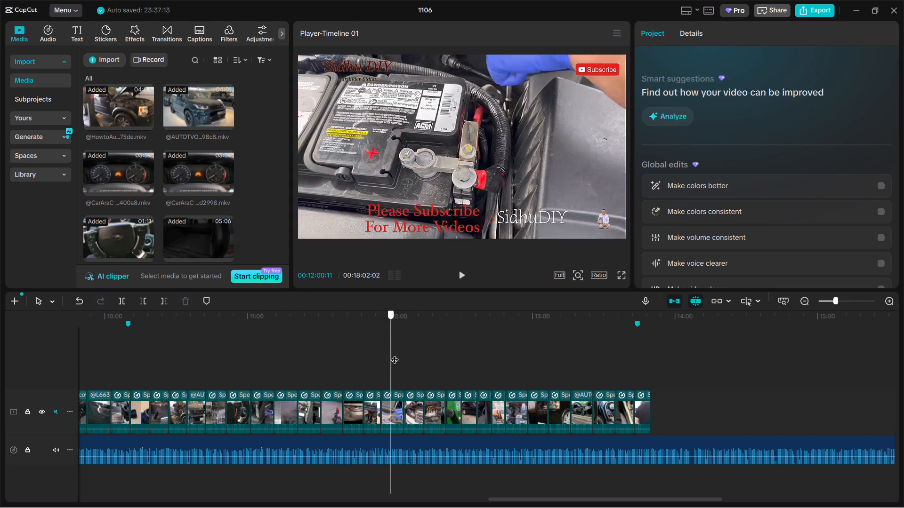
pyautogui.moveTo(395, 354); pyautogui.dragTo(633, 370)
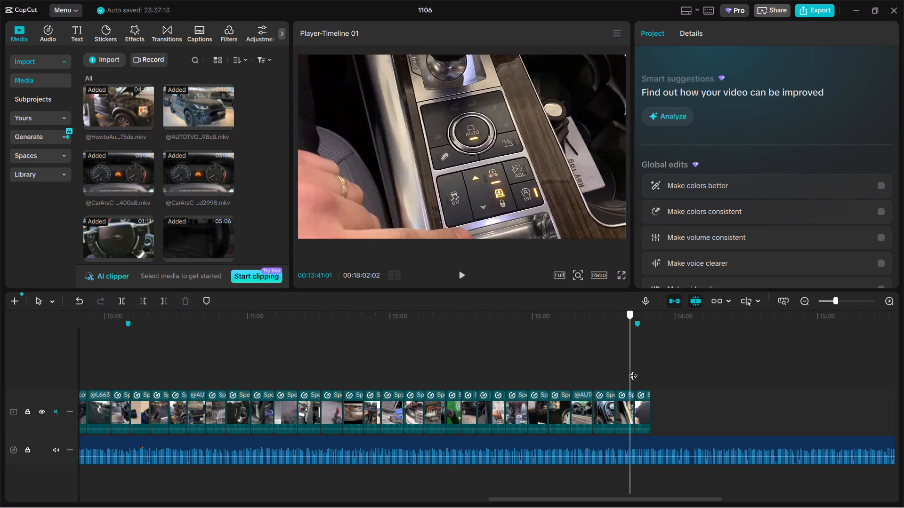
pyautogui.moveTo(633, 370); pyautogui.dragTo(634, 373)
# Select all clips from about 00:10:11 onward and trim their ends together so the track ends at about 00:13:45, just past the marker.
pyautogui.moveTo(135, 373); pyautogui.dragTo(763, 414)
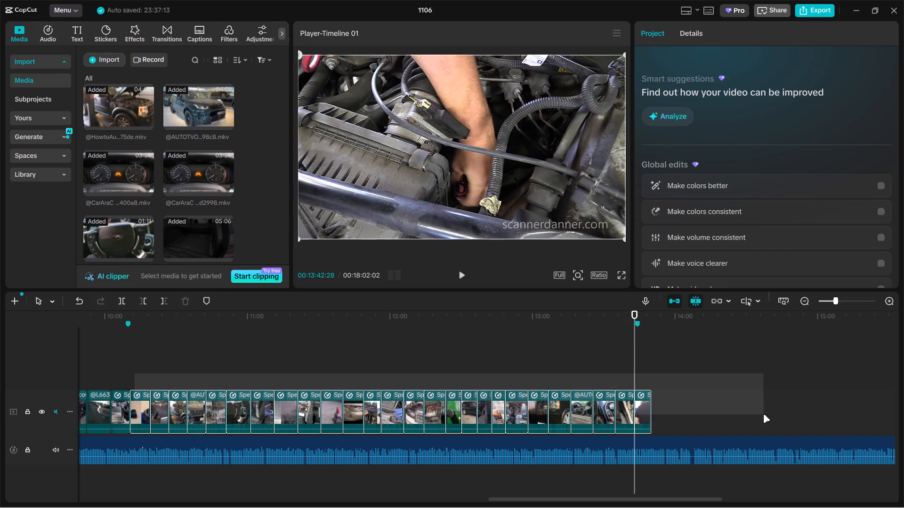
pyautogui.click(655, 316)
pyautogui.keyDown('ctrl'); pyautogui.scroll(17, 676, 373); pyautogui.keyUp('ctrl')
pyautogui.moveTo(616, 402); pyautogui.dragTo(613, 402)
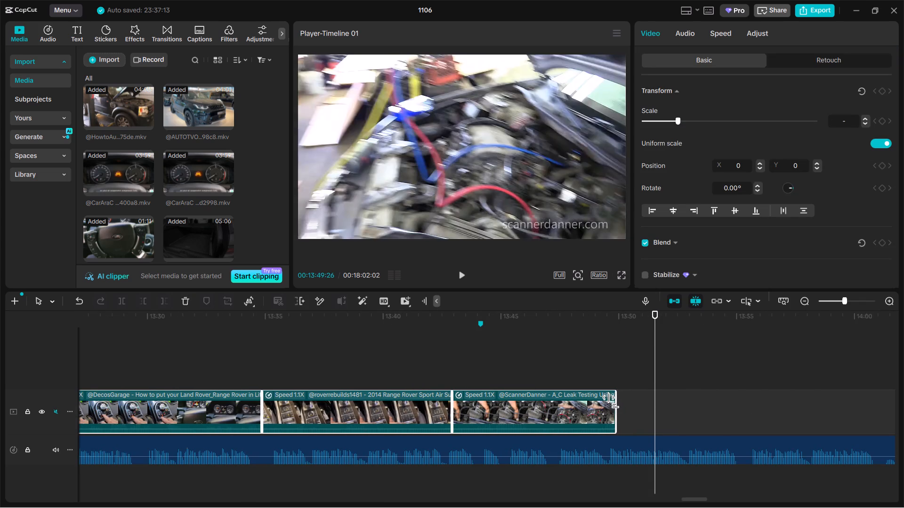
pyautogui.moveTo(613, 402); pyautogui.dragTo(608, 402)
# Trim the end of the last ScannerDanner clip back to the marker at about 00:13:44.
pyautogui.click(460, 400)
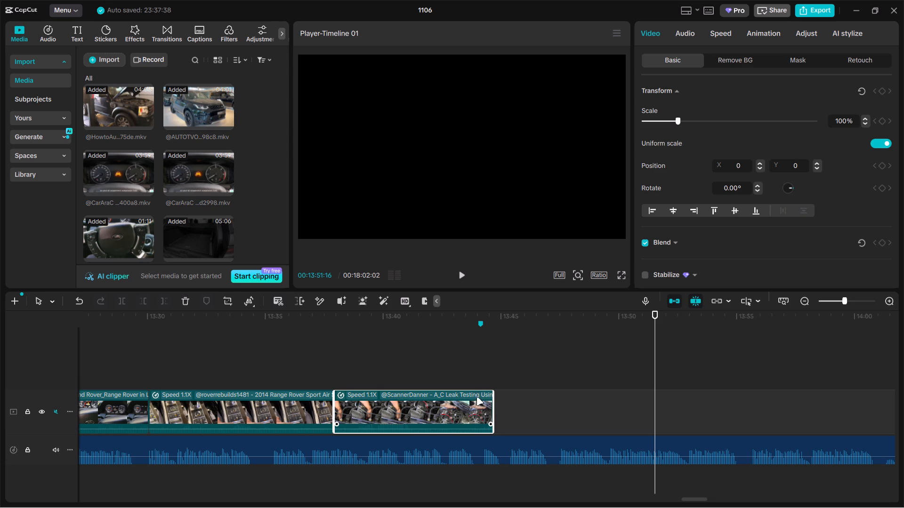
pyautogui.moveTo(495, 406); pyautogui.dragTo(481, 405)
# Play from the end of the main track at the marker and check the remaining timeline through the end of the audio.
pyautogui.keyDown('ctrl'); pyautogui.scroll(-6, 480, 400); pyautogui.keyUp('ctrl')
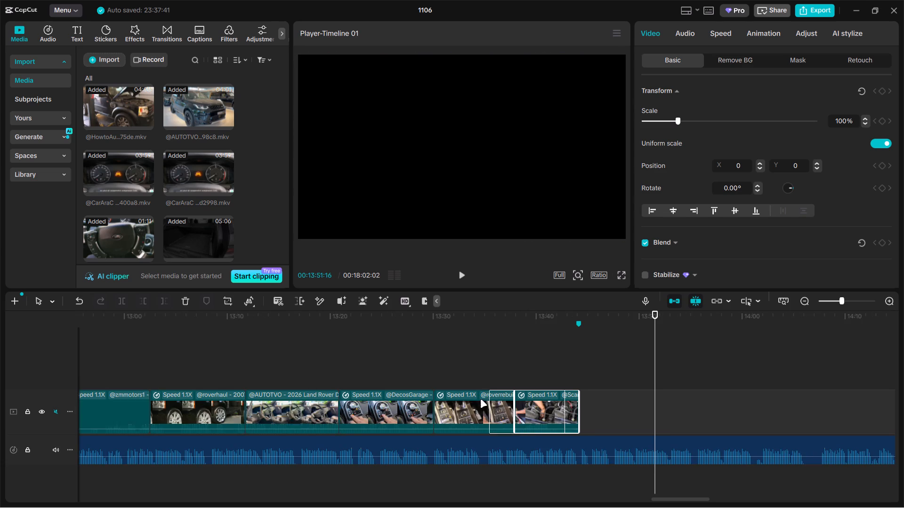
pyautogui.click(572, 371)
pyautogui.press('space')
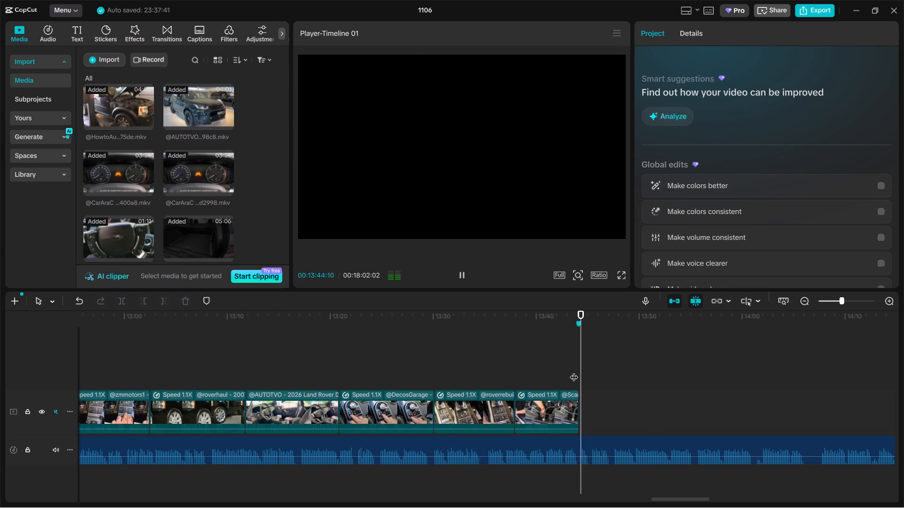
pyautogui.keyDown('ctrl'); pyautogui.scroll(-5, 624, 371); pyautogui.keyUp('ctrl')
pyautogui.moveTo(626, 373); pyautogui.dragTo(621, 375)
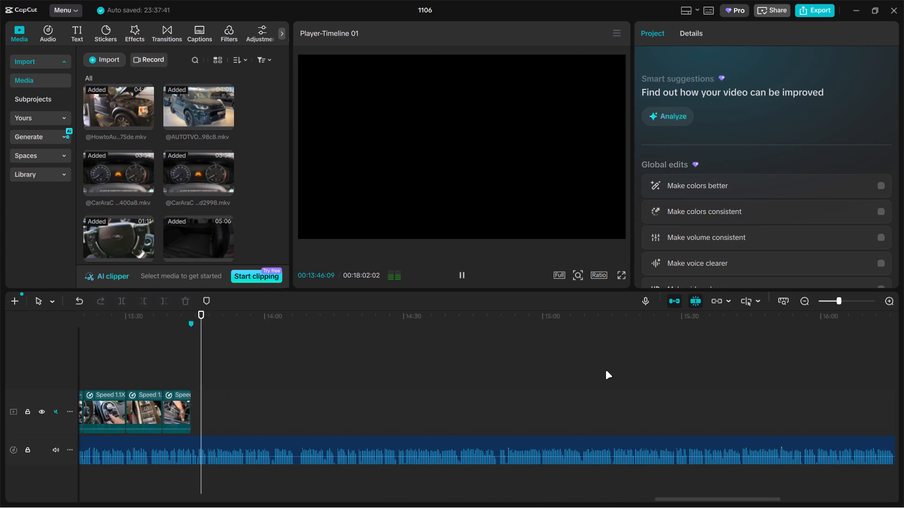
pyautogui.keyDown('ctrl'); pyautogui.scroll(-10, 604, 370); pyautogui.keyUp('ctrl')
pyautogui.press('space')
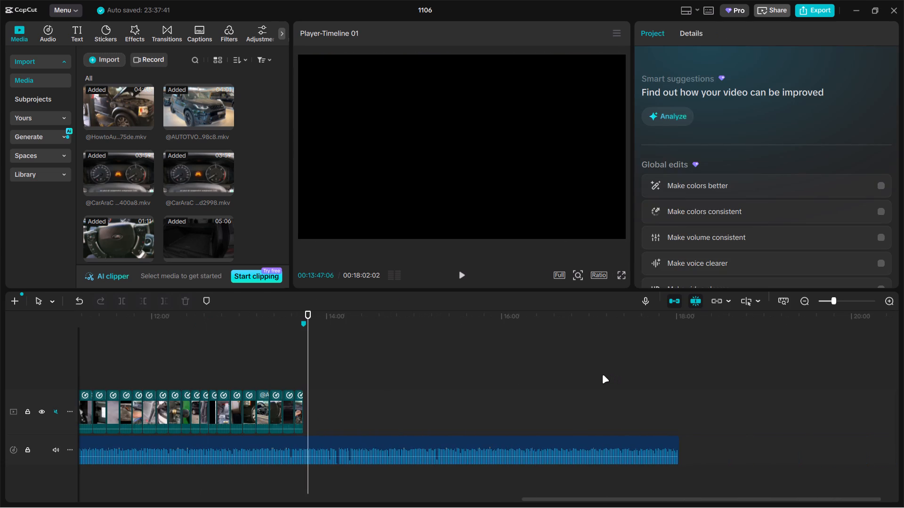
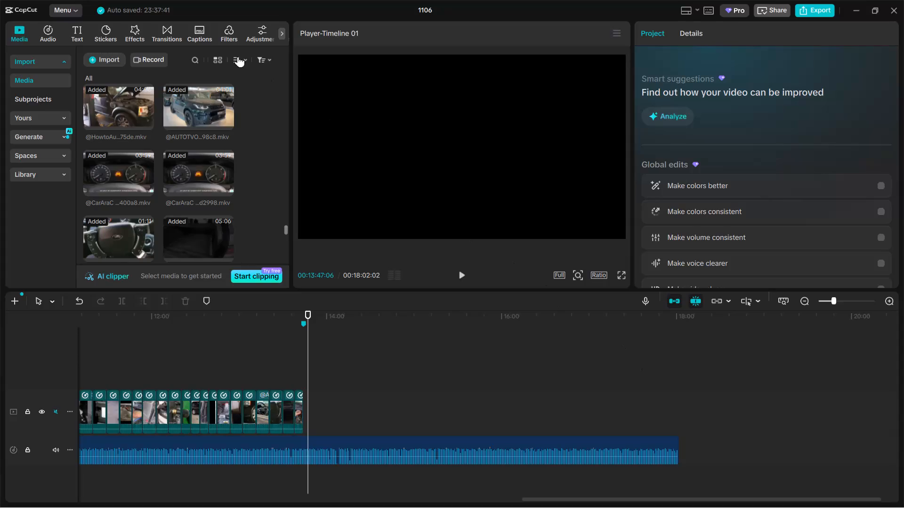
# Import all the video clips from folder 15 inside Downloads > EDIT into the project media.
pyautogui.click(103, 61)
pyautogui.click(113, 78)
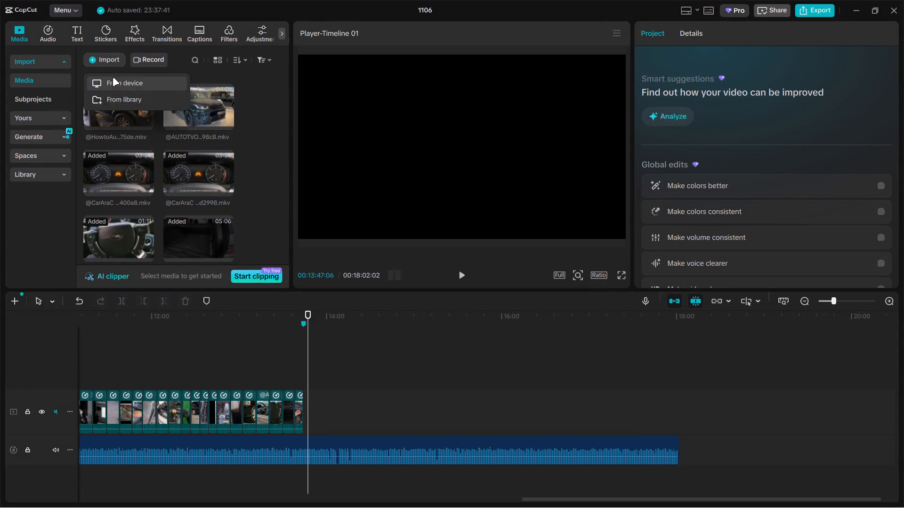
pyautogui.click(67, 36)
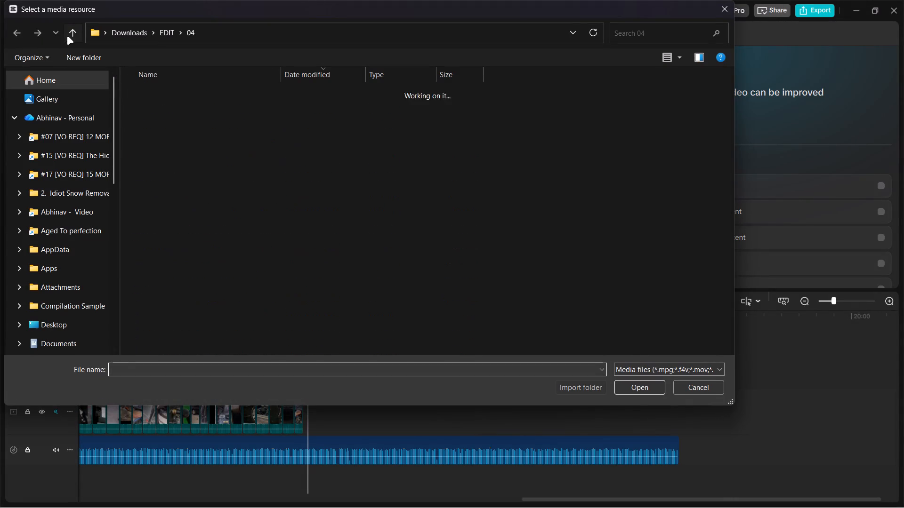
pyautogui.doubleClick(182, 124)
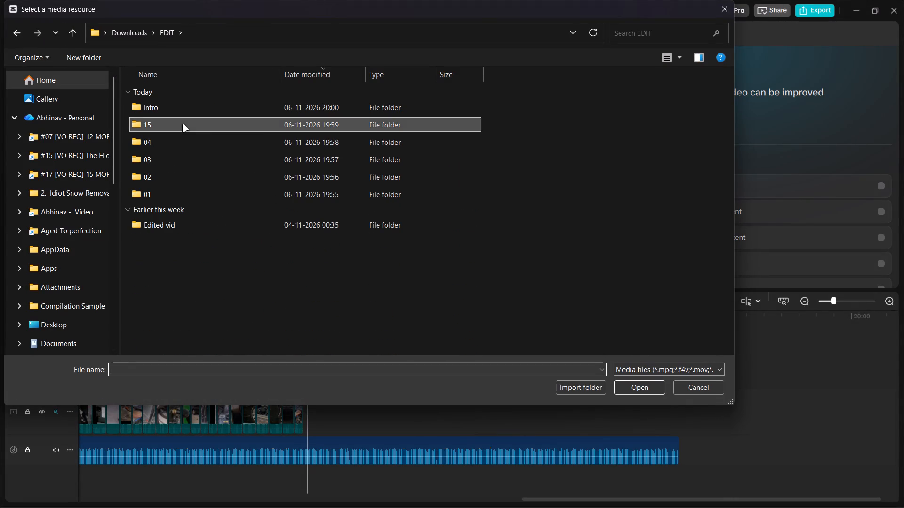
pyautogui.scroll(-7, 403, 195)
pyautogui.scroll(4, 403, 196)
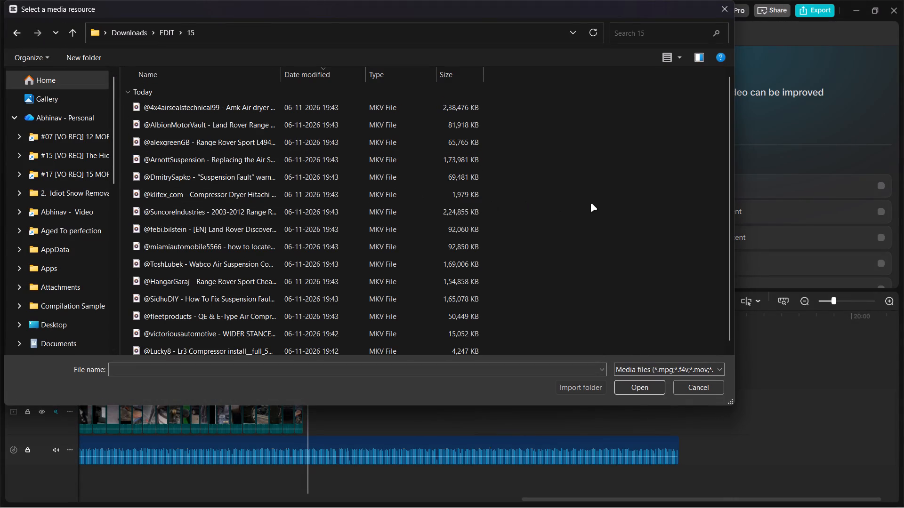
pyautogui.hotkey('ctrl', 'a')
pyautogui.press('Return')
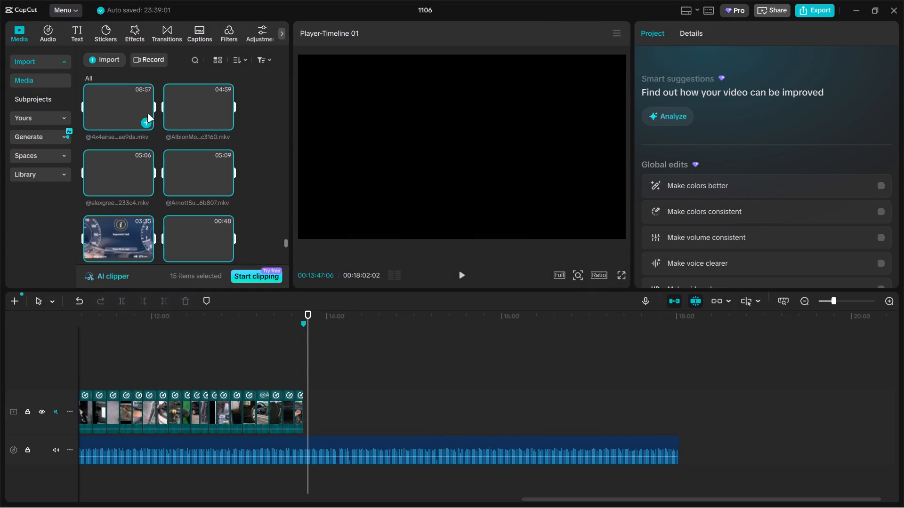
# Append all the newly imported clips to the end of the main track, starting at the marker near 00:13:44.
pyautogui.moveTo(135, 104); pyautogui.dragTo(360, 406)
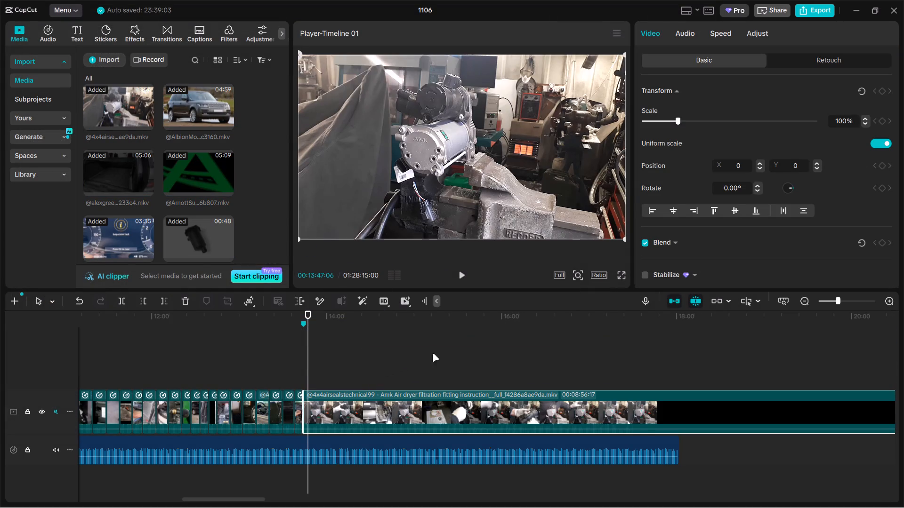
# Scrub through the appended Amk Air dryer clip between about 00:13:52 and 00:15:51 to look for usable footage.
pyautogui.click(375, 358)
pyautogui.moveTo(375, 358); pyautogui.dragTo(416, 355)
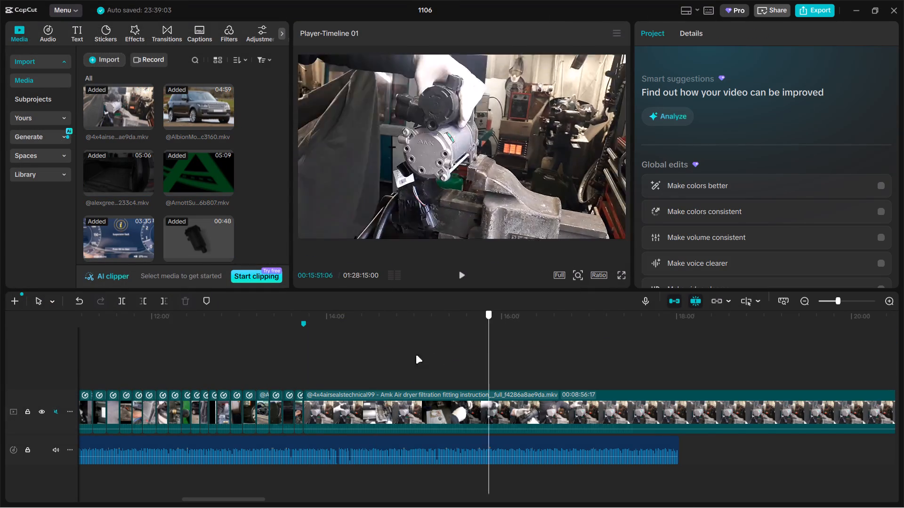
pyautogui.moveTo(416, 355); pyautogui.dragTo(315, 356)
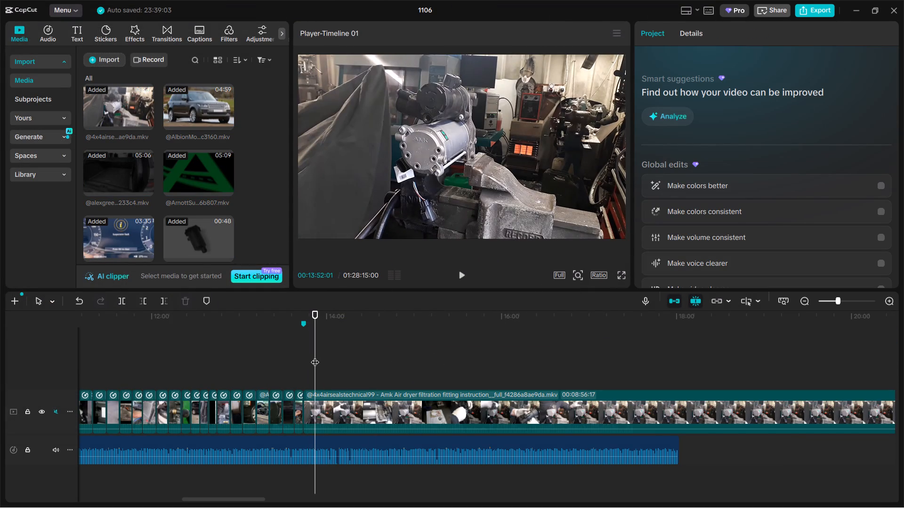
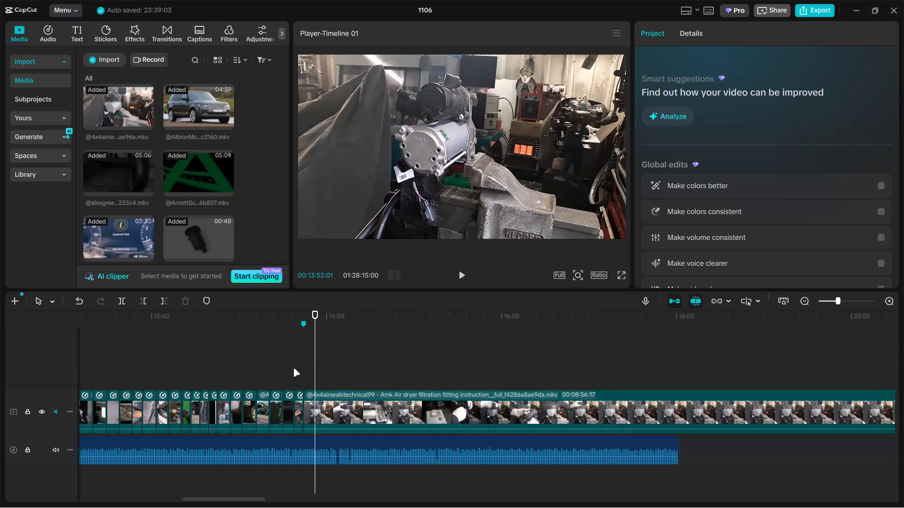
# Split the Amk Air dryer clip at about 00:13:51 and delete everything after the cut.
pyautogui.keyDown('ctrl'); pyautogui.scroll(3, 363, 357); pyautogui.keyUp('ctrl')
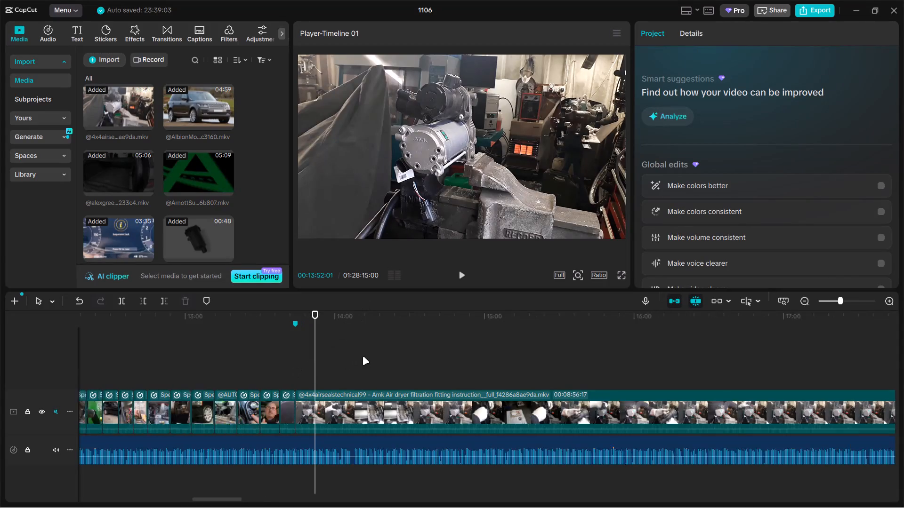
pyautogui.keyDown('ctrl'); pyautogui.scroll(7, 363, 357); pyautogui.keyUp('ctrl')
pyautogui.click(314, 363)
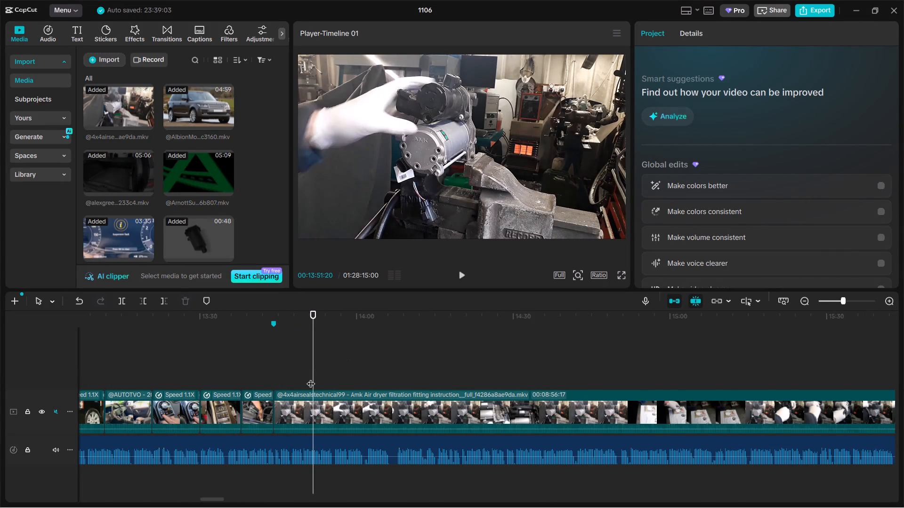
pyautogui.click(310, 374)
pyautogui.click(318, 405)
pyautogui.hotkey('ctrl', 'b')
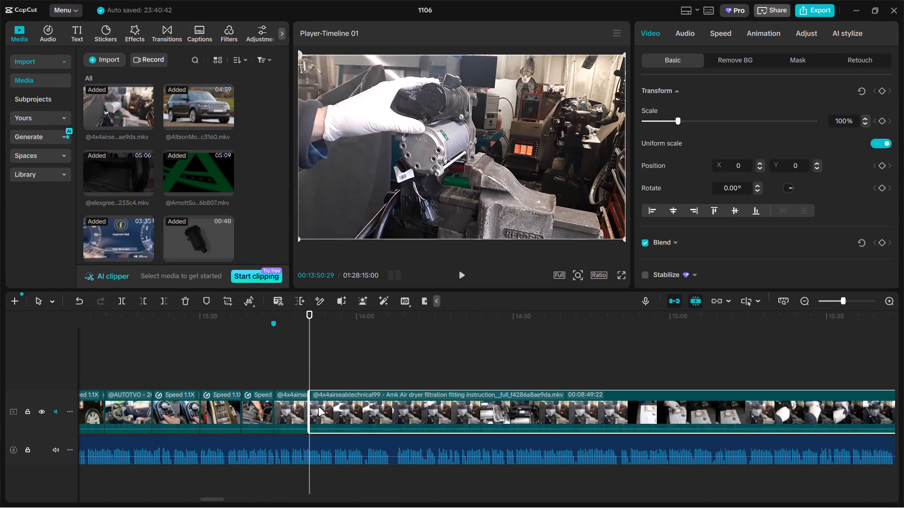
pyautogui.press('BackSpace')
# Find a usable opening shot in the AlbionMotorVault L405 review clip, split it at about 00:13:58, and delete the remainder.
pyautogui.click(342, 371)
pyautogui.moveTo(342, 371); pyautogui.dragTo(368, 378)
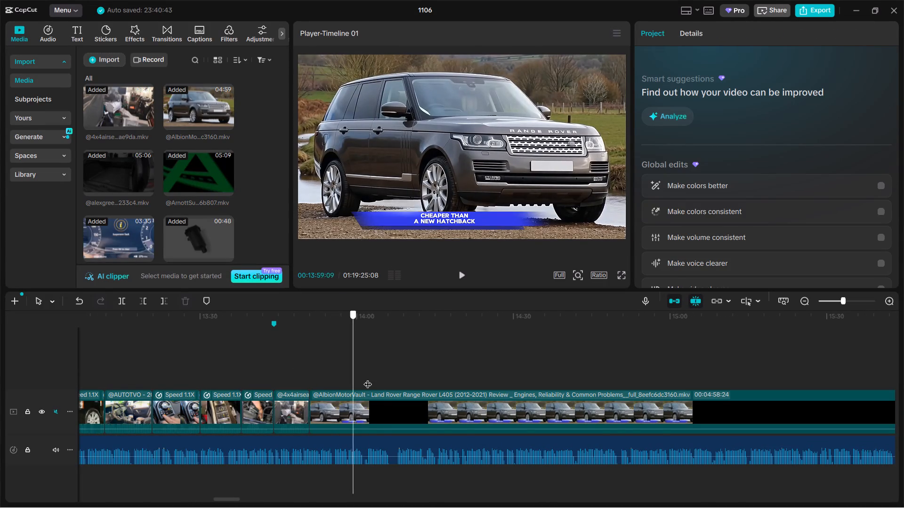
pyautogui.moveTo(368, 378); pyautogui.dragTo(561, 392)
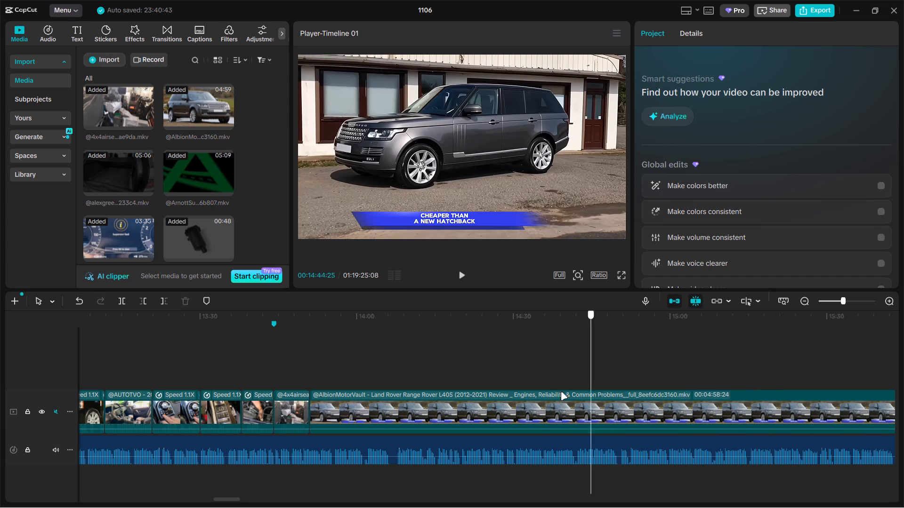
pyautogui.moveTo(561, 392); pyautogui.dragTo(547, 392)
pyautogui.click(541, 418)
pyautogui.doubleClick(349, 378)
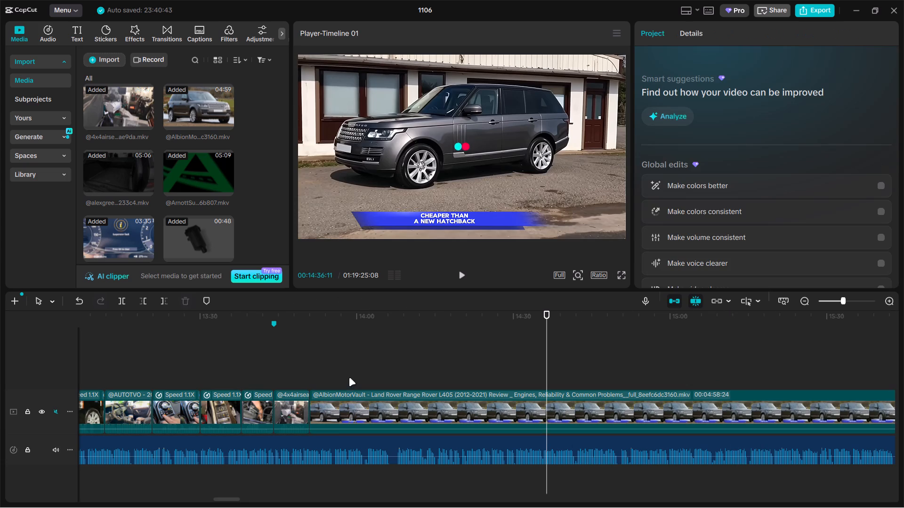
pyautogui.click(390, 404)
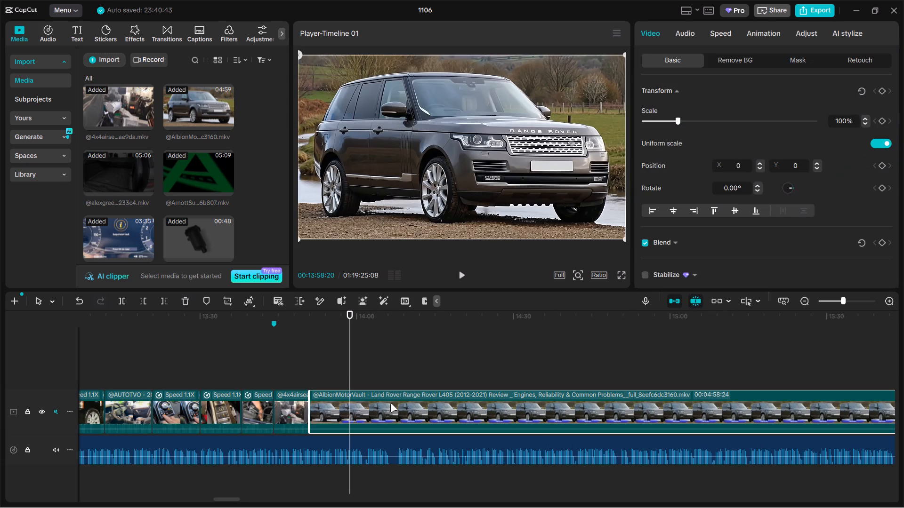
pyautogui.hotkey('ctrl', 'b')
pyautogui.press('BackSpace')
# Find the compressor work in the alexgreenGB relay replacement clip, split it at about 00:17:30, and delete the part before the cut.
pyautogui.click(385, 380)
pyautogui.moveTo(385, 380); pyautogui.dragTo(482, 379)
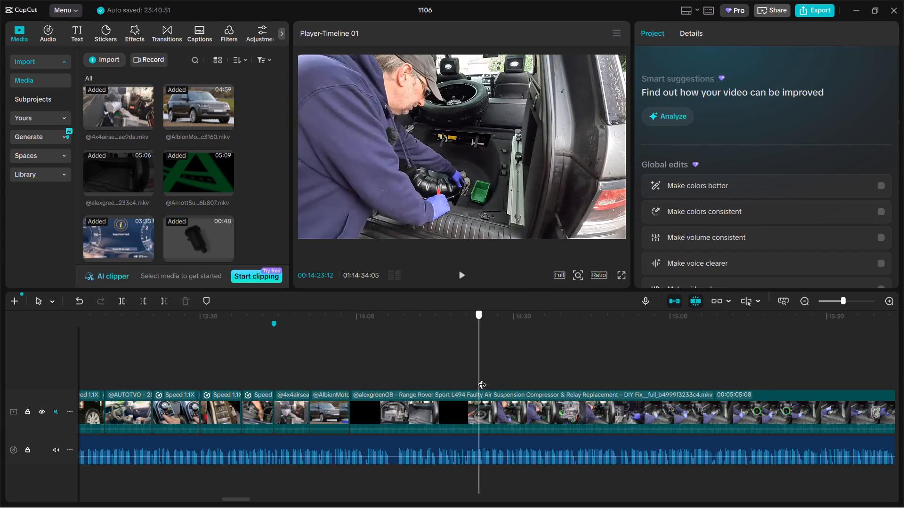
pyautogui.moveTo(482, 379); pyautogui.dragTo(691, 368)
pyautogui.moveTo(691, 368); pyautogui.dragTo(762, 365)
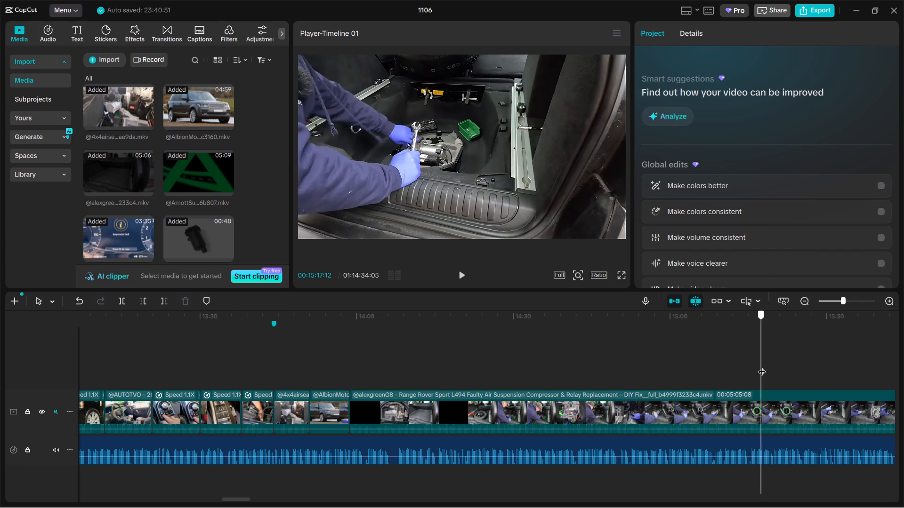
pyautogui.moveTo(762, 365); pyautogui.dragTo(680, 362)
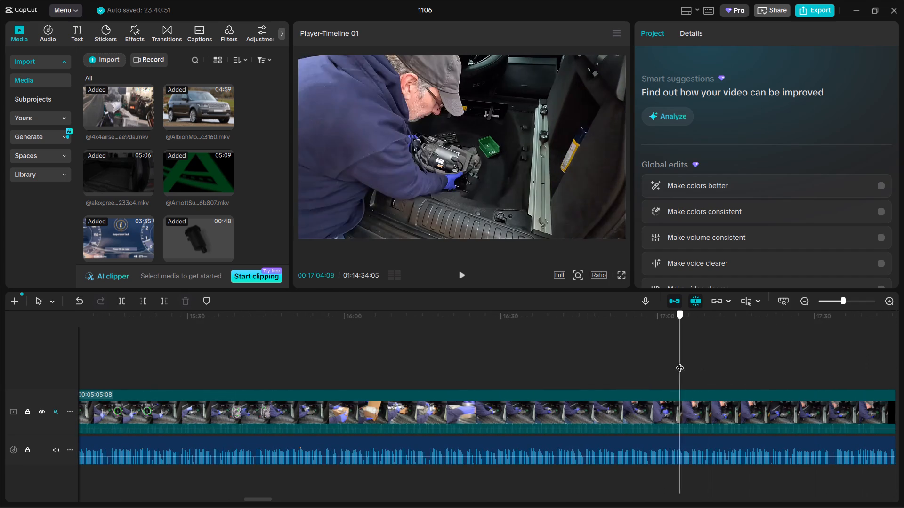
pyautogui.moveTo(680, 362); pyautogui.dragTo(815, 348)
pyautogui.click(790, 412)
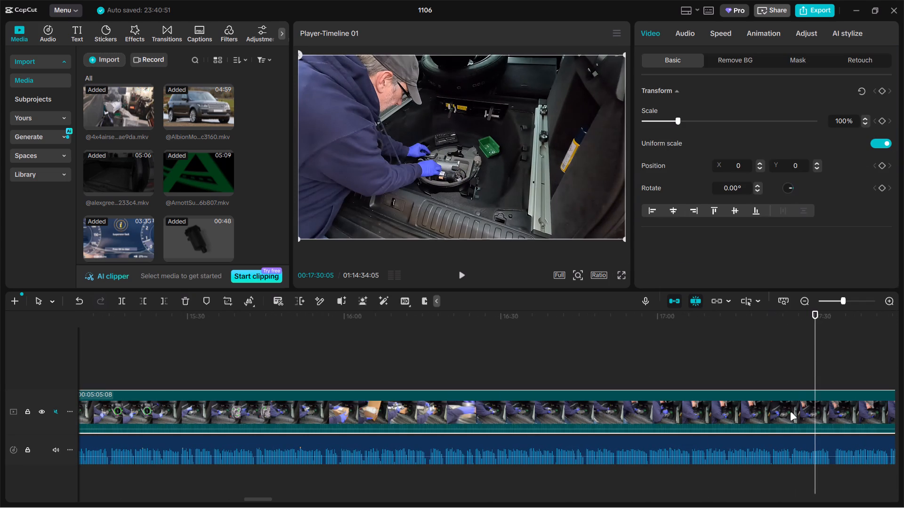
pyautogui.hotkey('ctrl', 'b')
pyautogui.click(653, 402)
pyautogui.press('BackSpace')
# Split the remaining alexgreenGB clip at about 00:14:07 and delete everything after the cut.
pyautogui.moveTo(257, 358); pyautogui.dragTo(247, 358)
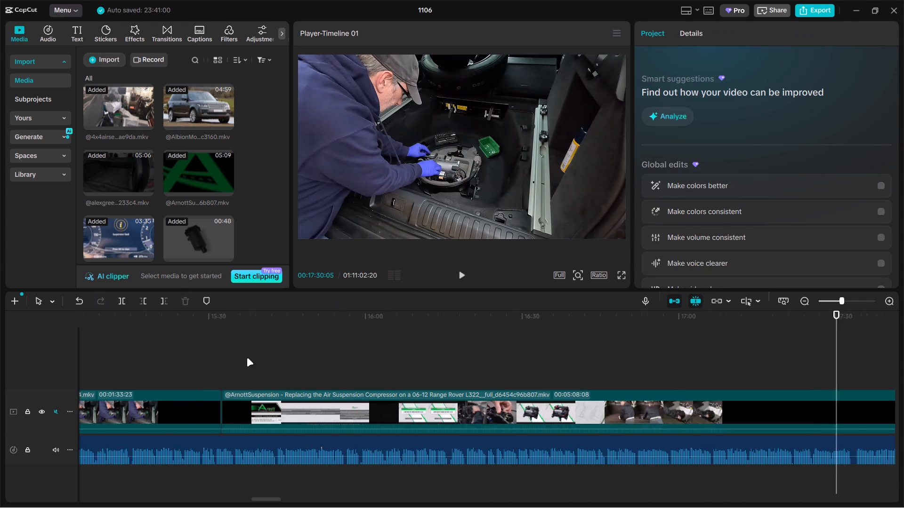
pyautogui.moveTo(247, 358); pyautogui.dragTo(242, 358)
pyautogui.doubleClick(241, 357)
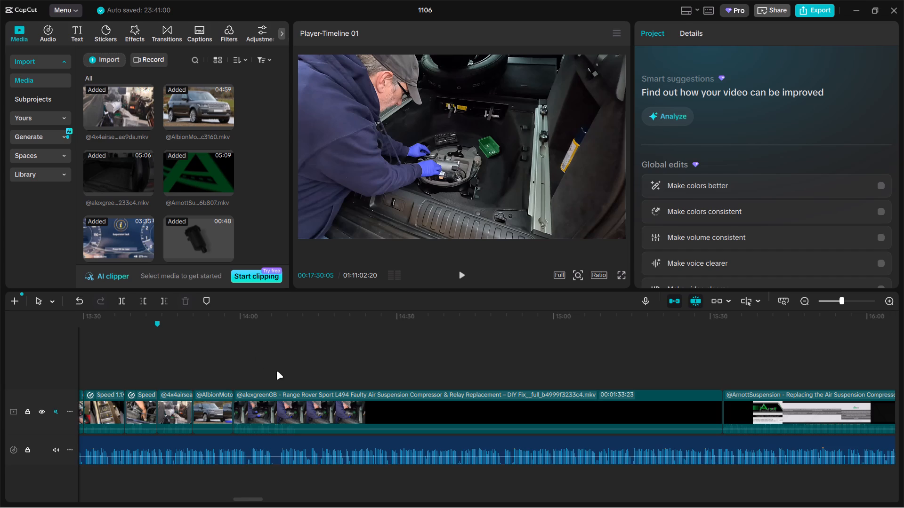
pyautogui.click(269, 371)
pyautogui.moveTo(269, 371); pyautogui.dragTo(284, 369)
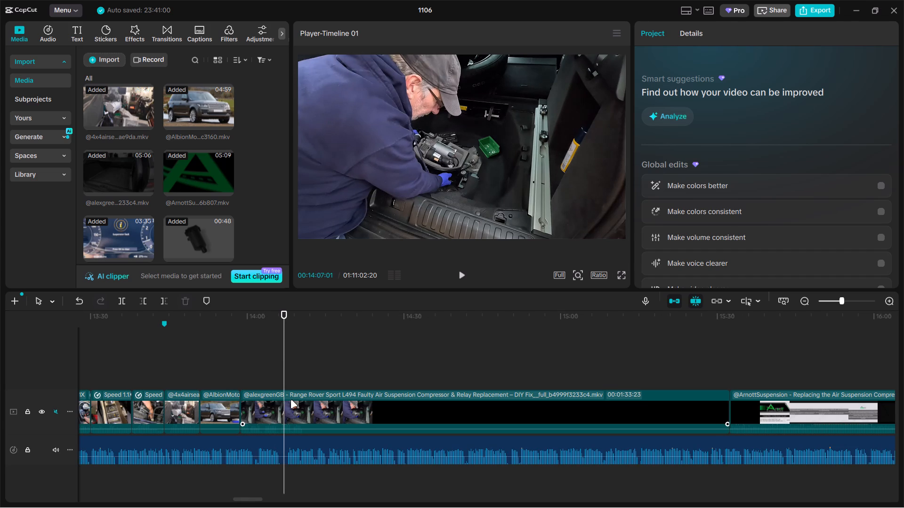
pyautogui.click(291, 400)
pyautogui.hotkey('ctrl', 'b')
pyautogui.press('BackSpace')
# Find the compressor cover shot in the ArnottSuspension L322 clip, split it at about 00:15:31, and delete the part before the cut.
pyautogui.click(309, 371)
pyautogui.moveTo(309, 371); pyautogui.dragTo(422, 369)
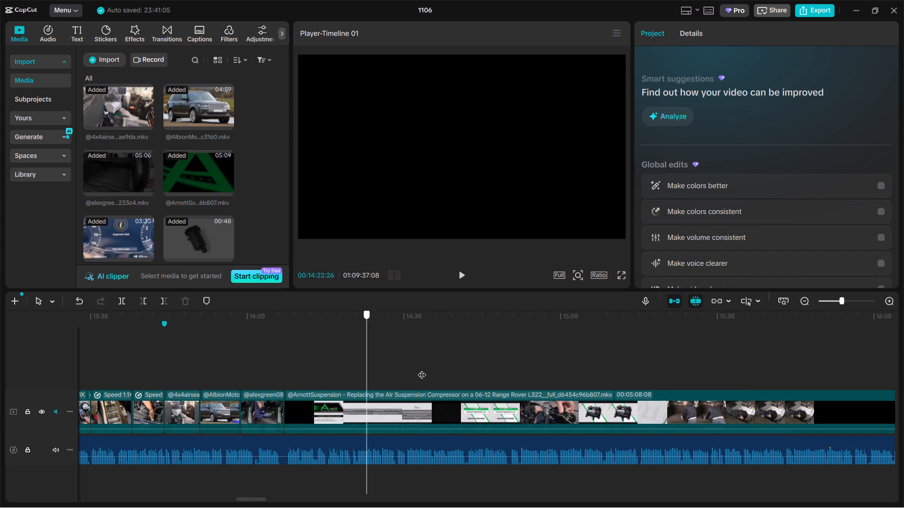
pyautogui.moveTo(422, 369); pyautogui.dragTo(721, 363)
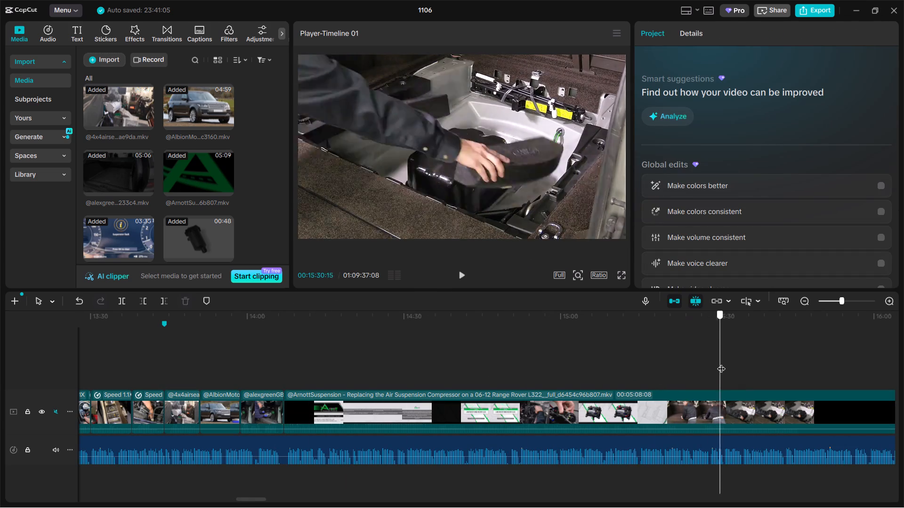
pyautogui.moveTo(721, 363); pyautogui.dragTo(724, 363)
pyautogui.click(724, 415)
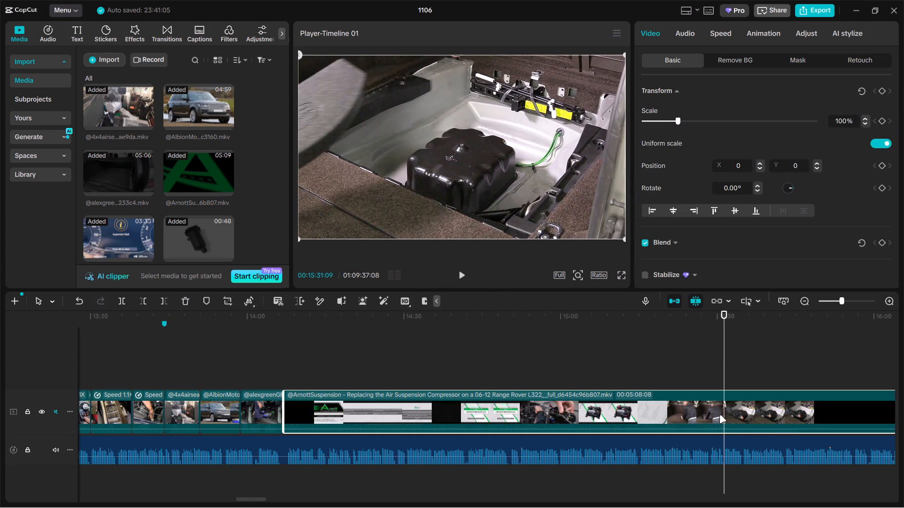
pyautogui.hotkey('ctrl', 'b')
pyautogui.click(651, 419)
pyautogui.press('BackSpace')
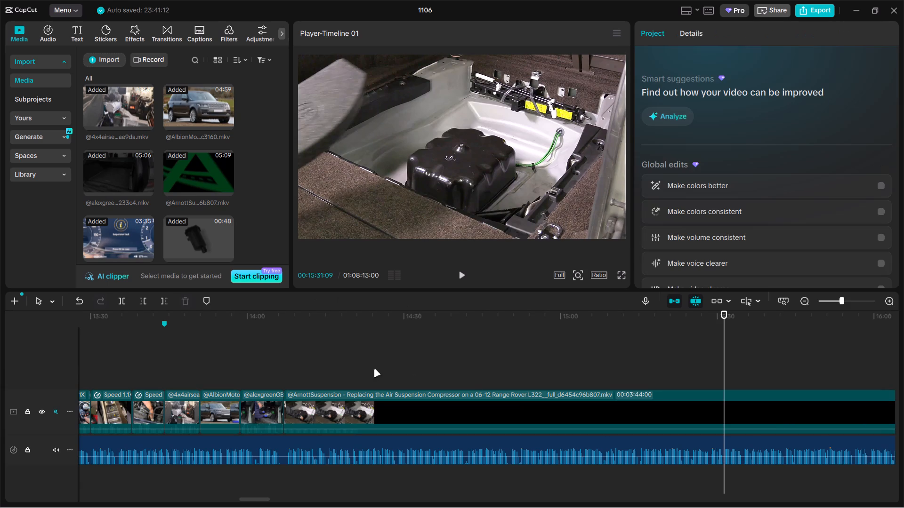
# Split the remaining ArnottSuspension clip at about 00:14:17 and delete everything after the cut.
pyautogui.click(315, 368)
pyautogui.moveTo(315, 368); pyautogui.dragTo(361, 368)
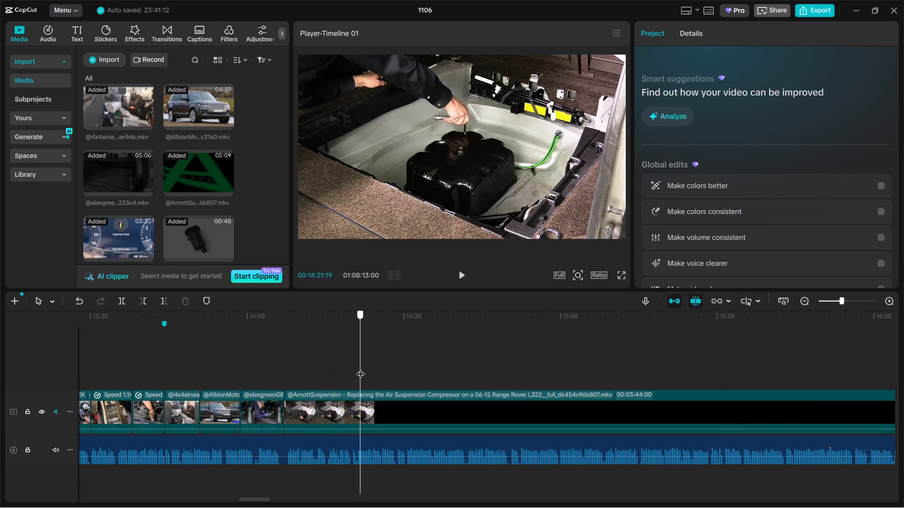
pyautogui.moveTo(361, 368); pyautogui.dragTo(338, 373)
pyautogui.click(366, 400)
pyautogui.hotkey('ctrl', 'b')
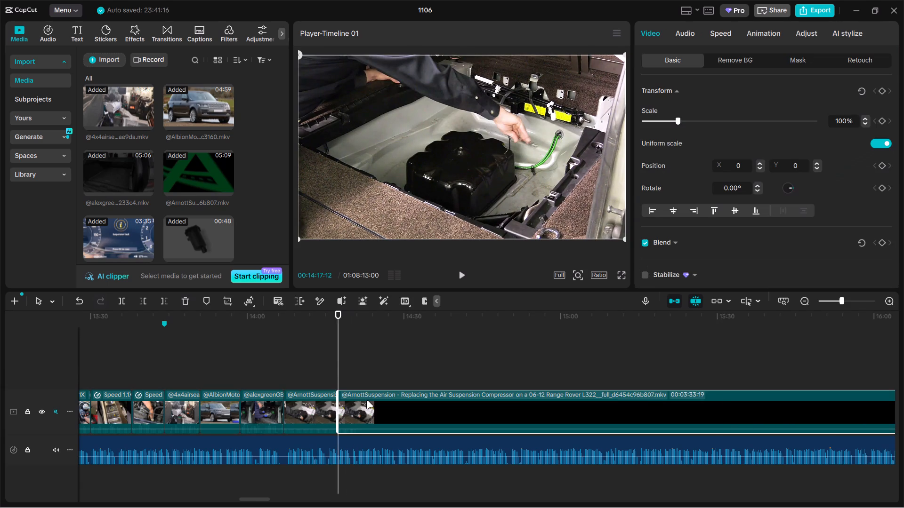
pyautogui.press('BackSpace')
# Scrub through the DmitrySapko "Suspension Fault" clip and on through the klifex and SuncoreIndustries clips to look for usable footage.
pyautogui.click(388, 375)
pyautogui.moveTo(388, 375); pyautogui.dragTo(428, 373)
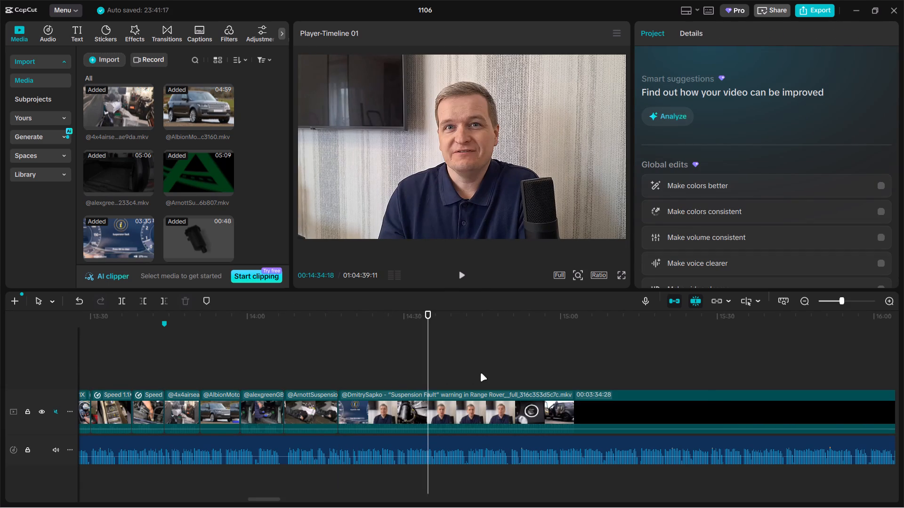
pyautogui.click(480, 373)
pyautogui.moveTo(480, 373); pyautogui.dragTo(757, 374)
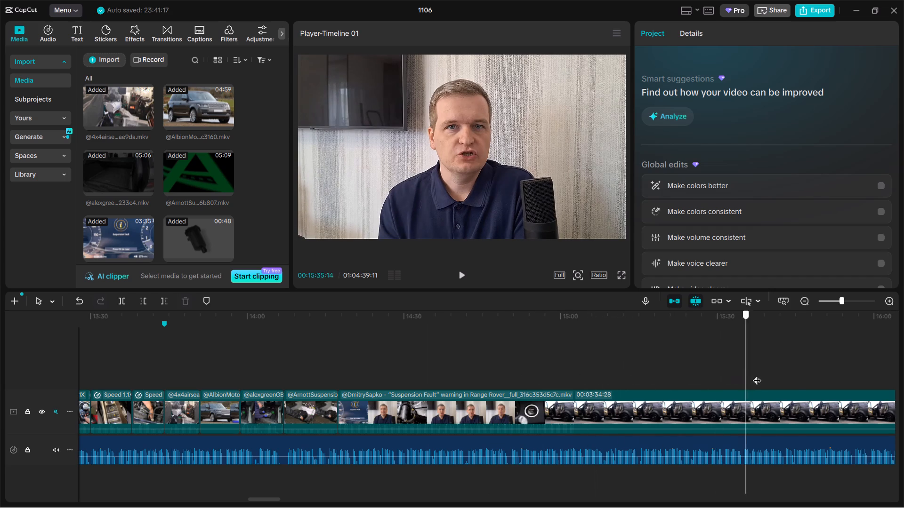
pyautogui.moveTo(757, 374); pyautogui.dragTo(796, 378)
pyautogui.moveTo(764, 412); pyautogui.dragTo(619, 391)
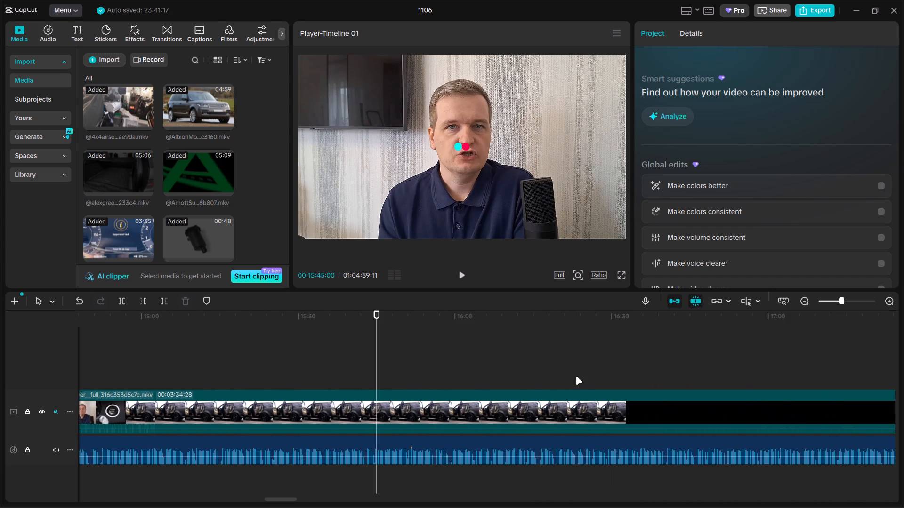
pyautogui.keyDown('ctrl'); pyautogui.scroll(-9, 576, 376); pyautogui.keyUp('ctrl')
pyautogui.click(633, 373)
pyautogui.moveTo(633, 373); pyautogui.dragTo(652, 373)
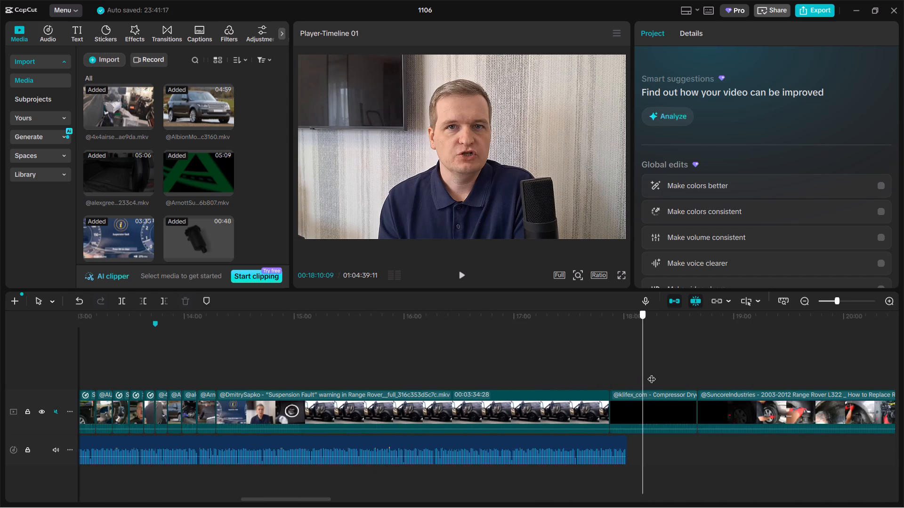
pyautogui.moveTo(652, 373); pyautogui.dragTo(764, 376)
pyautogui.keyDown('ctrl'); pyautogui.scroll(-5, 505, 373); pyautogui.keyUp('ctrl')
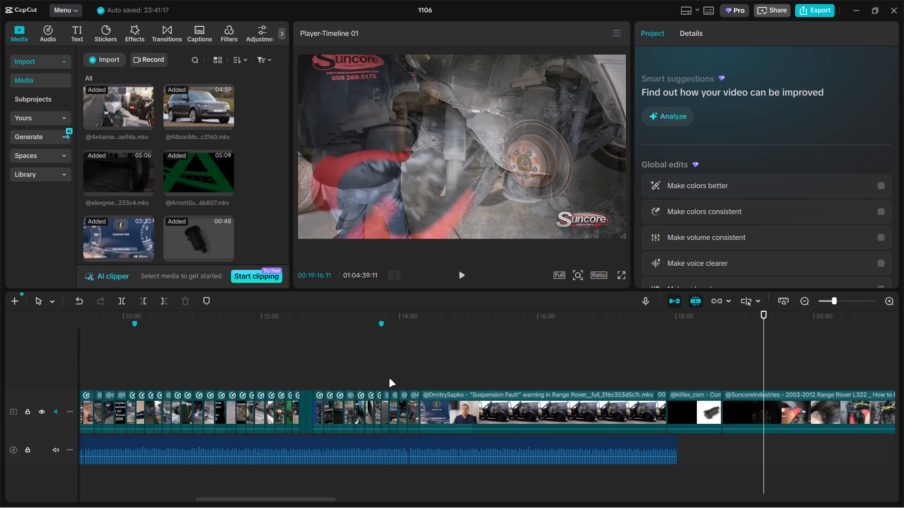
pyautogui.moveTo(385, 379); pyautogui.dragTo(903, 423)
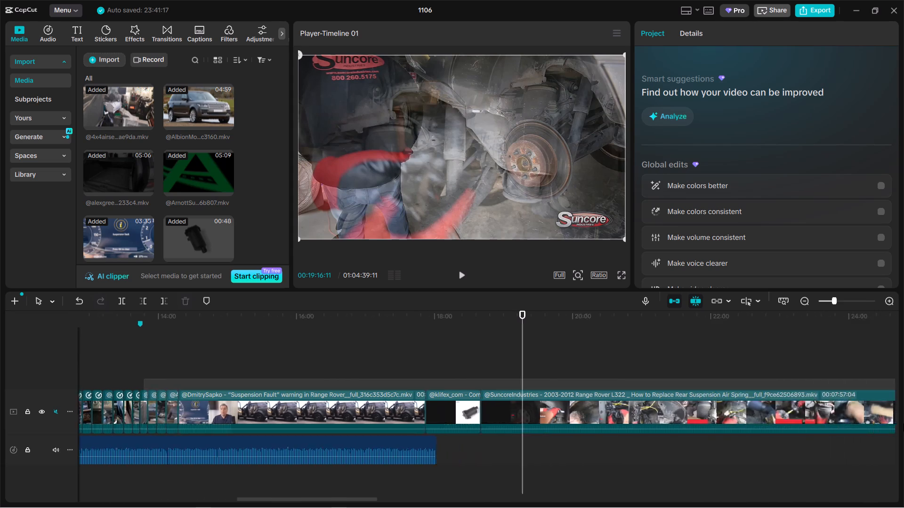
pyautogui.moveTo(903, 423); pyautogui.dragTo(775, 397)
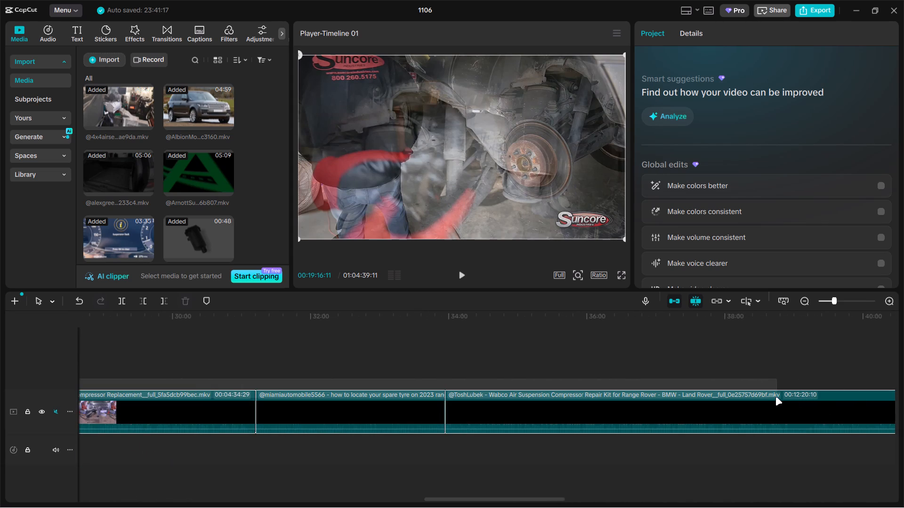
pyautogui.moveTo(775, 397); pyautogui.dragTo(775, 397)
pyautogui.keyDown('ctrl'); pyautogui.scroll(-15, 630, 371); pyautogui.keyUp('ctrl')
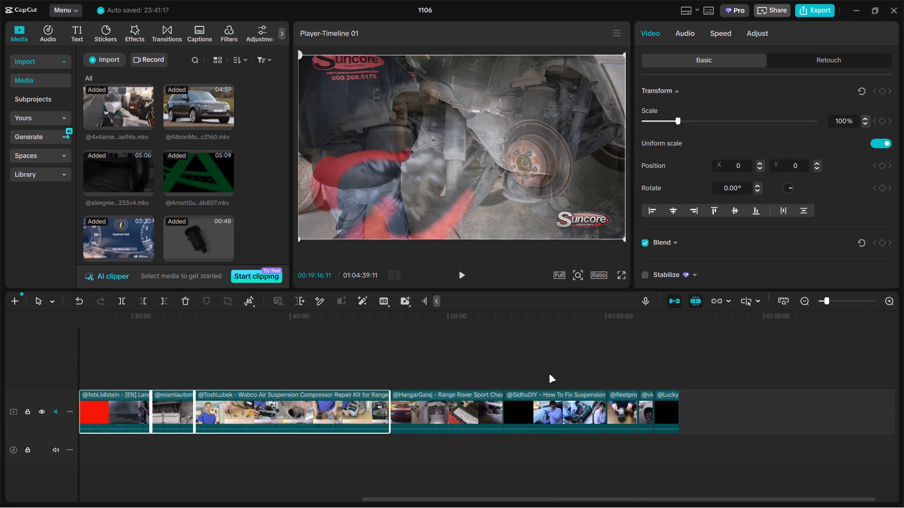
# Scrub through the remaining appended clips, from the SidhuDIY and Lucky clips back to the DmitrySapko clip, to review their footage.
pyautogui.click(551, 366)
pyautogui.moveTo(551, 366); pyautogui.dragTo(610, 365)
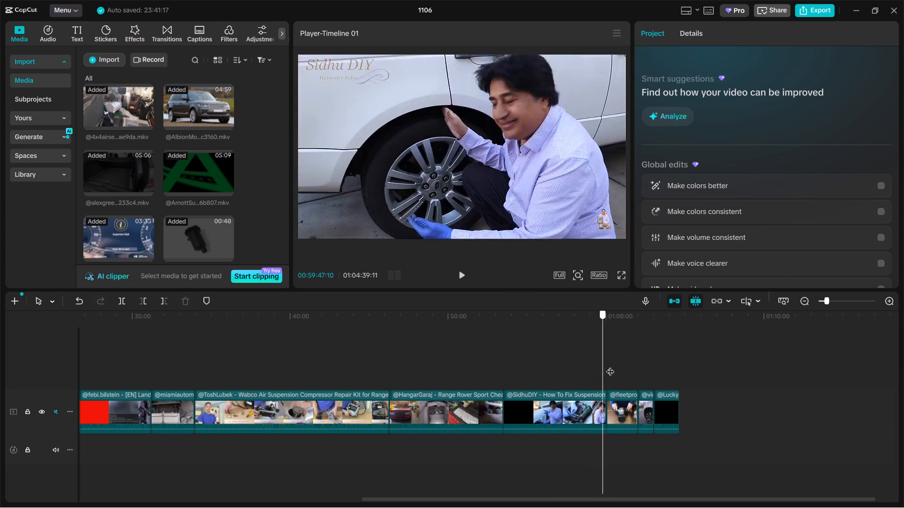
pyautogui.moveTo(610, 365); pyautogui.dragTo(664, 365)
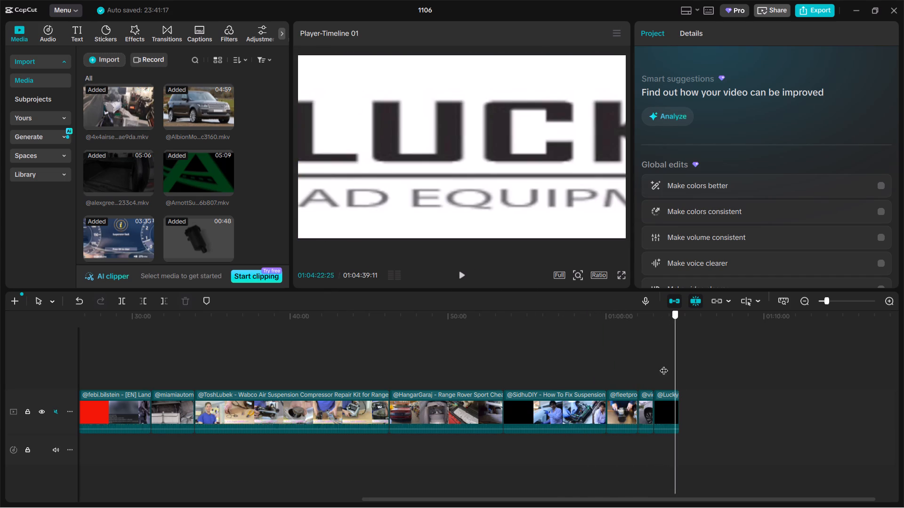
pyautogui.moveTo(664, 365); pyautogui.dragTo(482, 359)
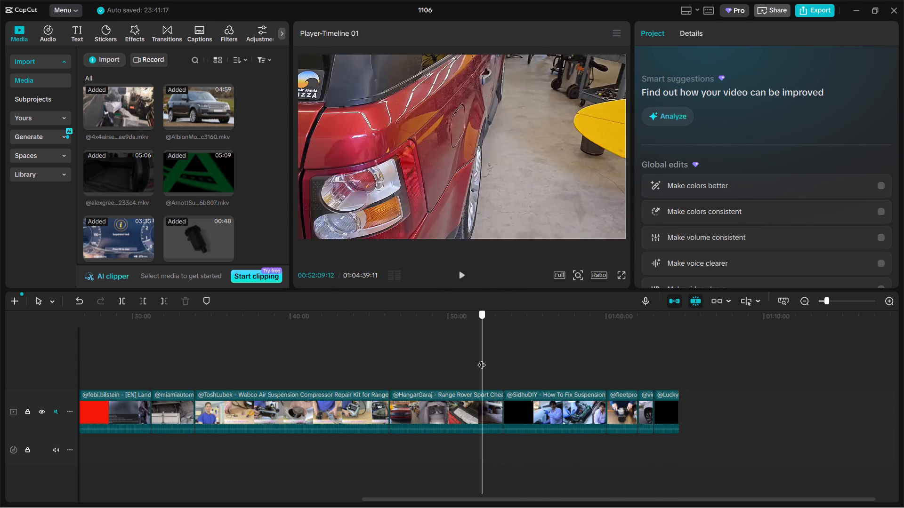
pyautogui.moveTo(482, 359); pyautogui.dragTo(100, 357)
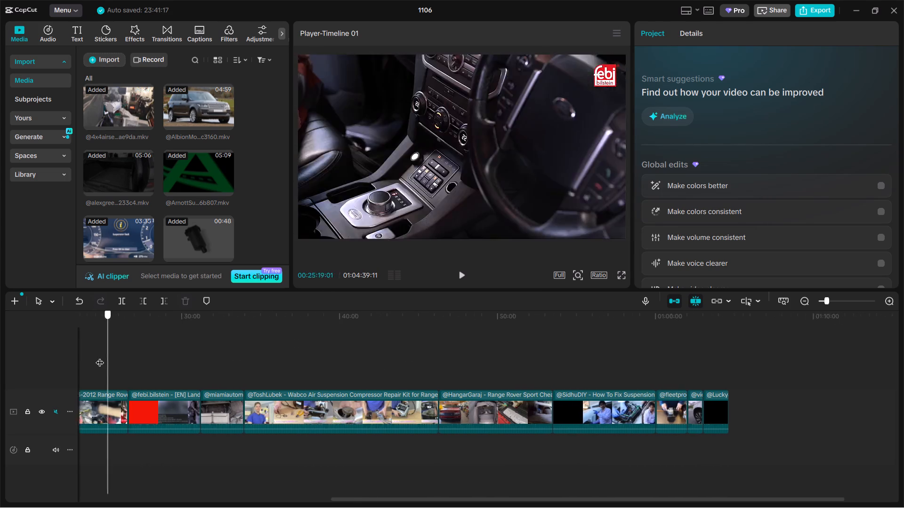
pyautogui.moveTo(100, 357); pyautogui.dragTo(278, 363)
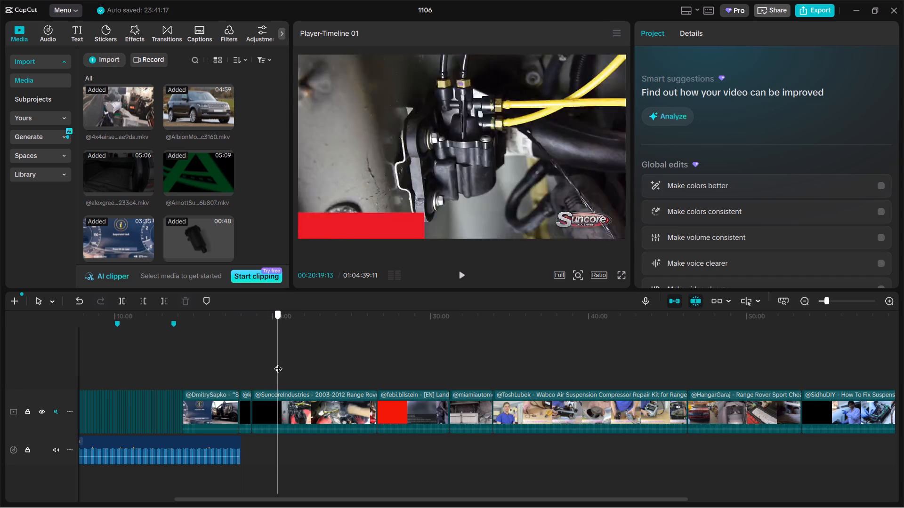
pyautogui.moveTo(278, 363); pyautogui.dragTo(213, 368)
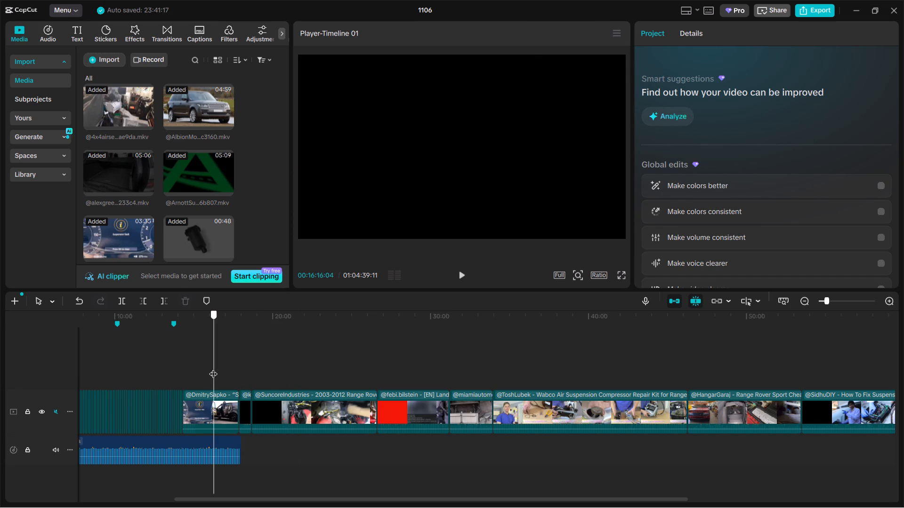
pyautogui.moveTo(213, 368); pyautogui.dragTo(206, 368)
pyautogui.keyDown('ctrl'); pyautogui.scroll(10, 188, 371); pyautogui.keyUp('ctrl')
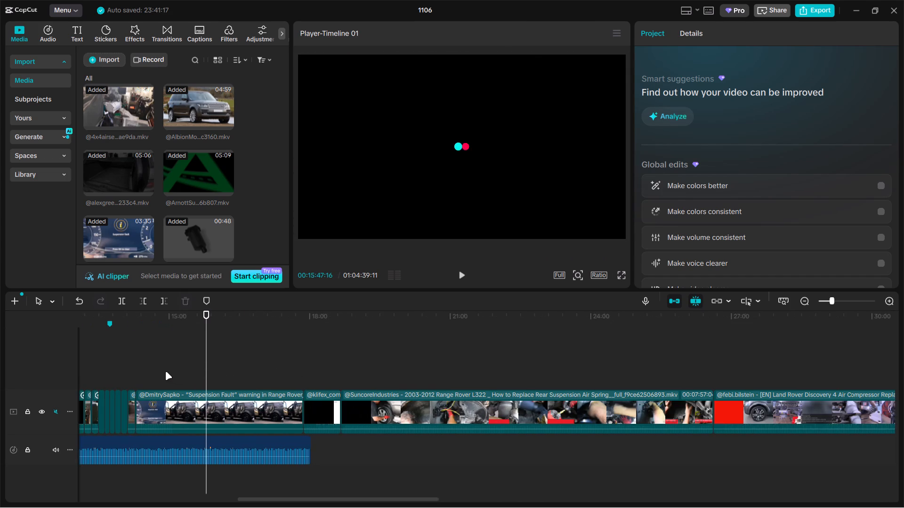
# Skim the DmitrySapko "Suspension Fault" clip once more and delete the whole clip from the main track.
pyautogui.keyDown('ctrl'); pyautogui.click(165, 372); pyautogui.keyUp('ctrl')
pyautogui.moveTo(161, 372); pyautogui.dragTo(137, 372)
pyautogui.keyDown('ctrl'); pyautogui.scroll(10, 137, 372); pyautogui.keyUp('ctrl')
pyautogui.keyDown('ctrl'); pyautogui.moveTo(137, 372); pyautogui.dragTo(140, 372); pyautogui.keyUp('ctrl')
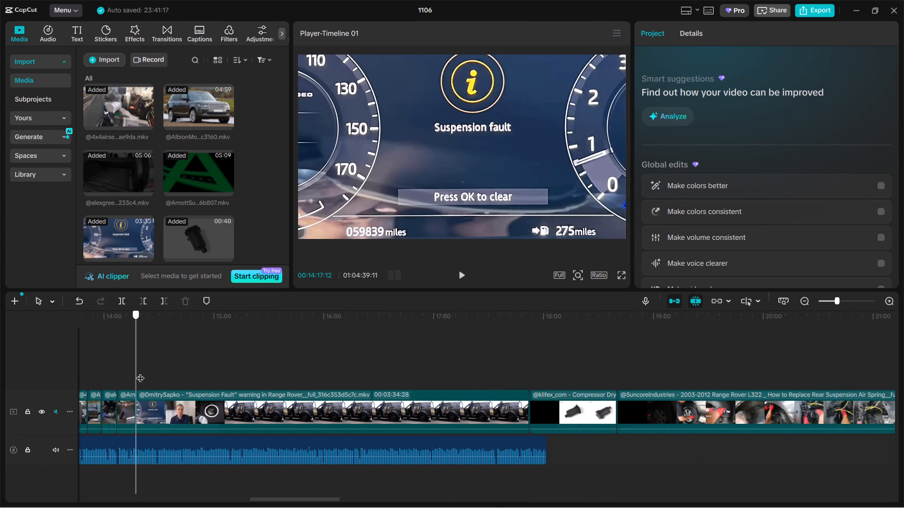
pyautogui.keyDown('ctrl'); pyautogui.moveTo(140, 372); pyautogui.dragTo(265, 369); pyautogui.keyUp('ctrl')
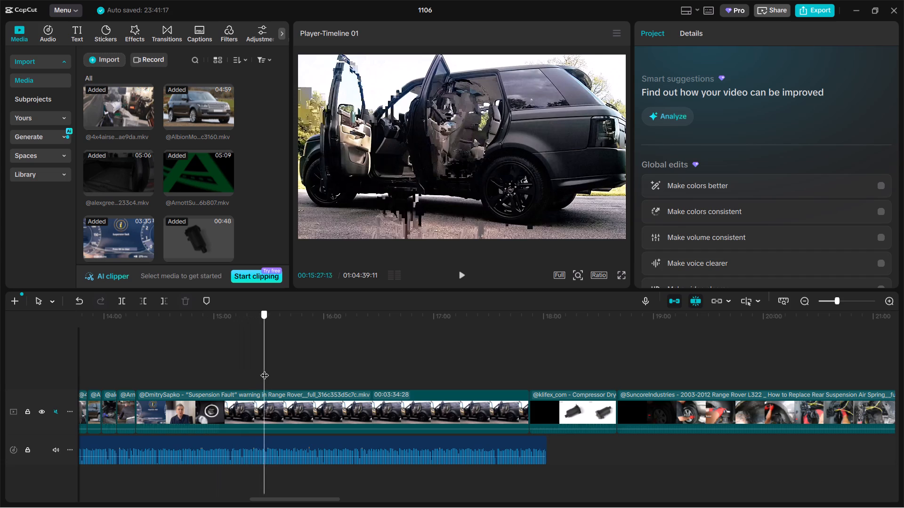
pyautogui.keyDown('ctrl'); pyautogui.moveTo(265, 369); pyautogui.dragTo(210, 381); pyautogui.keyUp('ctrl')
pyautogui.click(223, 406)
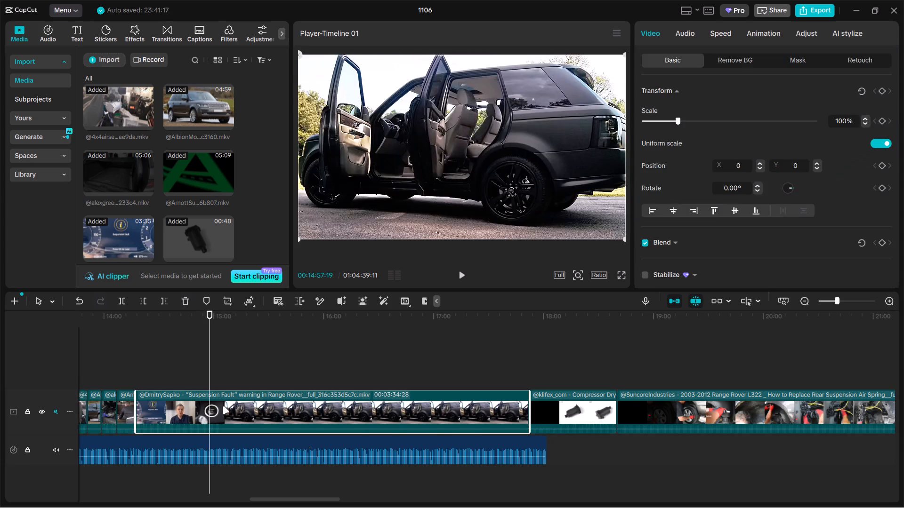
pyautogui.press('BackSpace')
# Split the klifex compressor clip at about 00:14:31 and delete everything after the cut.
pyautogui.click(151, 379)
pyautogui.moveTo(151, 379); pyautogui.dragTo(162, 377)
pyautogui.click(163, 403)
pyautogui.hotkey('ctrl', 'b')
pyautogui.press('BackSpace')
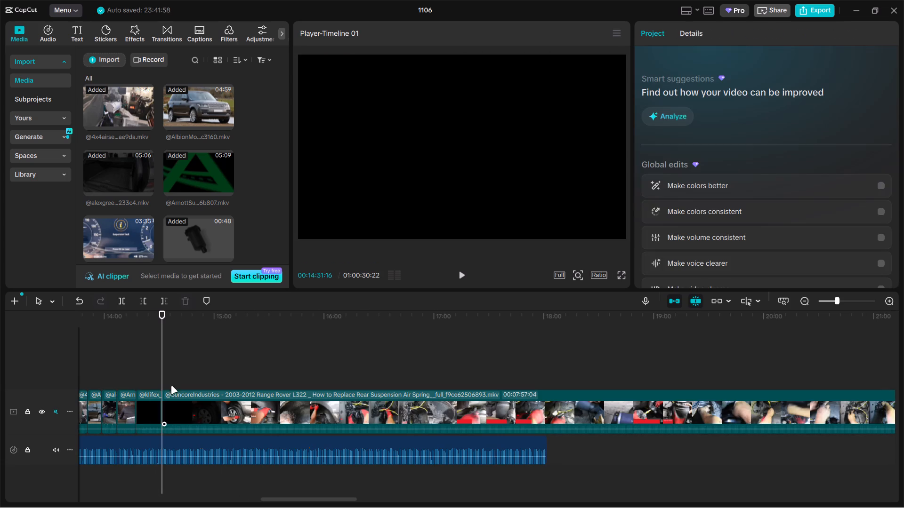
# Find the rear air spring removal shot in the SuncoreIndustries clip, split it at about 00:16:57, and delete the part before the cut.
pyautogui.click(172, 370)
pyautogui.moveTo(172, 370); pyautogui.dragTo(444, 381)
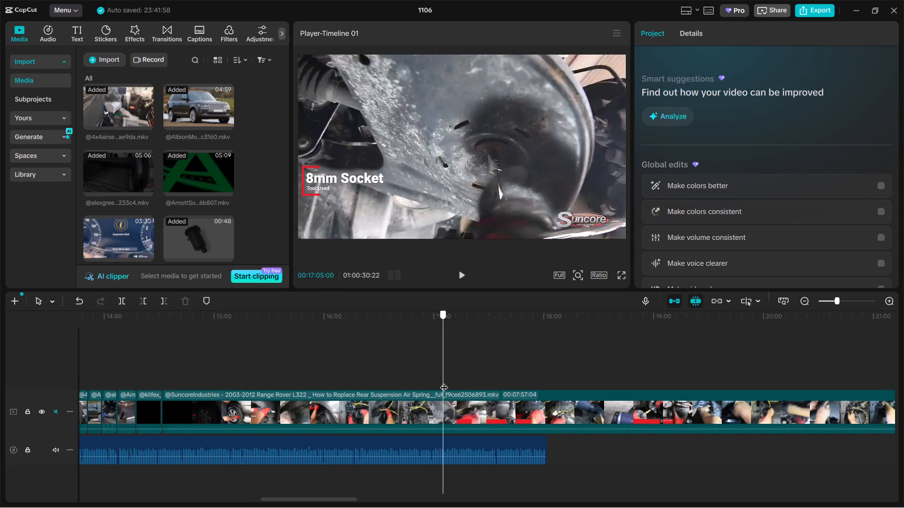
pyautogui.moveTo(444, 381); pyautogui.dragTo(428, 384)
pyautogui.click(416, 417)
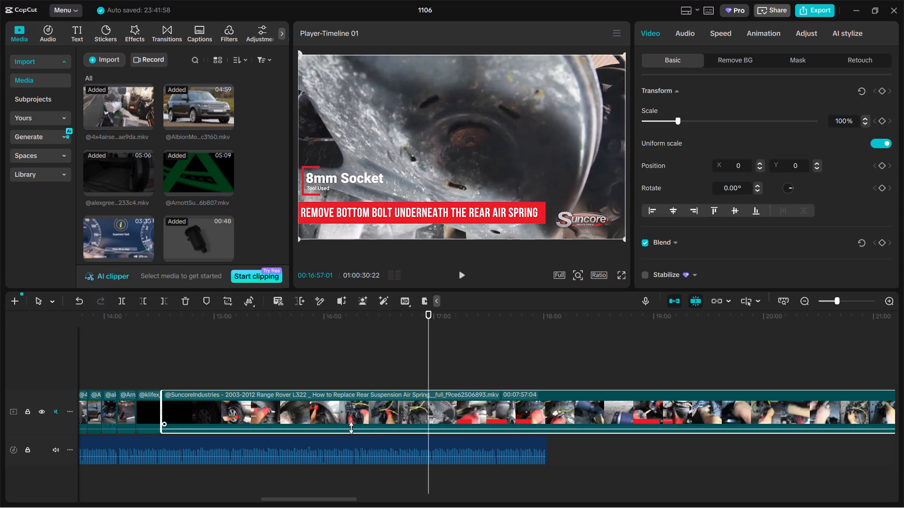
pyautogui.hotkey('ctrl', 'b')
pyautogui.click(348, 428)
pyautogui.press('BackSpace')
# Split the remaining SuncoreIndustries clip at about 00:14:44 and delete everything after the cut.
pyautogui.click(209, 376)
pyautogui.moveTo(206, 376); pyautogui.dragTo(191, 379)
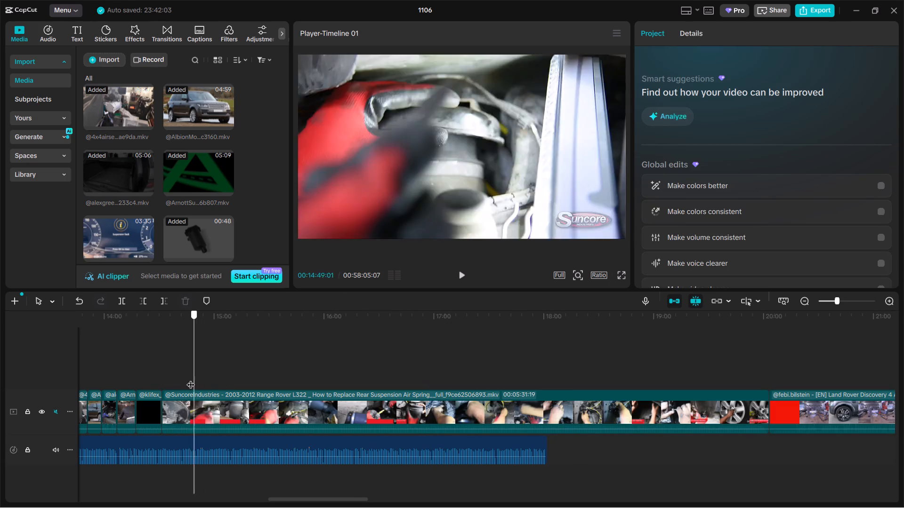
pyautogui.moveTo(191, 379); pyautogui.dragTo(185, 379)
pyautogui.click(212, 405)
pyautogui.hotkey('ctrl', 'b')
pyautogui.press('BackSpace')
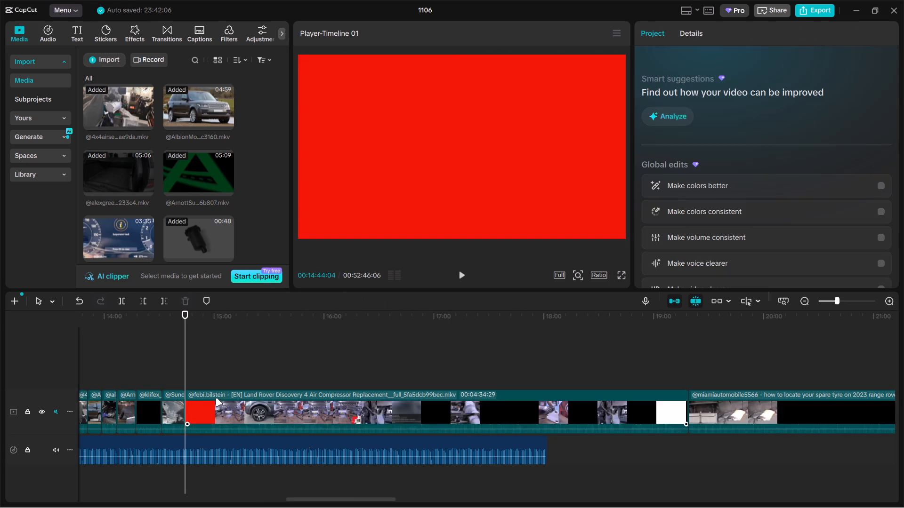
# Split the febi bilstein Discovery 4 clip at about 00:15:07, past its red intro, and delete the part before the cut.
pyautogui.click(223, 381)
pyautogui.moveTo(223, 381); pyautogui.dragTo(234, 382)
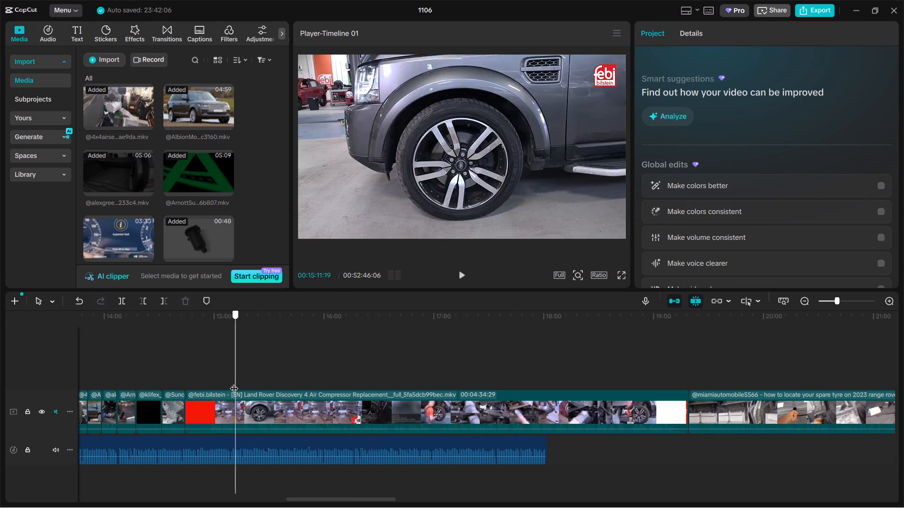
pyautogui.moveTo(234, 382); pyautogui.dragTo(228, 385)
pyautogui.click(230, 408)
pyautogui.hotkey('ctrl', 'b')
pyautogui.click(224, 408)
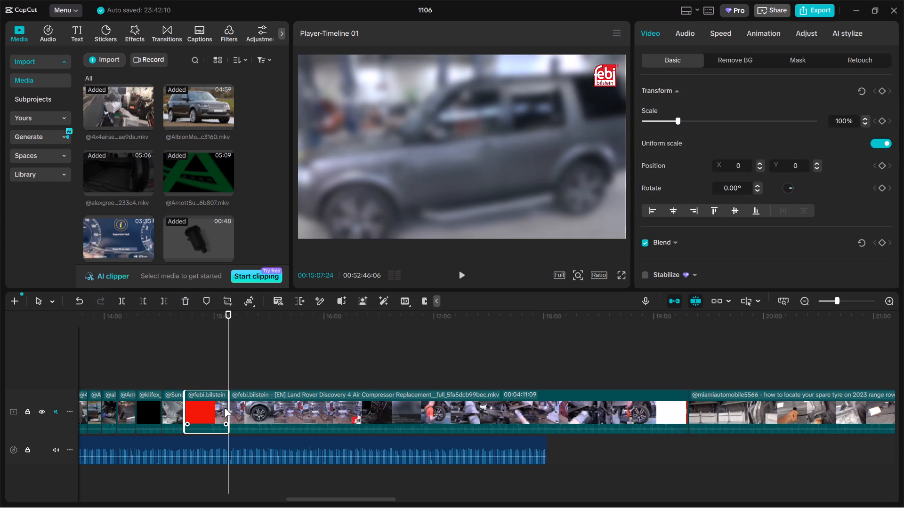
pyautogui.press('BackSpace')
# Split the remaining febi bilstein clip at about 00:14:58 and delete everything after the cut.
pyautogui.click(211, 380)
pyautogui.click(221, 408)
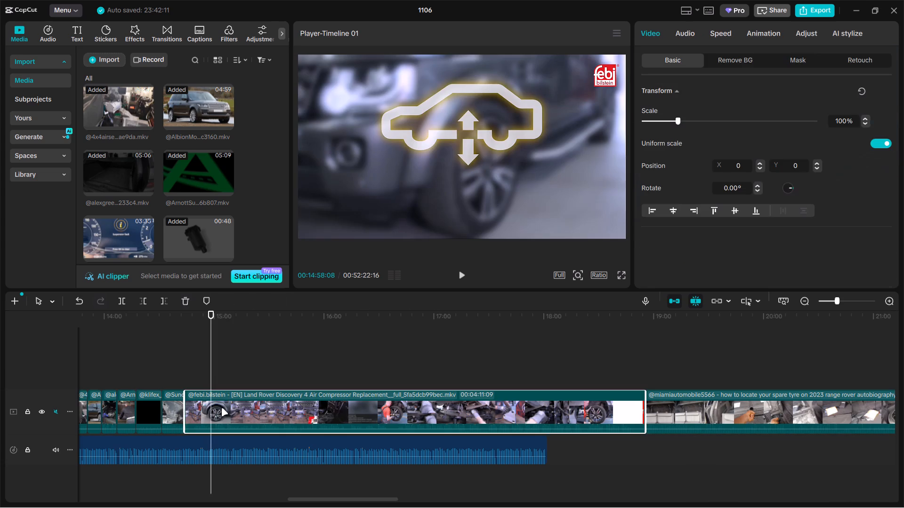
pyautogui.hotkey('ctrl', 'b')
pyautogui.press('BackSpace')
pyautogui.click(229, 387)
pyautogui.moveTo(229, 386); pyautogui.dragTo(282, 382)
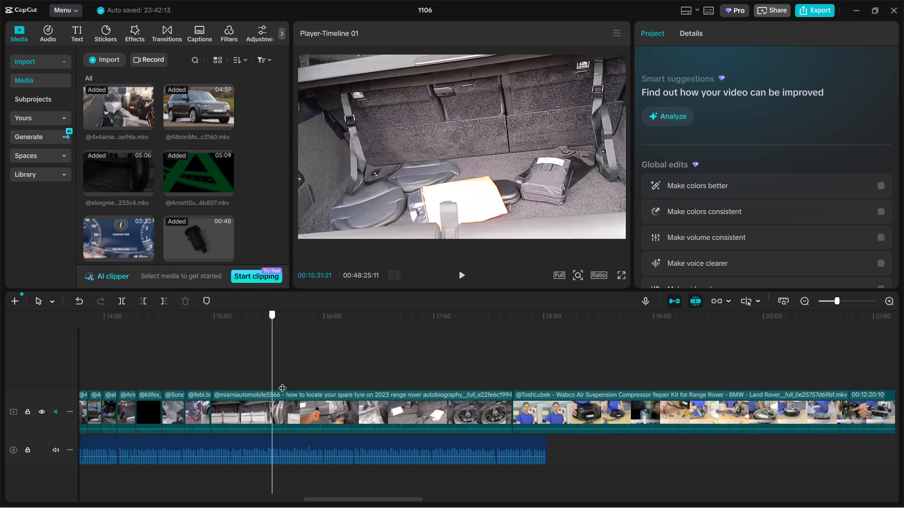
pyautogui.moveTo(282, 382); pyautogui.dragTo(258, 381)
pyautogui.click(255, 399)
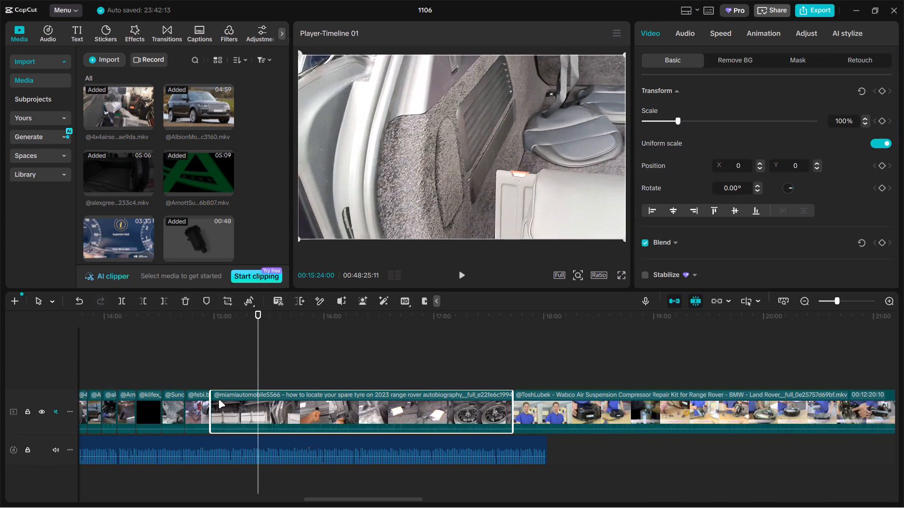
pyautogui.hotkey('ctrl', 'b')
pyautogui.click(218, 399)
pyautogui.press('BackSpace')
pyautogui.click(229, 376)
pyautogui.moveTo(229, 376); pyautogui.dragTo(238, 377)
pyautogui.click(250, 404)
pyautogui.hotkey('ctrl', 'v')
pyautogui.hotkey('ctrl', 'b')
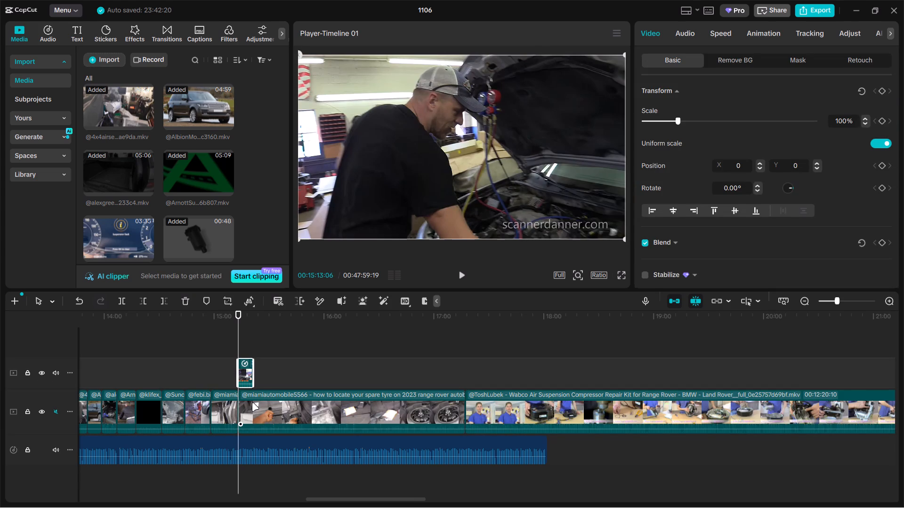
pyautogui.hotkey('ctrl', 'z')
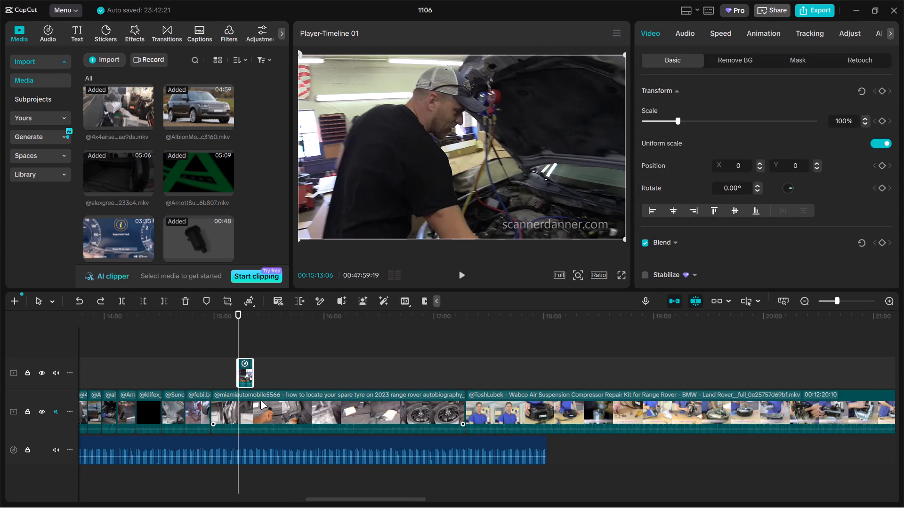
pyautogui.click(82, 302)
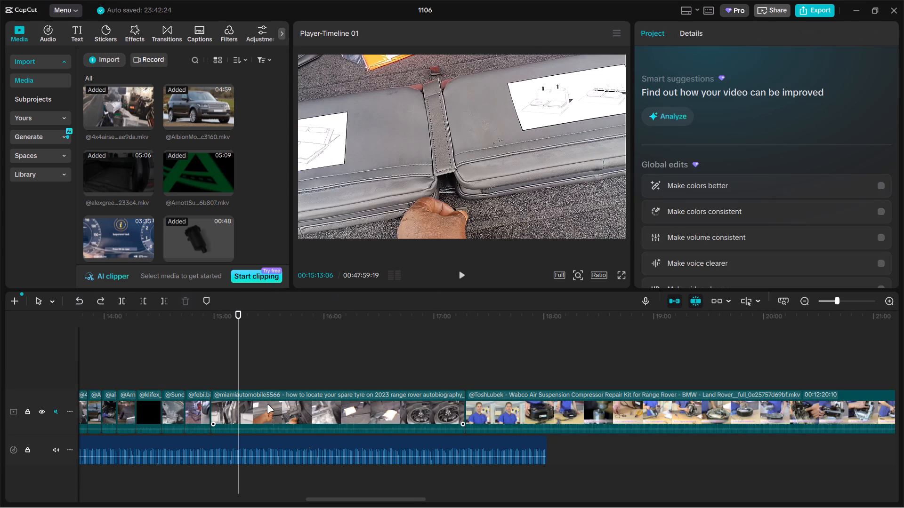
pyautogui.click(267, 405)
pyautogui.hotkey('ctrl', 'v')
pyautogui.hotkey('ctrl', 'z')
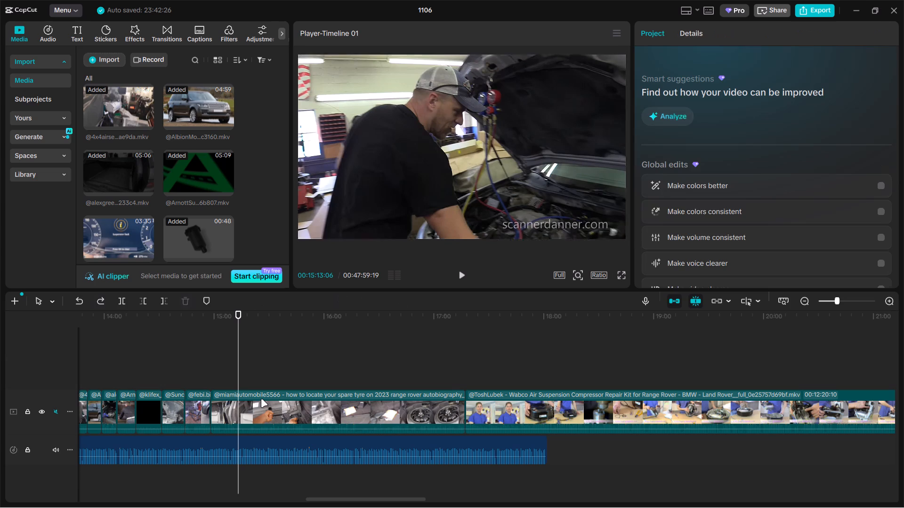
# Split the remaining miamiautomobile5566 clip at about 00:15:13 and delete everything after the cut.
pyautogui.hotkey('ctrl', 'b')
pyautogui.click(271, 412)
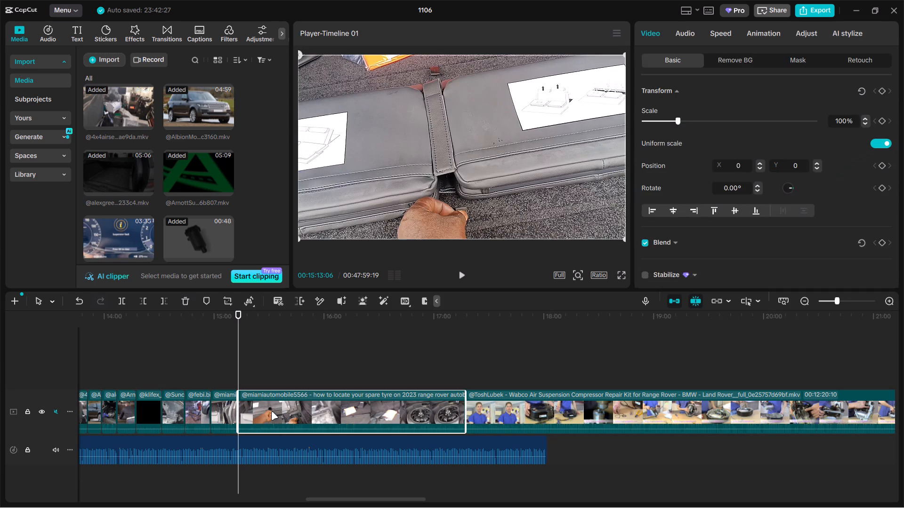
pyautogui.press('BackSpace')
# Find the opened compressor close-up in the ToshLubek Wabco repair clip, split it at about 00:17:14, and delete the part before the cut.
pyautogui.click(264, 379)
pyautogui.moveTo(264, 379); pyautogui.dragTo(312, 382)
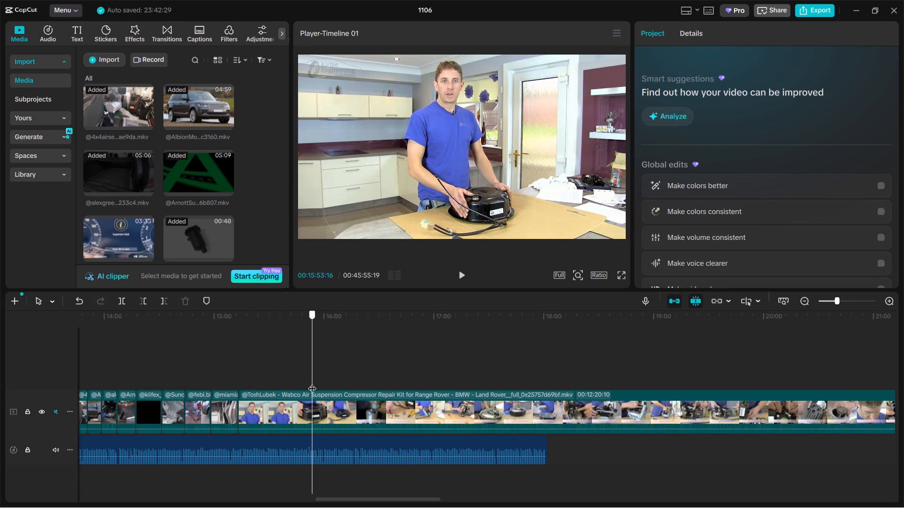
pyautogui.moveTo(312, 382); pyautogui.dragTo(329, 383)
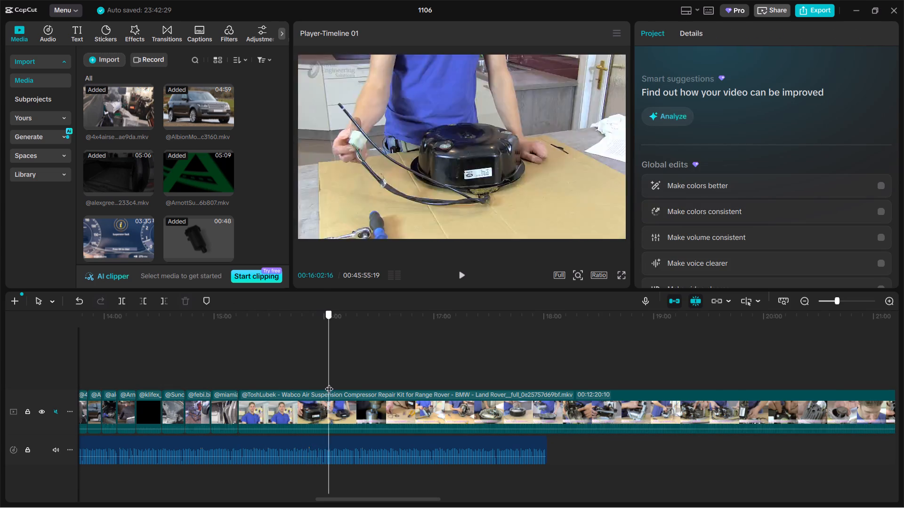
pyautogui.moveTo(329, 383); pyautogui.dragTo(503, 376)
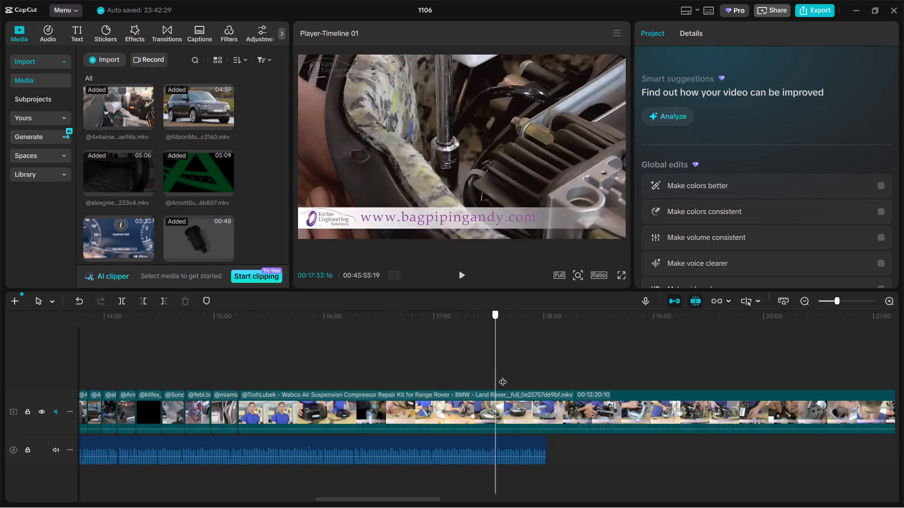
pyautogui.moveTo(503, 376); pyautogui.dragTo(460, 376)
pyautogui.click(455, 403)
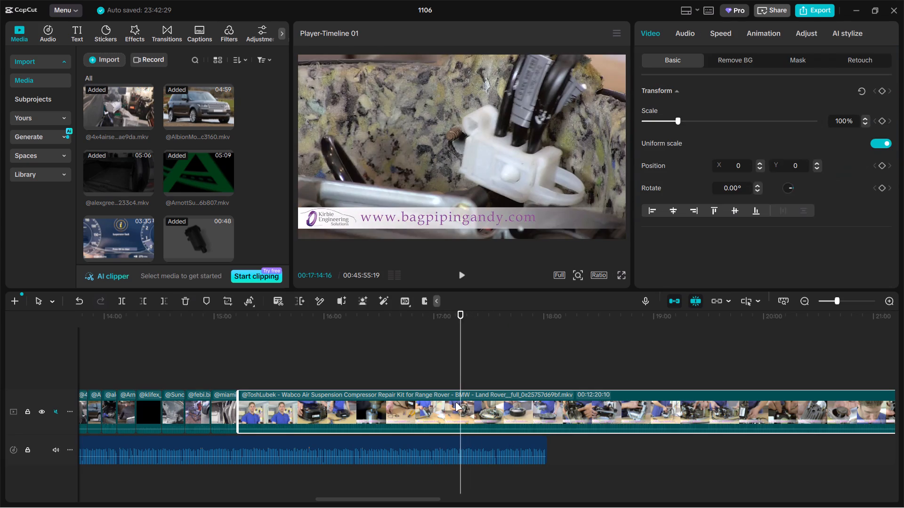
pyautogui.hotkey('ctrl', 'b')
pyautogui.click(388, 405)
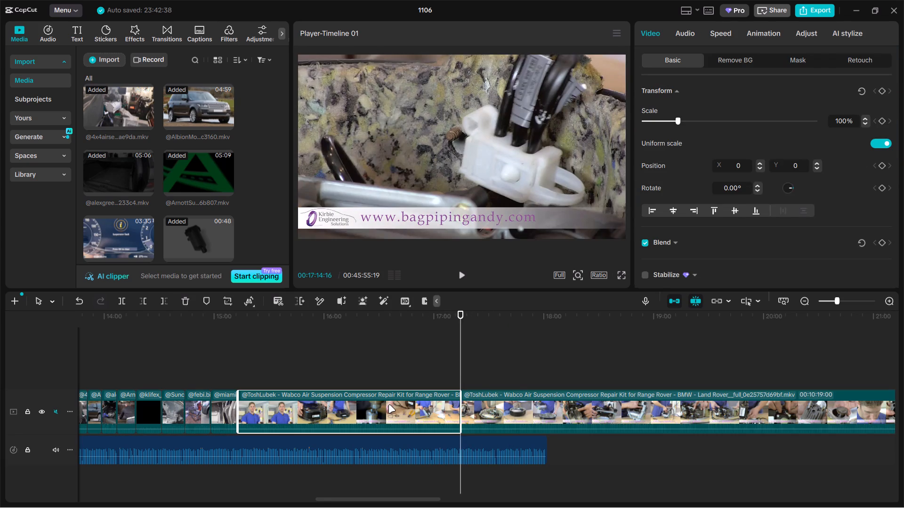
pyautogui.press('BackSpace')
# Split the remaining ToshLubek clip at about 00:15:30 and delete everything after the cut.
pyautogui.click(257, 380)
pyautogui.moveTo(257, 380); pyautogui.dragTo(270, 380)
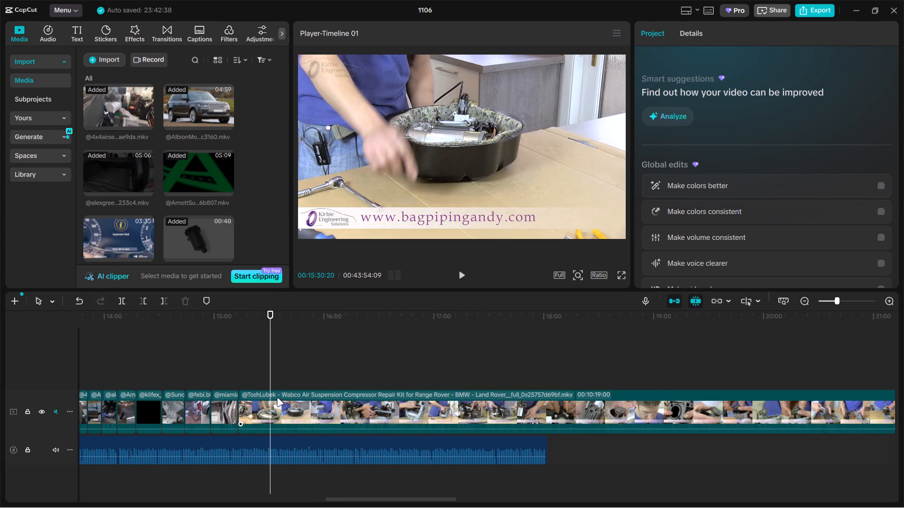
pyautogui.click(277, 398)
pyautogui.hotkey('ctrl', 'b')
pyautogui.press('BackSpace')
# Find the engine bay shot in the HangarGaraj coil conversion clip, split it at about 00:17:18, and delete the part before the cut.
pyautogui.click(293, 381)
pyautogui.moveTo(293, 381); pyautogui.dragTo(297, 380)
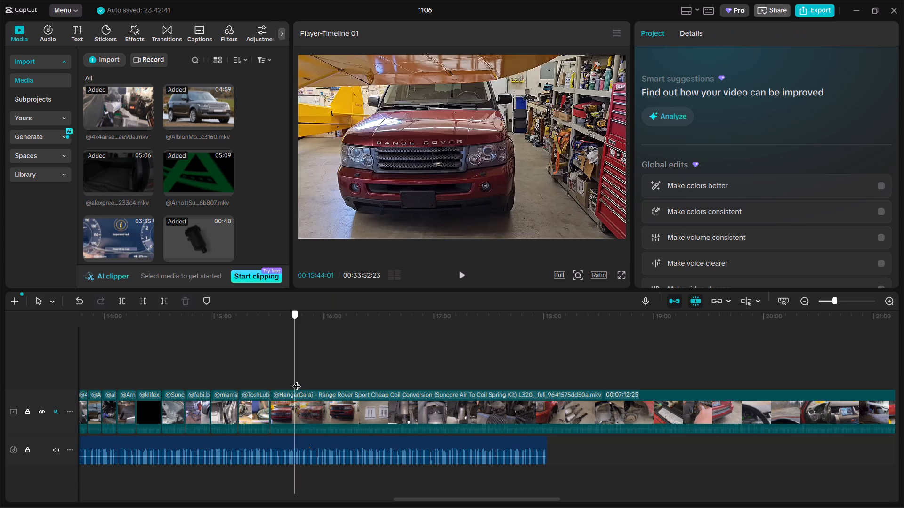
pyautogui.moveTo(297, 380); pyautogui.dragTo(518, 362)
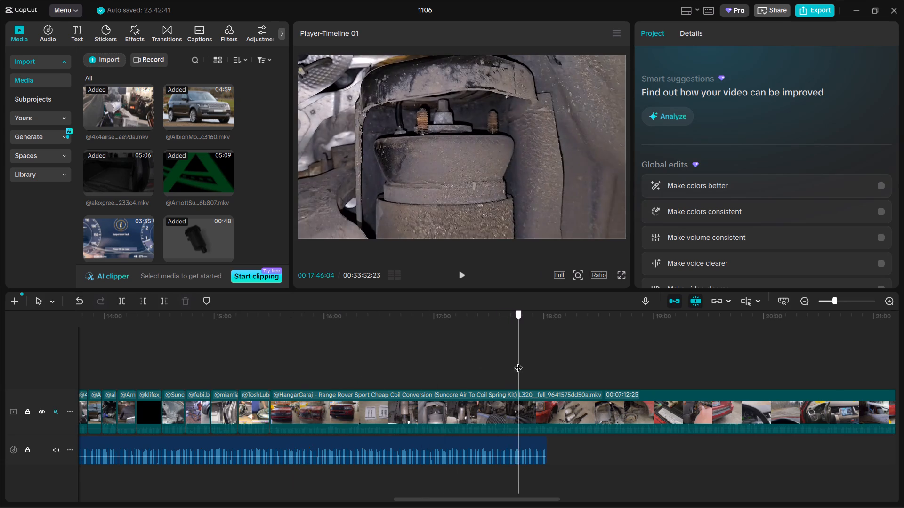
pyautogui.moveTo(518, 362); pyautogui.dragTo(468, 363)
pyautogui.click(457, 395)
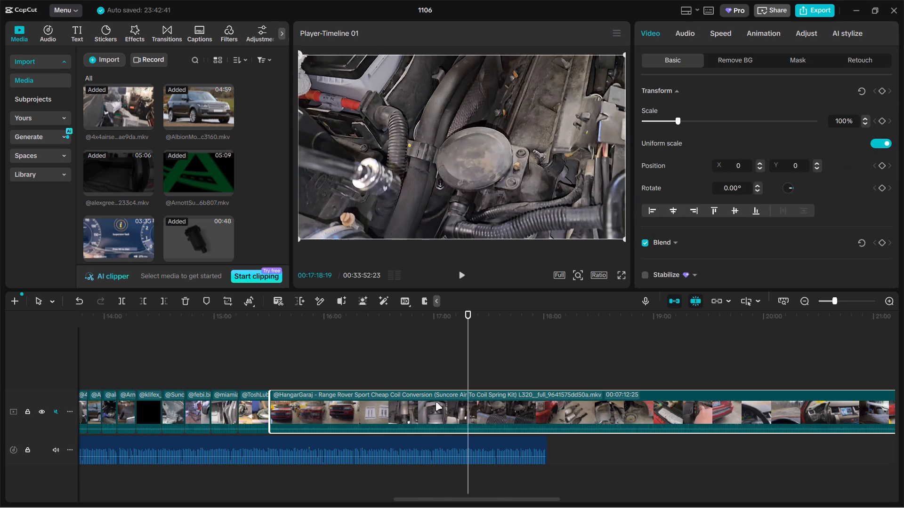
pyautogui.hotkey('ctrl', 'b')
pyautogui.click(402, 406)
pyautogui.press('BackSpace')
# Split the remaining HangarGaraj clip at about 00:15:49 and delete everything after the cut.
pyautogui.doubleClick(305, 374)
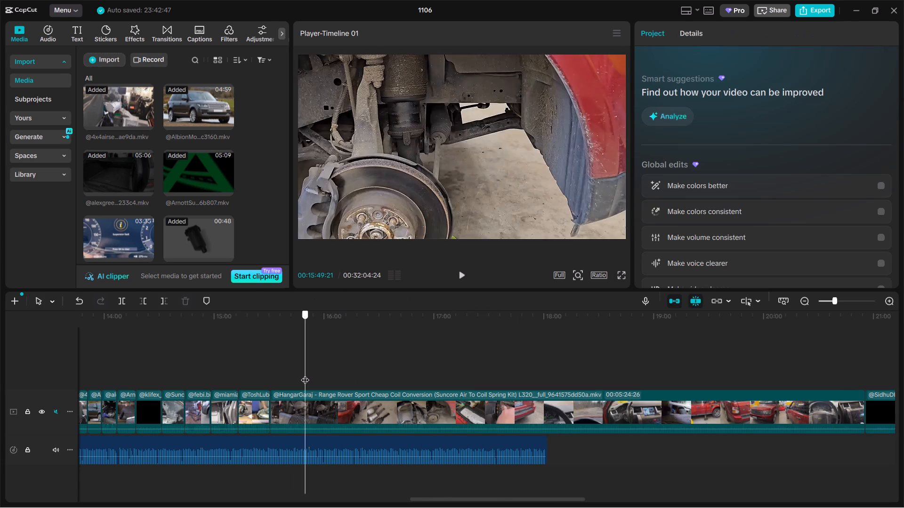
pyautogui.click(346, 411)
pyautogui.hotkey('ctrl', 'b')
pyautogui.press('BackSpace')
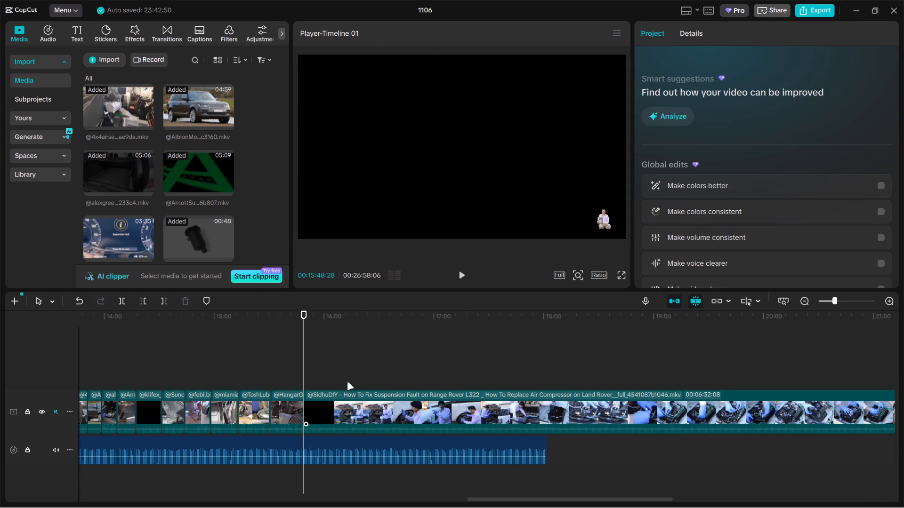
# Find the gloved-hands compressor shot in the SidhuDIY clip, split it at about 00:18:39, and delete the part before the cut.
pyautogui.click(347, 382)
pyautogui.moveTo(347, 382); pyautogui.dragTo(573, 357)
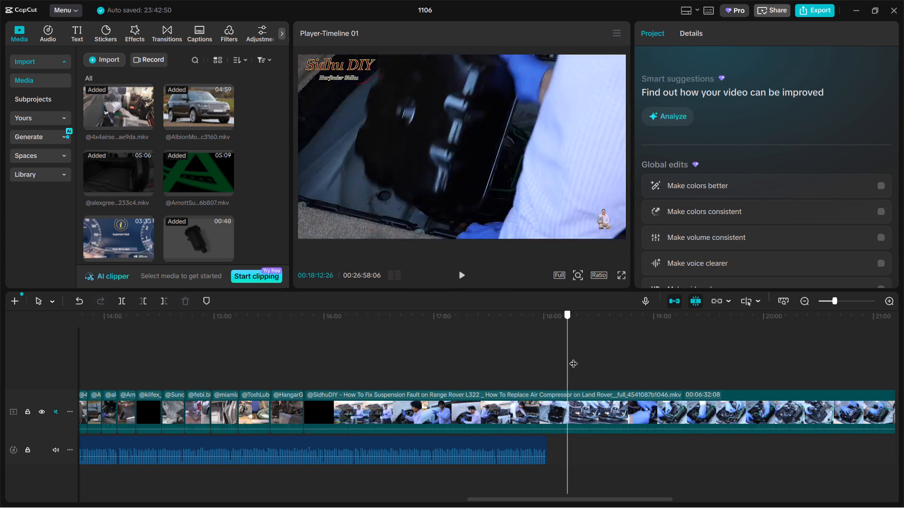
pyautogui.moveTo(573, 357); pyautogui.dragTo(616, 351)
pyautogui.click(613, 390)
pyautogui.click(608, 407)
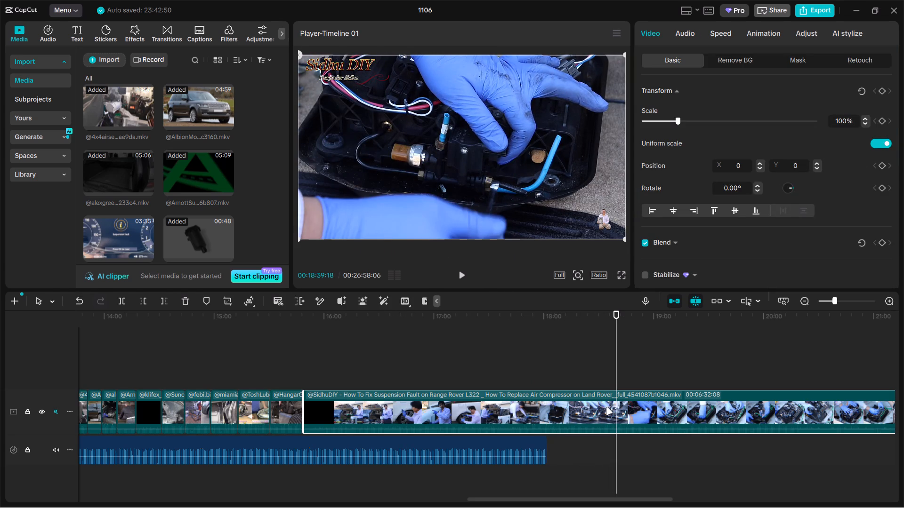
pyautogui.hotkey('ctrl', 'b')
pyautogui.click(528, 400)
pyautogui.press('BackSpace')
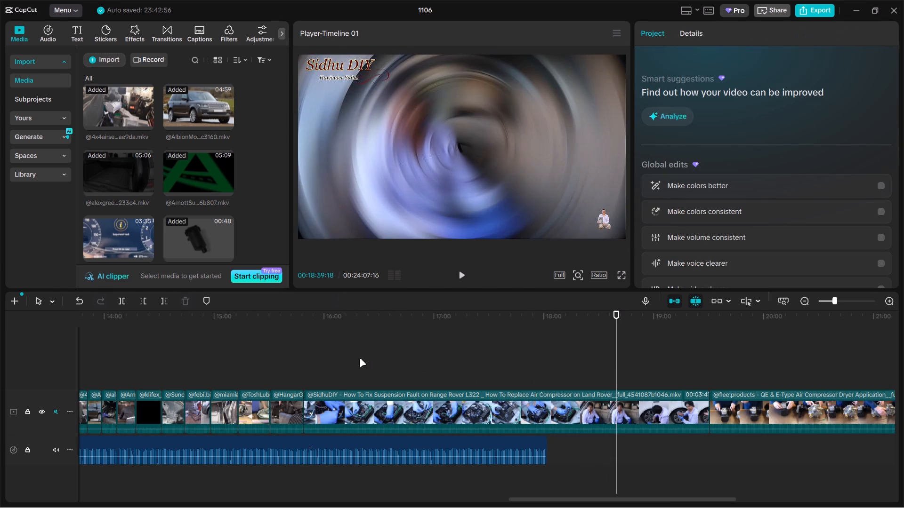
# Split the remaining SidhuDIY clip at about 00:16:07 and delete everything after the cut.
pyautogui.doubleClick(339, 367)
pyautogui.click(353, 413)
pyautogui.hotkey('ctrl', 'b')
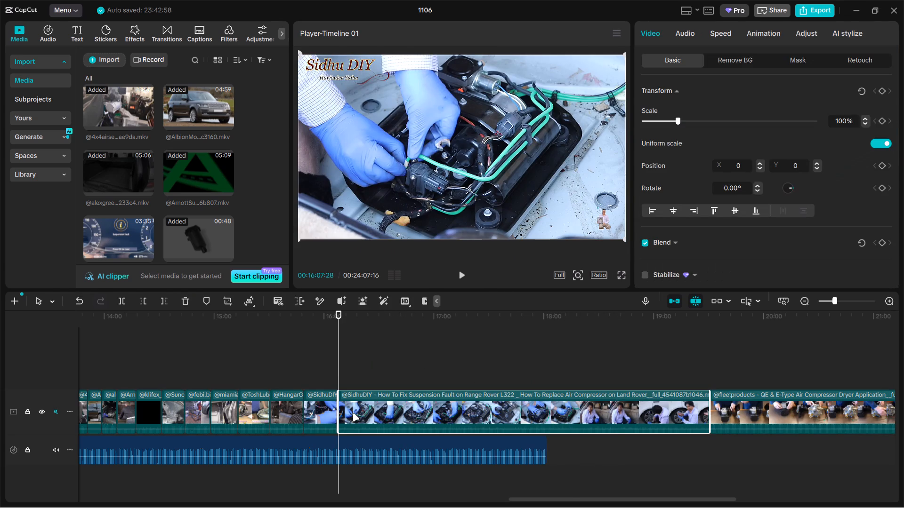
pyautogui.press('BackSpace')
# Split the fleetproducts air compressor dryer clip at about 00:16:30 and delete everything after the cut.
pyautogui.click(361, 377)
pyautogui.moveTo(361, 377); pyautogui.dragTo(395, 377)
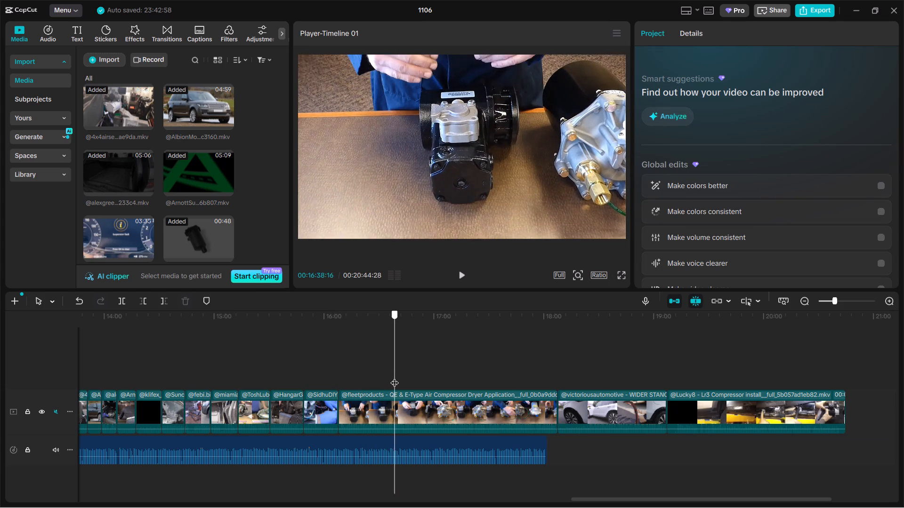
pyautogui.moveTo(395, 377); pyautogui.dragTo(380, 396)
pyautogui.click(385, 410)
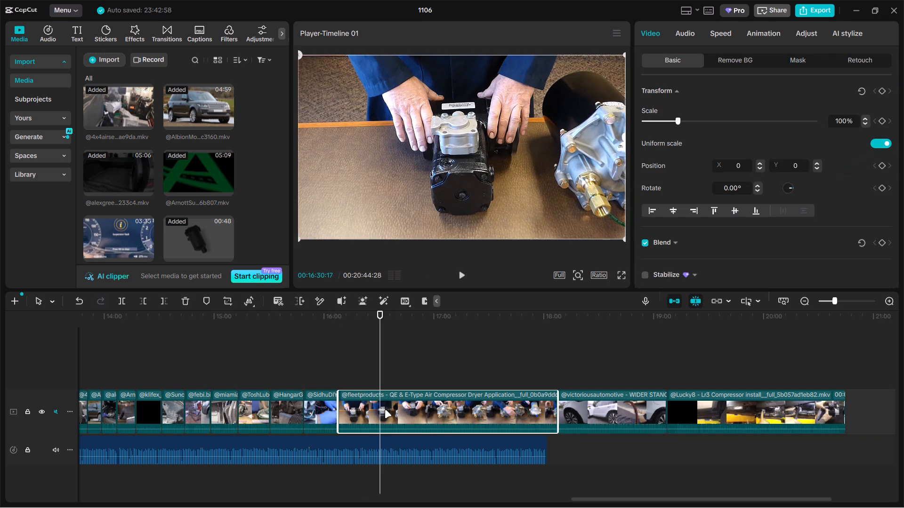
pyautogui.hotkey('ctrl', 'b')
pyautogui.press('BackSpace')
# Scan the victoriousautomotive clip for a usable wheel arch shot and trim the clip's start to about 00:16:54.
pyautogui.click(404, 370)
pyautogui.moveTo(404, 370); pyautogui.dragTo(416, 372)
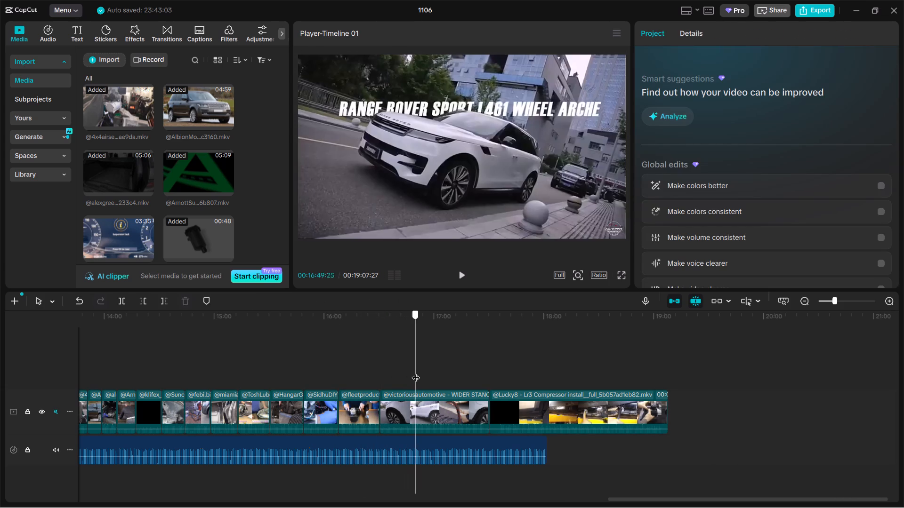
pyautogui.moveTo(416, 372); pyautogui.dragTo(425, 380)
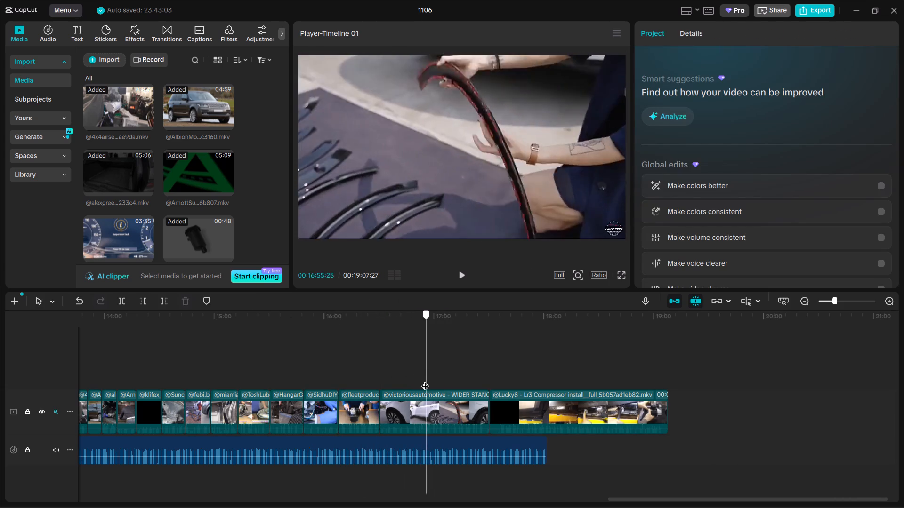
pyautogui.moveTo(425, 380); pyautogui.dragTo(415, 385)
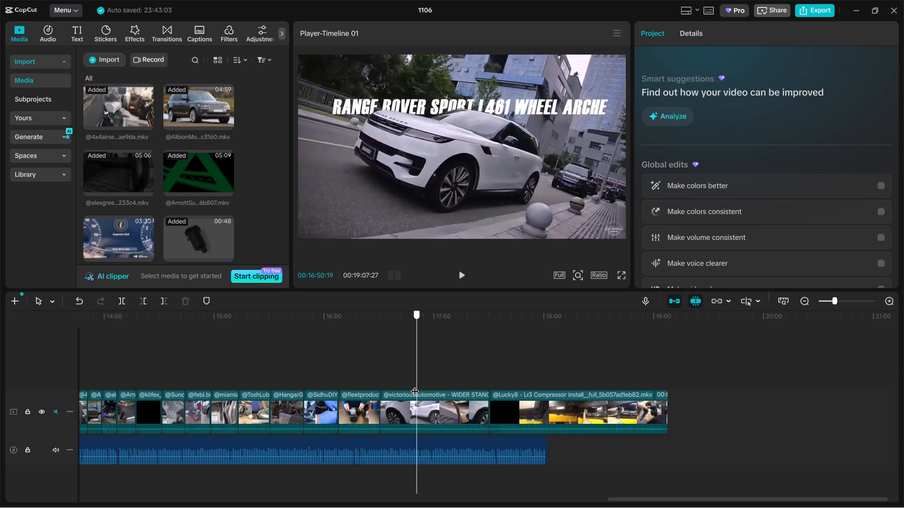
pyautogui.moveTo(415, 385); pyautogui.dragTo(423, 383)
pyautogui.click(423, 415)
pyautogui.moveTo(381, 410); pyautogui.dragTo(391, 409)
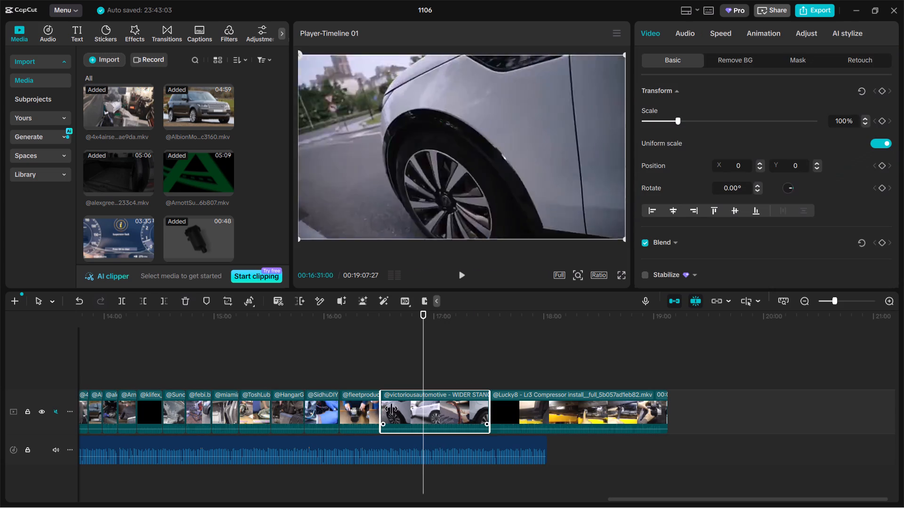
pyautogui.moveTo(391, 409); pyautogui.dragTo(428, 408)
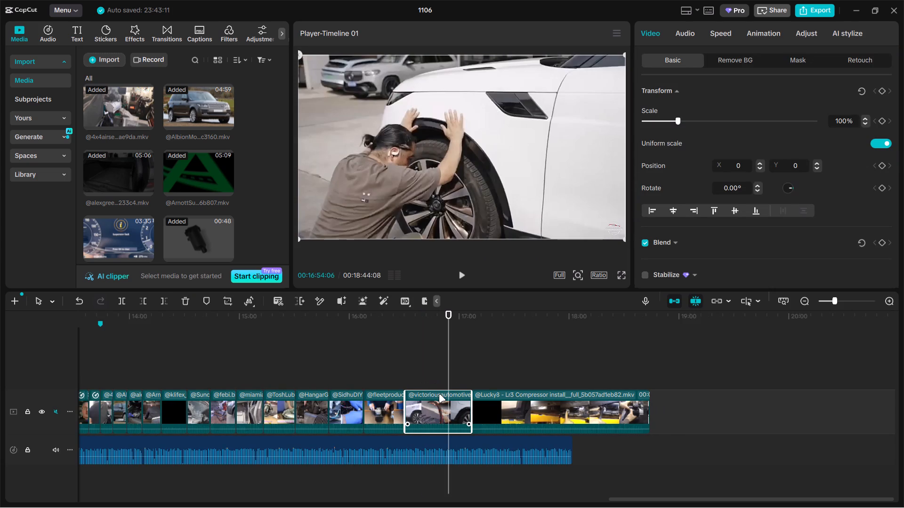
# Split the remaining victoriousautomotive clip at about 00:16:54 and delete everything after the cut.
pyautogui.hotkey('ctrl', 'b')
pyautogui.press('BackSpace')
# Find the underbody compressor shot in the Lucky8 clip, split it at about 00:17:35, and delete the part before the cut.
pyautogui.click(485, 375)
pyautogui.moveTo(485, 375); pyautogui.dragTo(531, 375)
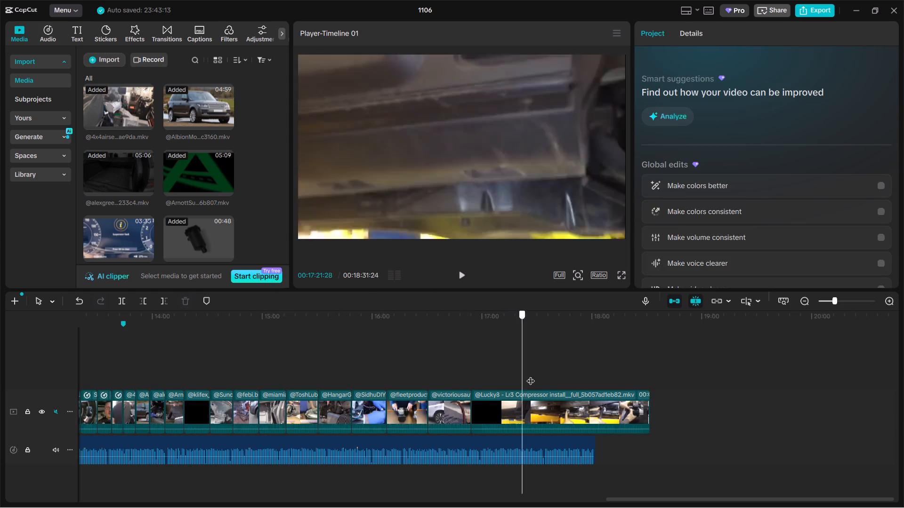
pyautogui.moveTo(531, 375); pyautogui.dragTo(546, 376)
pyautogui.click(547, 408)
pyautogui.hotkey('ctrl', 'b')
pyautogui.click(520, 408)
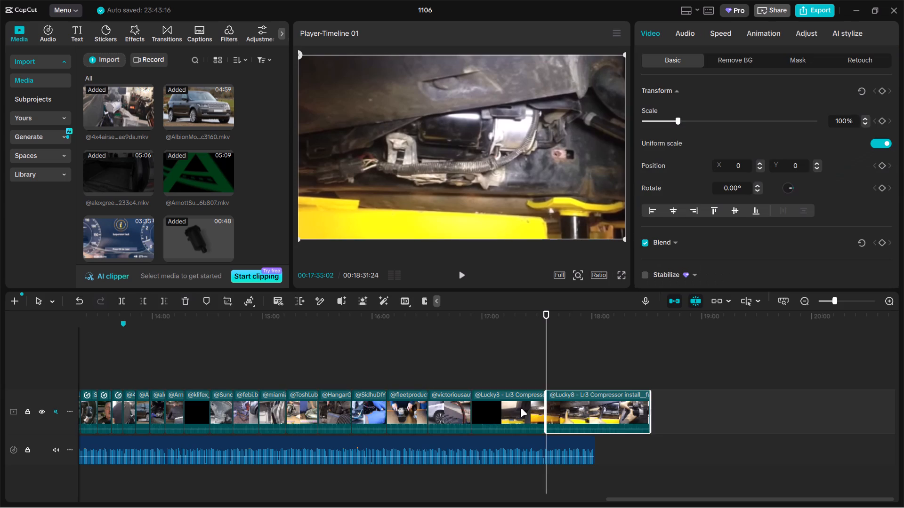
pyautogui.press('BackSpace')
# Split the remaining Lucky8 clip at about 00:17:15 and delete everything after the cut.
pyautogui.doubleClick(564, 380)
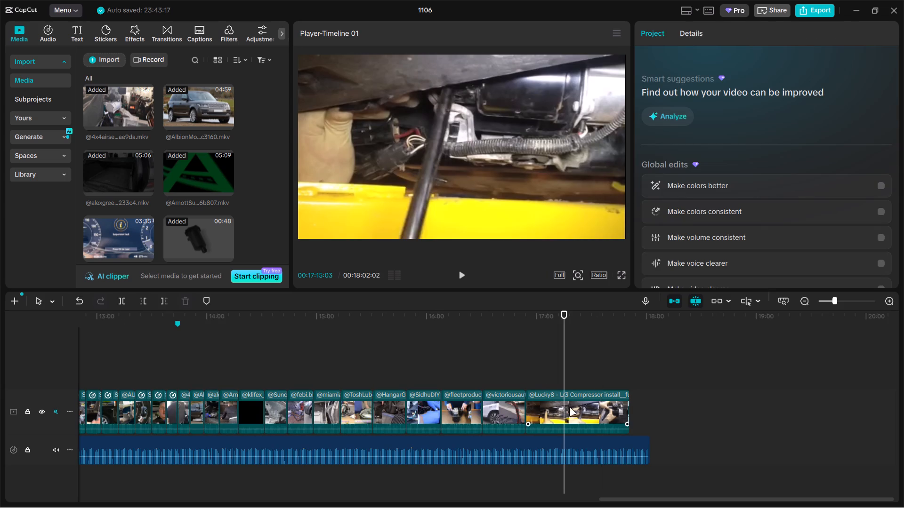
pyautogui.click(569, 408)
pyautogui.hotkey('ctrl', 'b')
pyautogui.press('BackSpace')
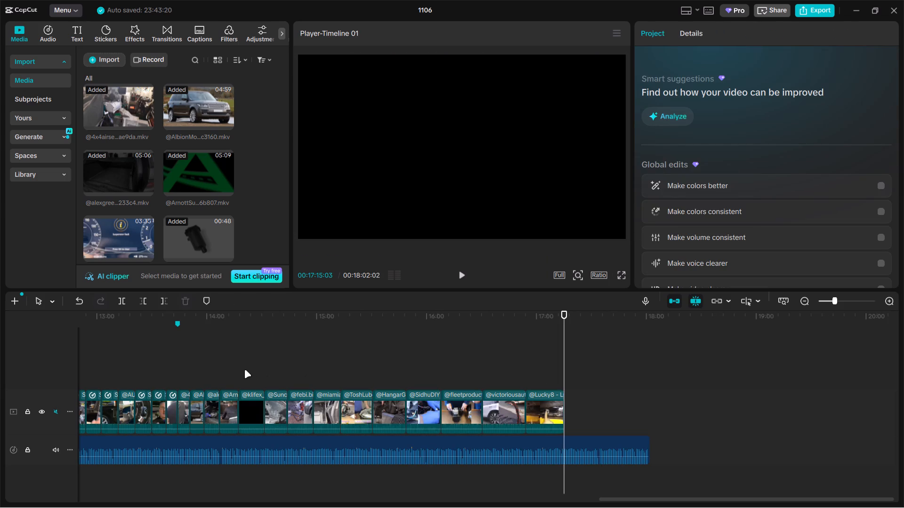
# Copy the vise-mounted compressor shot at about 00:08:46 and paste it at the end of the edited clips, at 00:17:15.
pyautogui.click(244, 370)
pyautogui.moveTo(243, 370); pyautogui.dragTo(34, 360)
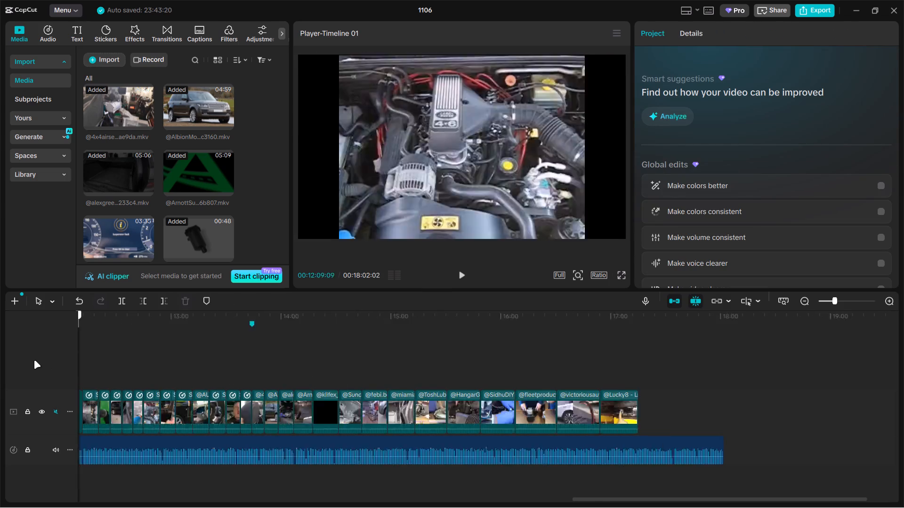
pyautogui.moveTo(34, 360); pyautogui.dragTo(334, 349)
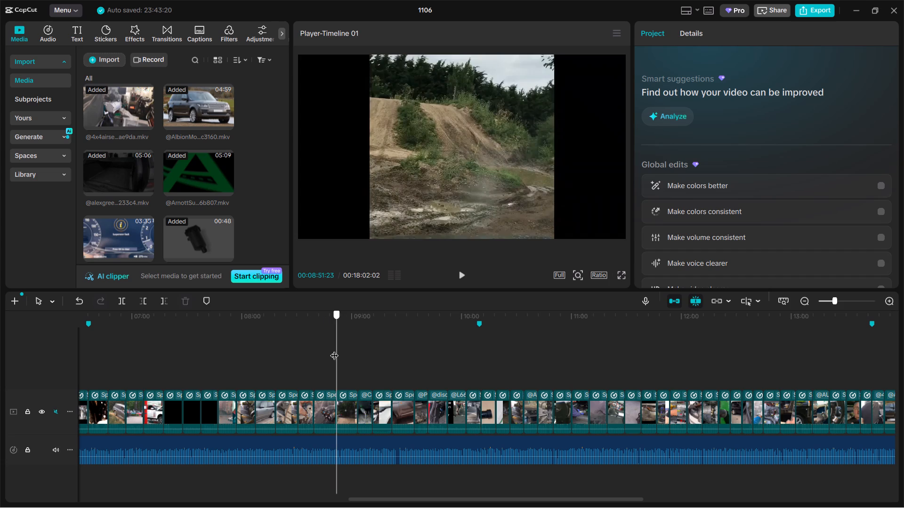
pyautogui.moveTo(334, 349); pyautogui.dragTo(327, 350)
pyautogui.click(319, 400)
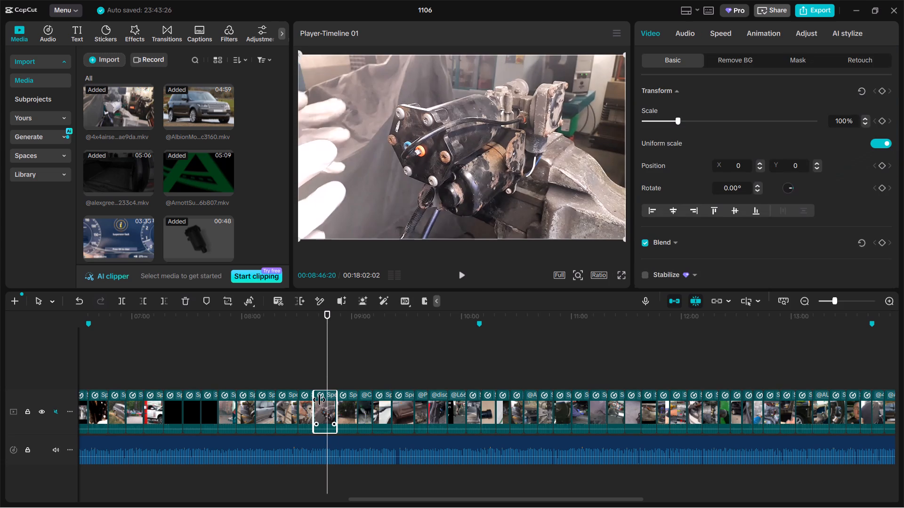
pyautogui.hotkey('ctrl', 'c')
pyautogui.keyDown('ctrl'); pyautogui.scroll(-5, 493, 368); pyautogui.keyUp('ctrl')
pyautogui.keyDown('ctrl'); pyautogui.scroll(-3, 798, 380); pyautogui.keyUp('ctrl')
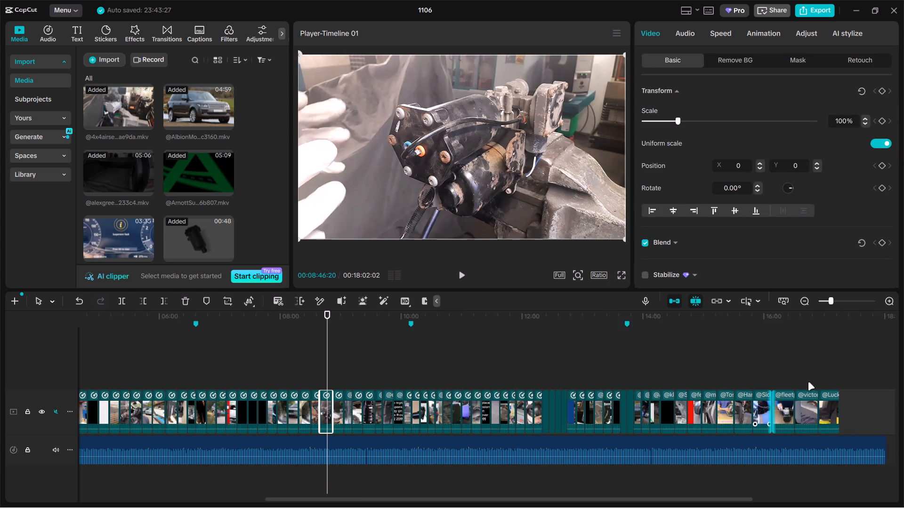
pyautogui.click(839, 370)
pyautogui.hotkey('ctrl', 'b')
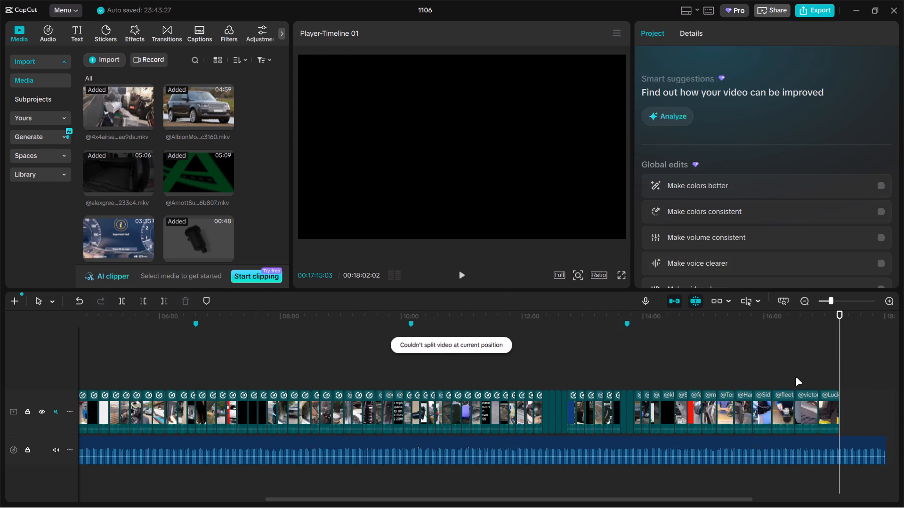
pyautogui.hotkey('ctrl', 'v')
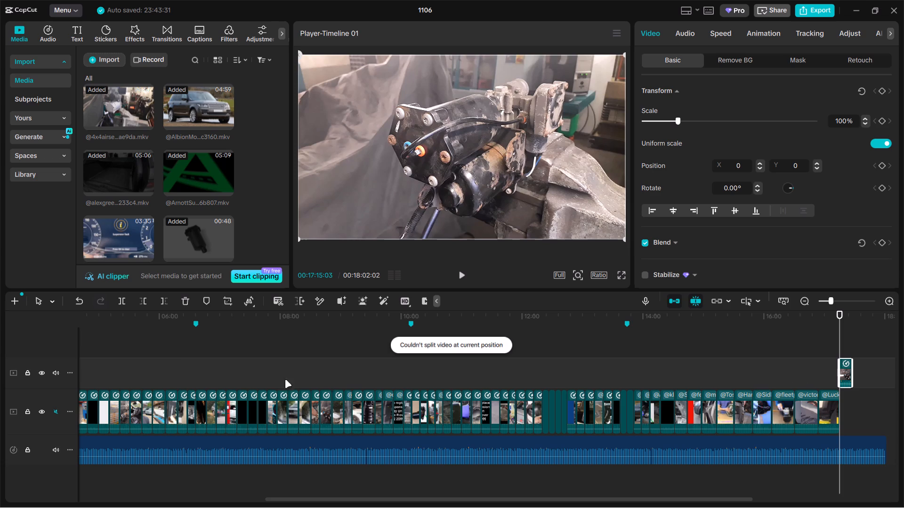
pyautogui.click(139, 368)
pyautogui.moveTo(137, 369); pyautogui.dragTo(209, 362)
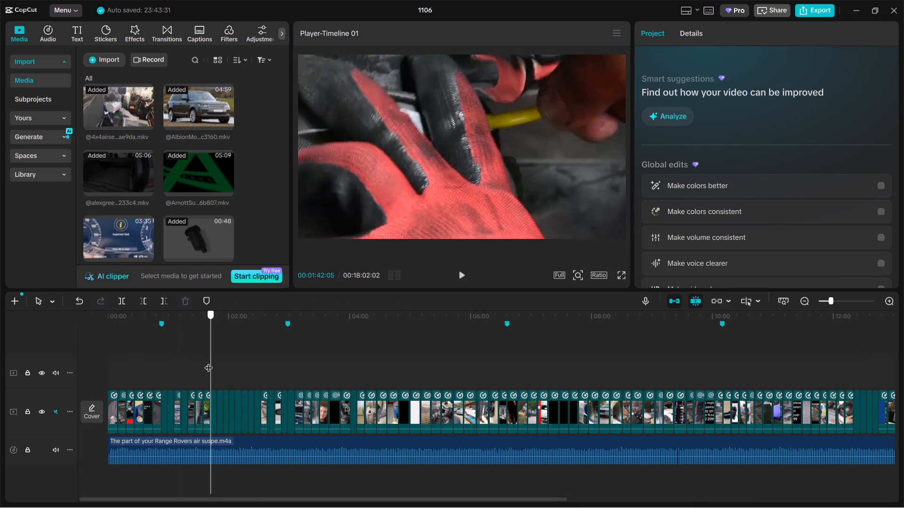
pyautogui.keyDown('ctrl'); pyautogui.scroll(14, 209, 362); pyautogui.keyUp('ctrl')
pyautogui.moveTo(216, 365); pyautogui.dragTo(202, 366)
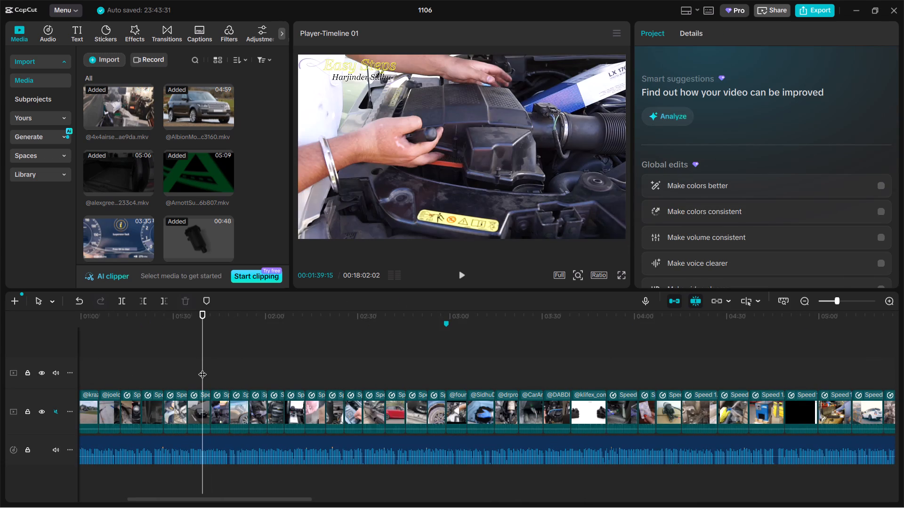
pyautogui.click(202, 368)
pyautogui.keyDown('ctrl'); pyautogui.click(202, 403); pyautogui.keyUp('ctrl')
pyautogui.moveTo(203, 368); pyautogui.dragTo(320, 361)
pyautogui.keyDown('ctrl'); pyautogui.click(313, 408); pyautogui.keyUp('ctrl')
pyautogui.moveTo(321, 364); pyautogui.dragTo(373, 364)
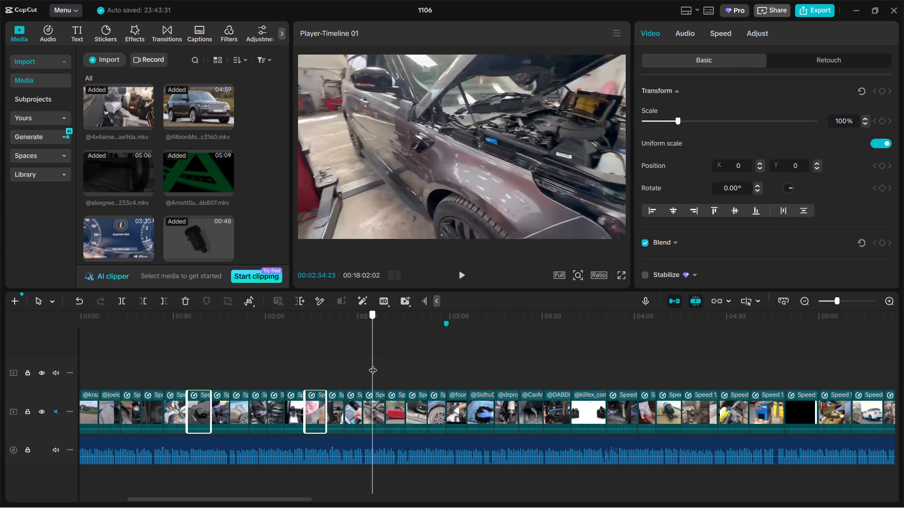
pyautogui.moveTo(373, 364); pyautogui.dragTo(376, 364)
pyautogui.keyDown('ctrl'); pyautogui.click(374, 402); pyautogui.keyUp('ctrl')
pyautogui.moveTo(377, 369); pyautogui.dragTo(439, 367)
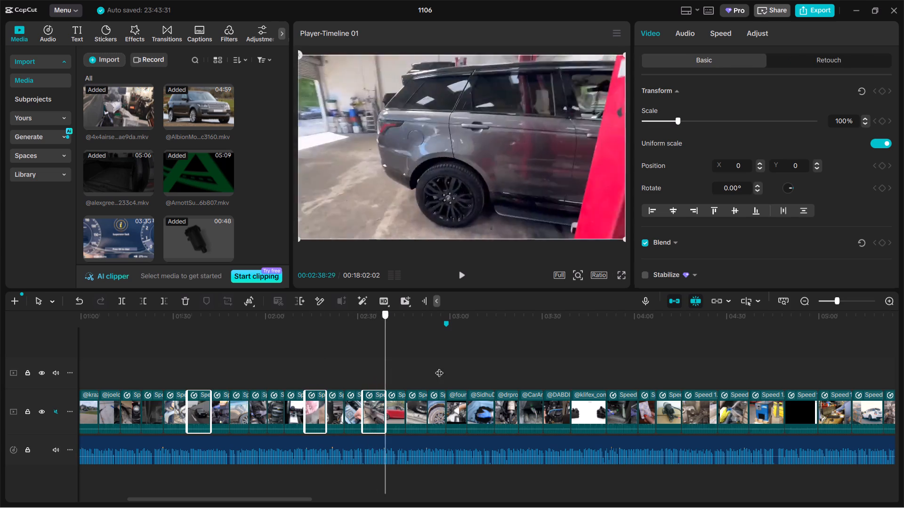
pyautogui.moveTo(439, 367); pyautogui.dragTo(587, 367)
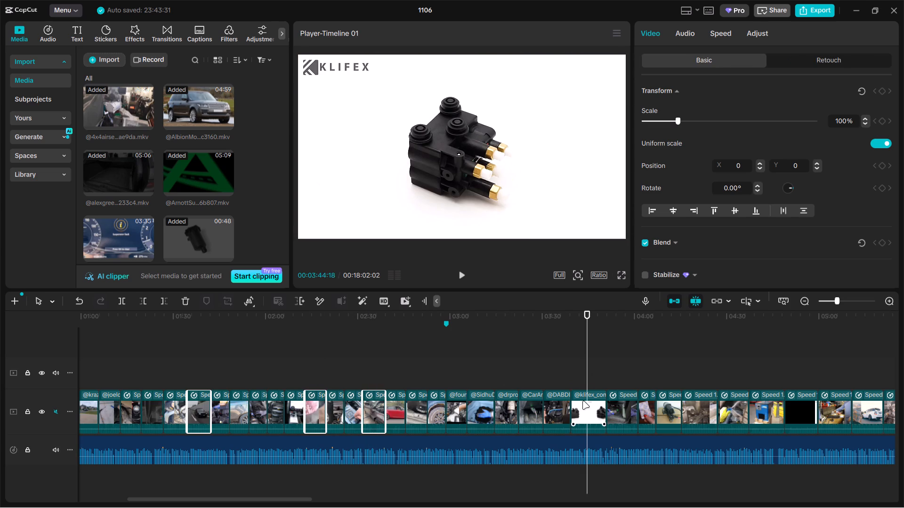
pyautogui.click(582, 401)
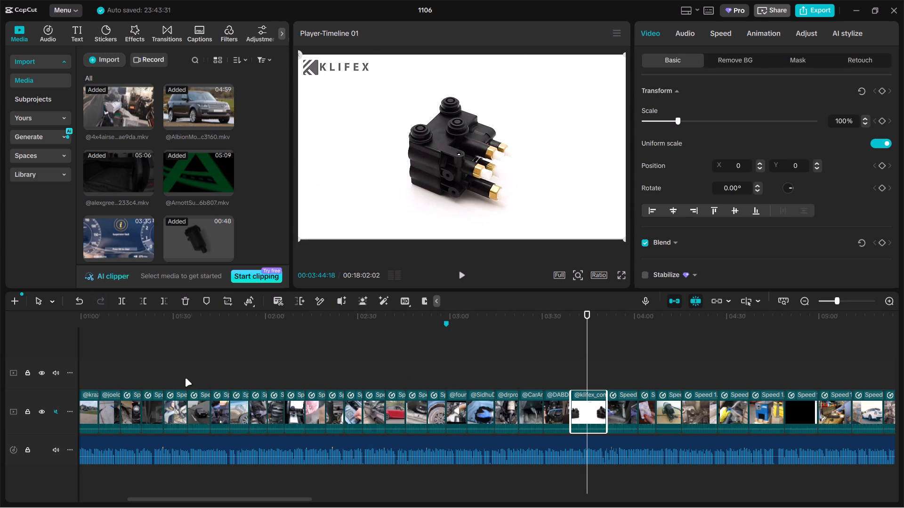
# Select four earlier main-track shots together, at about 00:01:37, 00:02:03, 00:02:36 and 00:03:18.
pyautogui.click(184, 374)
pyautogui.moveTo(184, 374); pyautogui.dragTo(198, 372)
pyautogui.keyDown('ctrl'); pyautogui.click(203, 401); pyautogui.keyUp('ctrl')
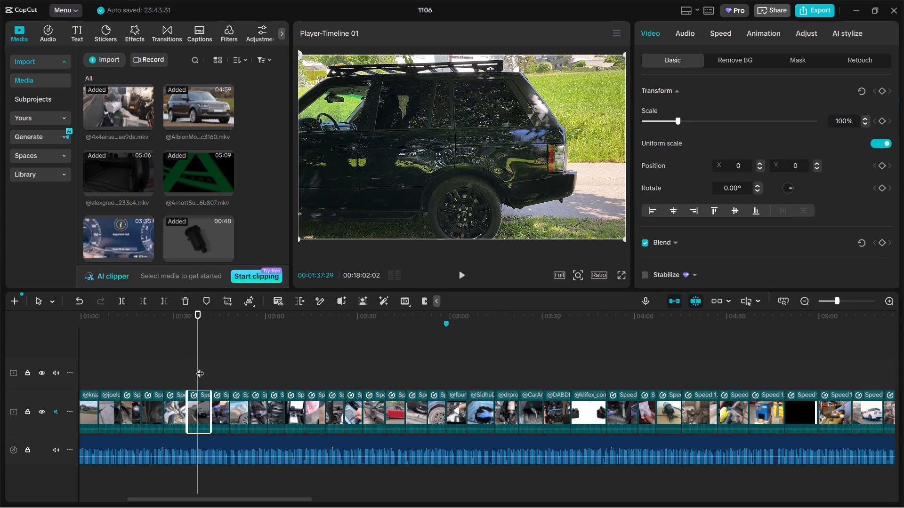
pyautogui.moveTo(198, 367); pyautogui.dragTo(275, 365)
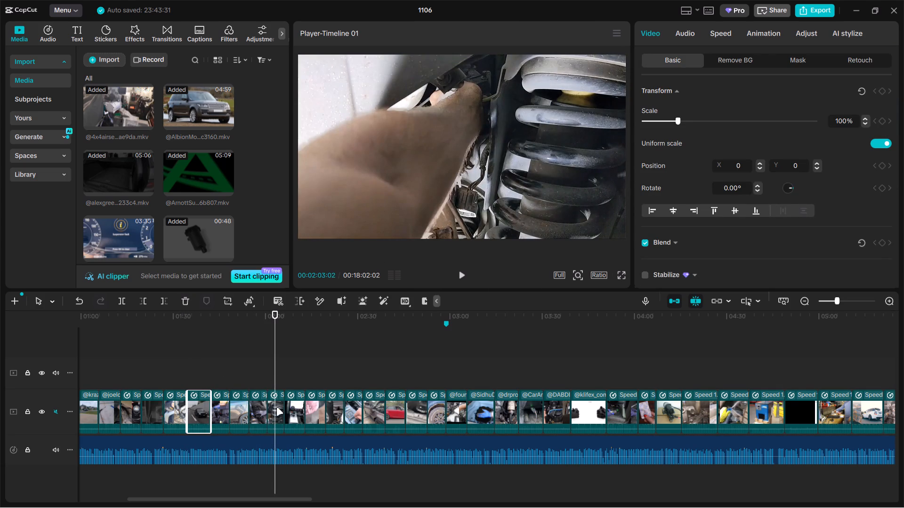
pyautogui.keyDown('ctrl'); pyautogui.click(275, 408); pyautogui.keyUp('ctrl')
pyautogui.moveTo(276, 375); pyautogui.dragTo(378, 372)
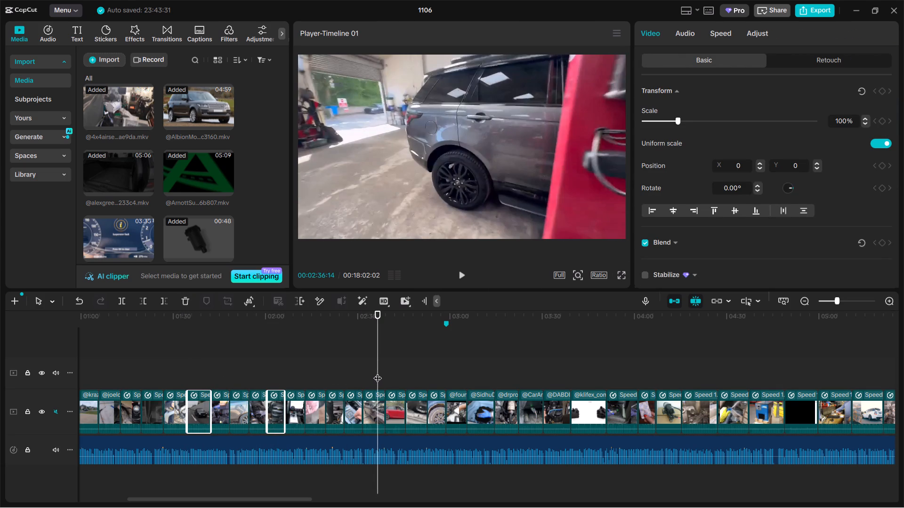
pyautogui.keyDown('ctrl'); pyautogui.click(372, 404); pyautogui.keyUp('ctrl')
pyautogui.moveTo(379, 369); pyautogui.dragTo(512, 369)
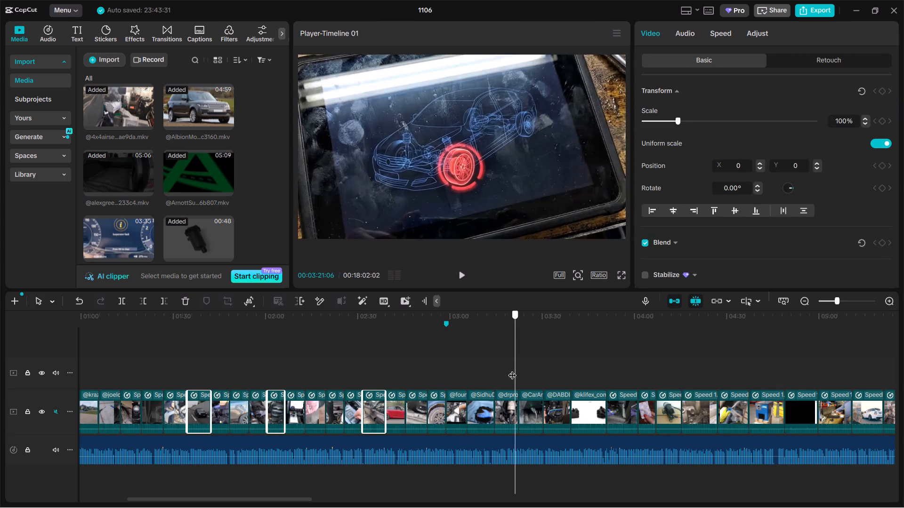
pyautogui.moveTo(512, 369); pyautogui.dragTo(507, 372)
pyautogui.keyDown('ctrl'); pyautogui.click(505, 403); pyautogui.keyUp('ctrl')
pyautogui.click(506, 391)
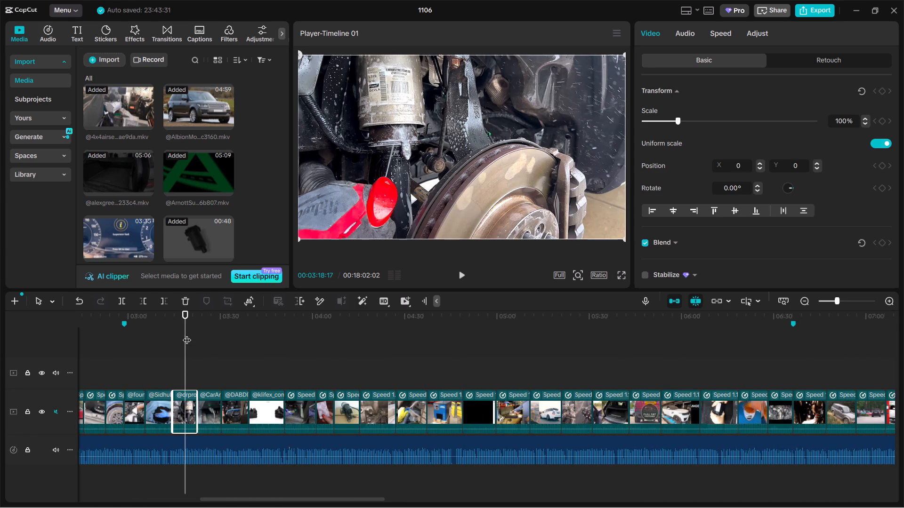
# Add the main-track shots at about 00:04:22, 00:06:32 and 00:07:53 to the selection, and paste copies of all seven at 00:17:37.
pyautogui.moveTo(187, 334); pyautogui.dragTo(353, 333)
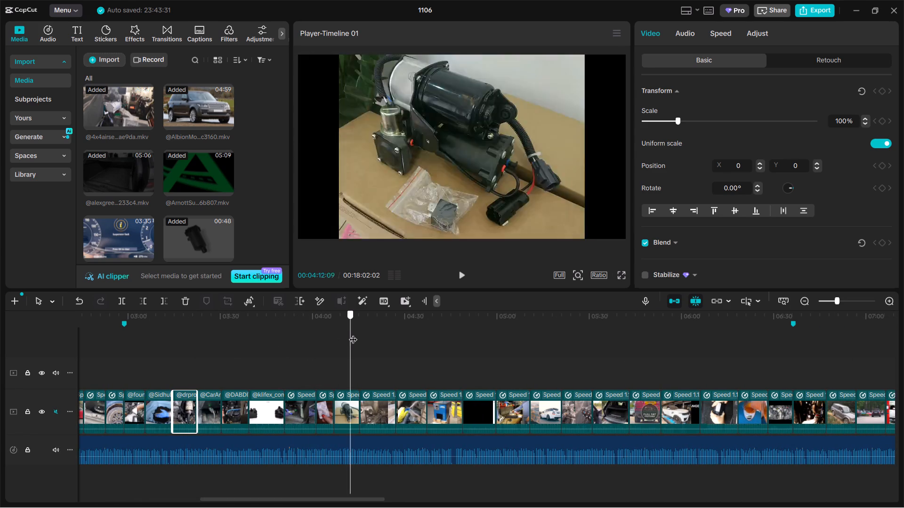
pyautogui.moveTo(353, 333); pyautogui.dragTo(381, 334)
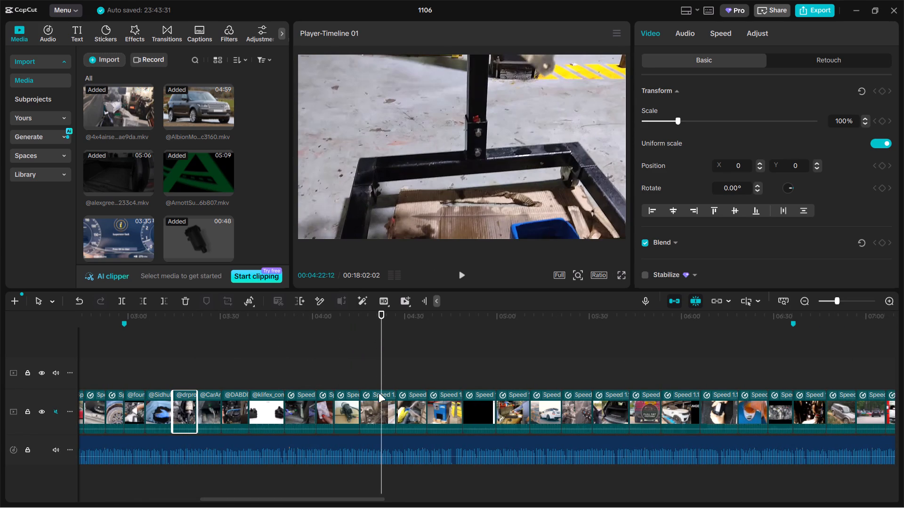
pyautogui.keyDown('ctrl'); pyautogui.click(379, 402); pyautogui.keyUp('ctrl')
pyautogui.moveTo(382, 329); pyautogui.dragTo(678, 344)
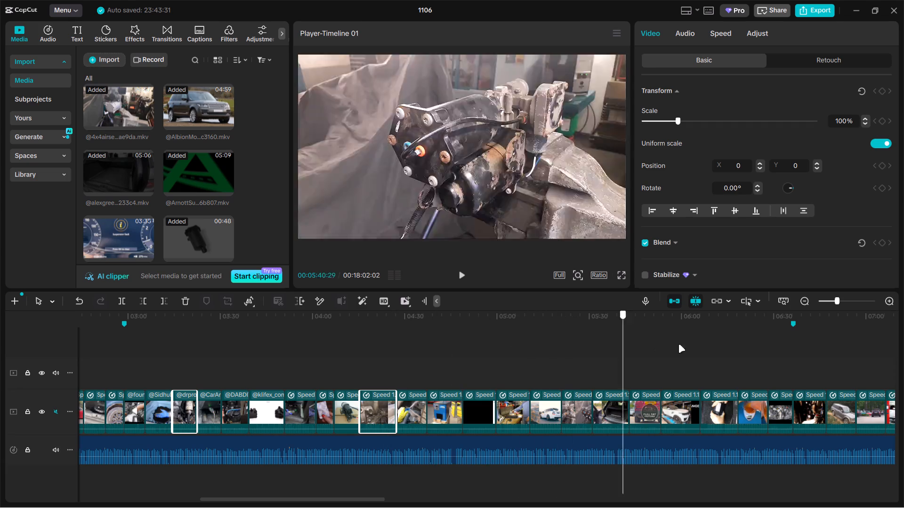
pyautogui.moveTo(678, 344); pyautogui.dragTo(746, 346)
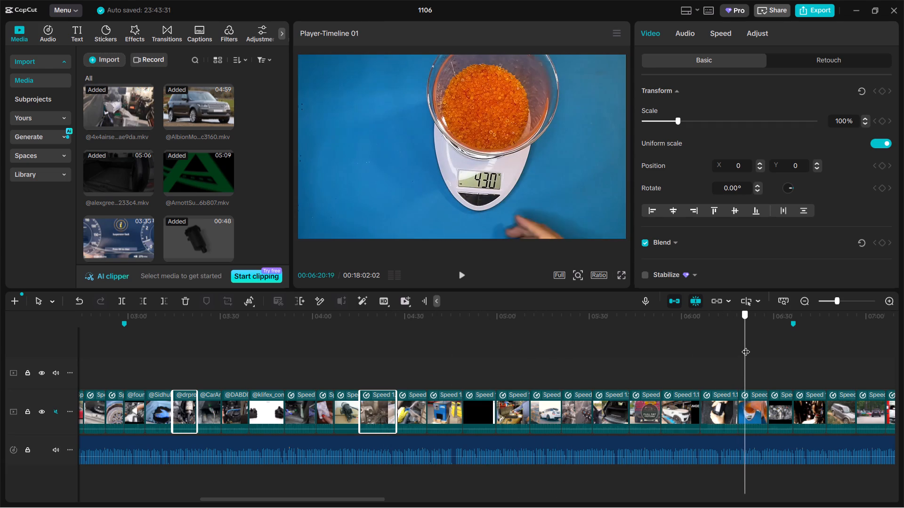
pyautogui.moveTo(746, 346); pyautogui.dragTo(782, 346)
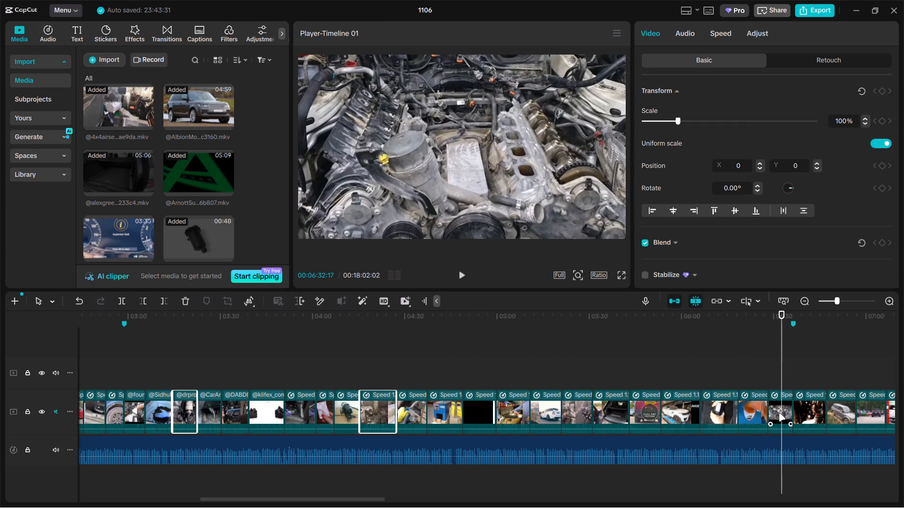
pyautogui.keyDown('ctrl'); pyautogui.click(779, 413); pyautogui.keyUp('ctrl')
pyautogui.moveTo(722, 381); pyautogui.dragTo(506, 360)
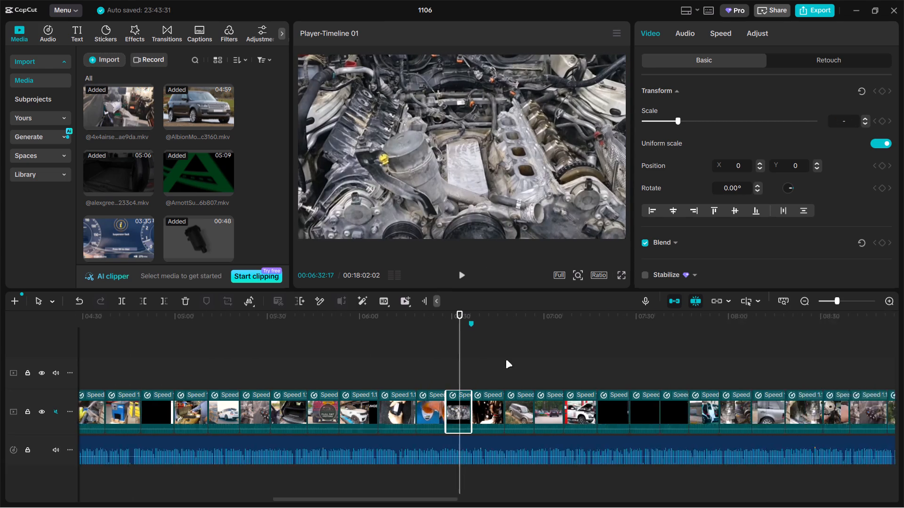
pyautogui.moveTo(506, 360); pyautogui.dragTo(407, 342)
pyautogui.moveTo(293, 333); pyautogui.dragTo(514, 329)
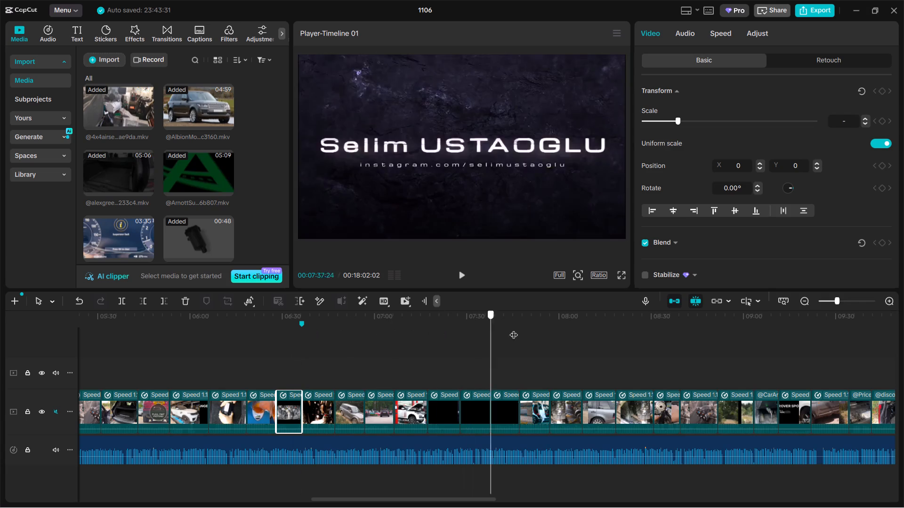
pyautogui.moveTo(514, 329); pyautogui.dragTo(538, 329)
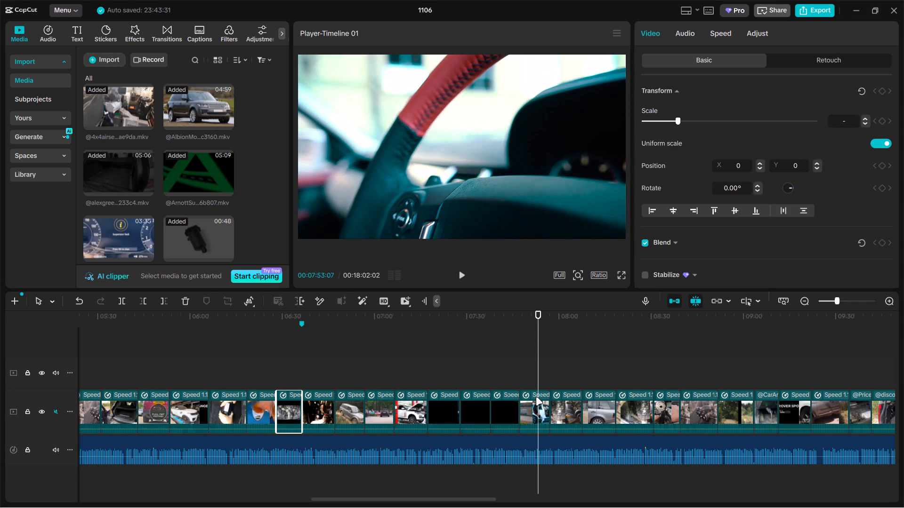
pyautogui.keyDown('ctrl'); pyautogui.click(536, 397); pyautogui.keyUp('ctrl')
pyautogui.keyDown('ctrl'); pyautogui.scroll(-19, 491, 361); pyautogui.keyUp('ctrl')
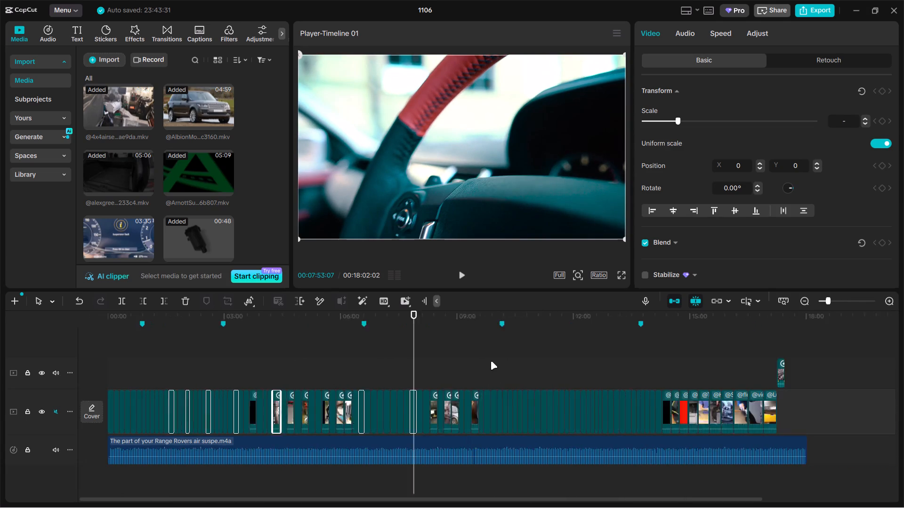
pyautogui.keyDown('ctrl'); pyautogui.scroll(-5, 491, 361); pyautogui.keyUp('ctrl')
pyautogui.hotkey('ctrl', 'c')
pyautogui.click(483, 347)
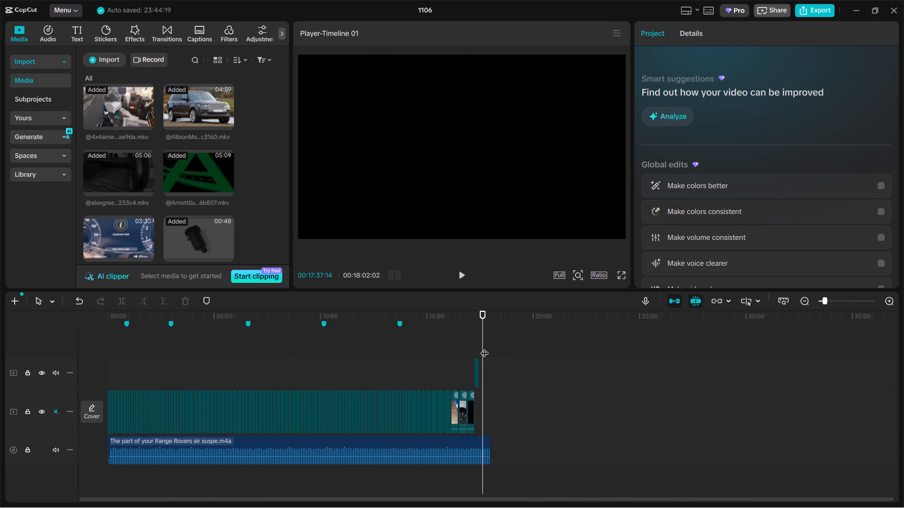
pyautogui.hotkey('ctrl', 'v')
# Move the pasted shots together with the vise-mounted compressor shot onto the main track, directly after the Lucky8 clip.
pyautogui.keyDown('ctrl'); pyautogui.scroll(16, 535, 361); pyautogui.keyUp('ctrl')
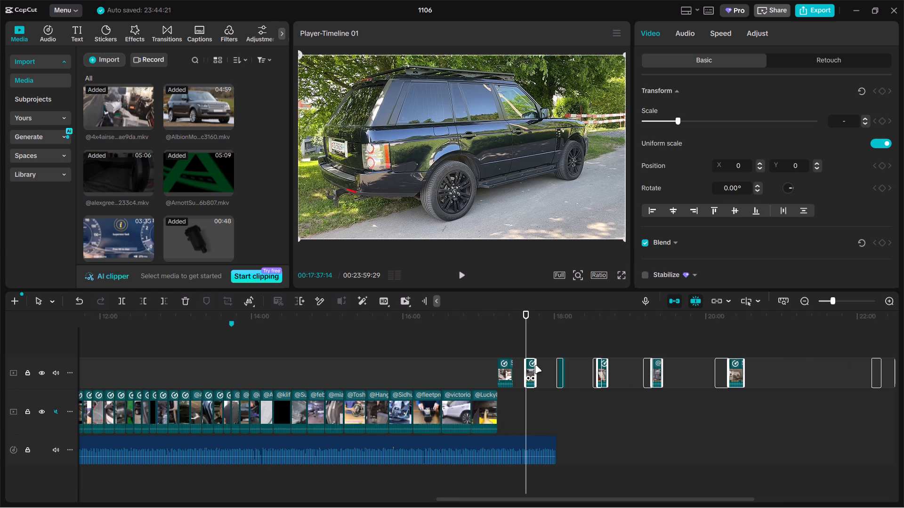
pyautogui.keyDown('ctrl'); pyautogui.scroll(4, 535, 365); pyautogui.keyUp('ctrl')
pyautogui.keyDown('ctrl'); pyautogui.click(498, 368); pyautogui.keyUp('ctrl')
pyautogui.keyDown('ctrl'); pyautogui.moveTo(500, 368); pyautogui.dragTo(500, 369); pyautogui.keyUp('ctrl')
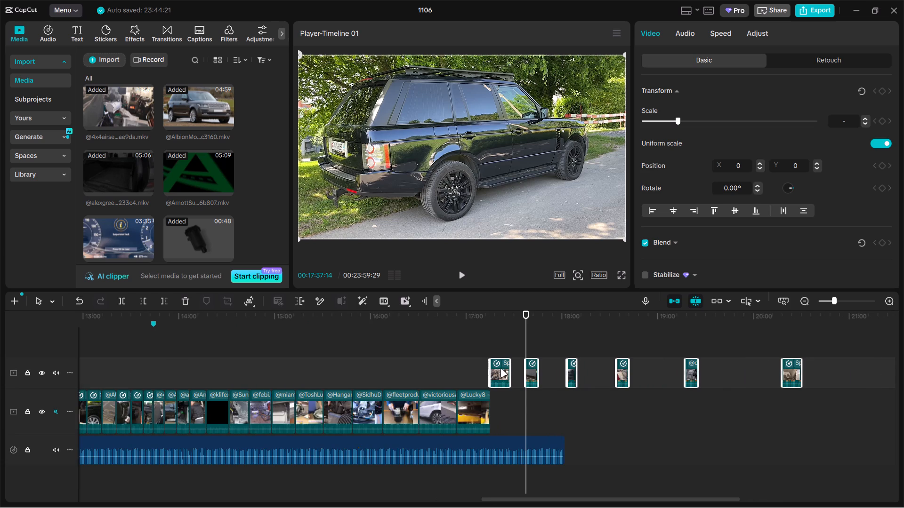
pyautogui.keyDown('ctrl'); pyautogui.moveTo(500, 369); pyautogui.dragTo(500, 401); pyautogui.keyUp('ctrl')
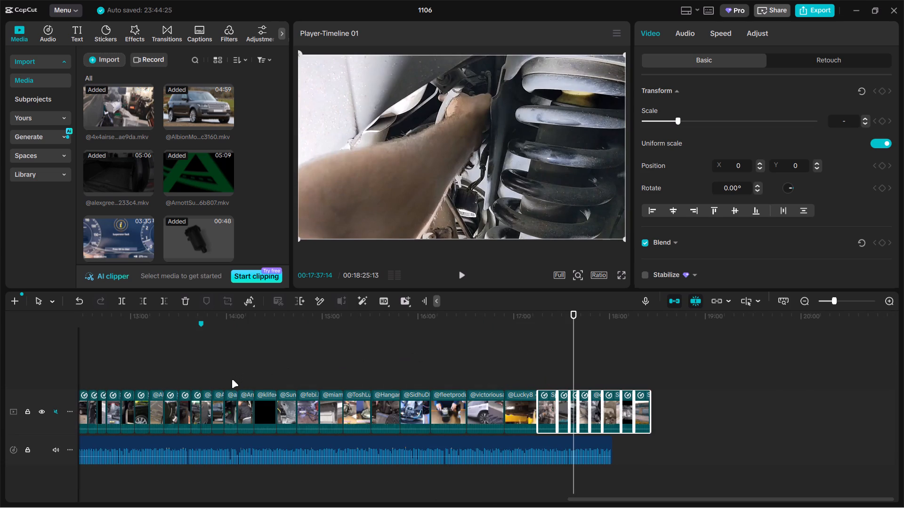
# Shorten the ten main-track clips from klifex through Lucky8 together by trimming their ends.
pyautogui.moveTo(256, 381); pyautogui.dragTo(536, 425)
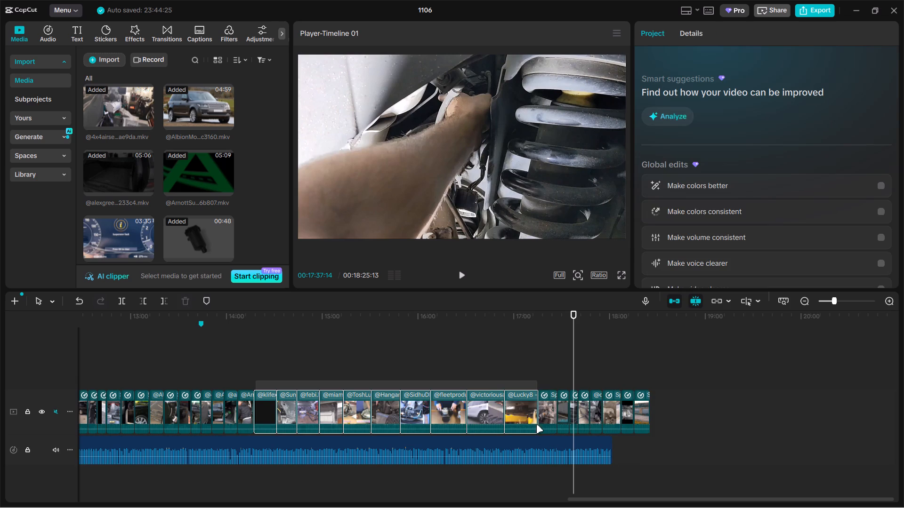
pyautogui.moveTo(536, 425); pyautogui.dragTo(522, 423)
pyautogui.moveTo(538, 415); pyautogui.dragTo(528, 415)
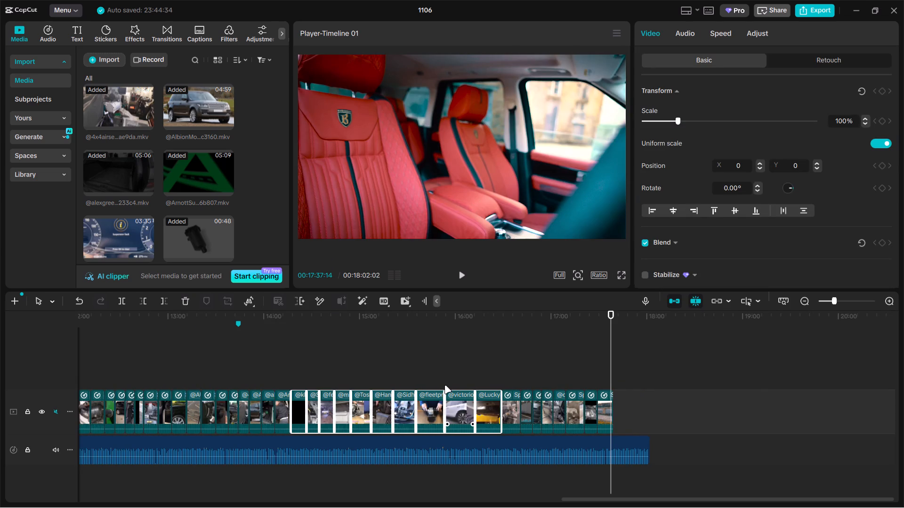
# Lengthen the eight reused shots after the Lucky8 clip together so the track ends at about 00:18:07, and check them.
pyautogui.click(508, 374)
pyautogui.moveTo(512, 373); pyautogui.dragTo(611, 399)
pyautogui.click(615, 399)
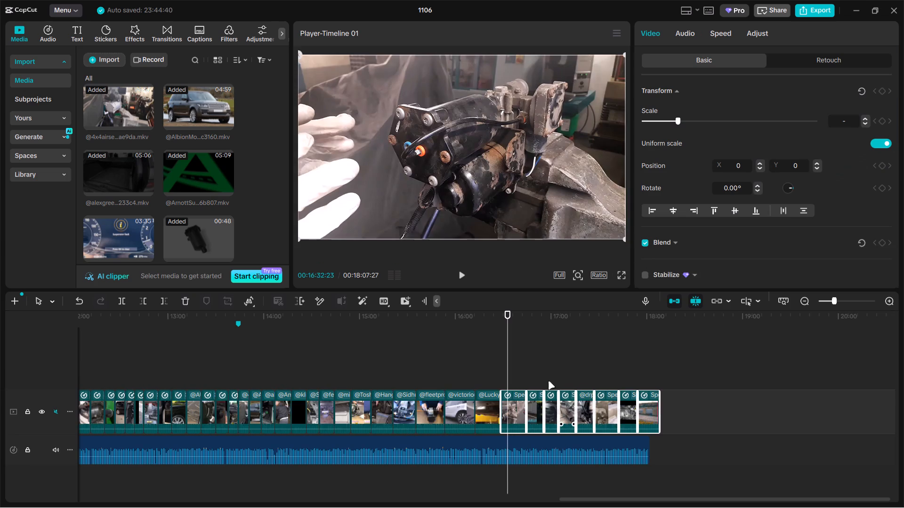
pyautogui.click(538, 376)
pyautogui.moveTo(538, 376); pyautogui.dragTo(530, 376)
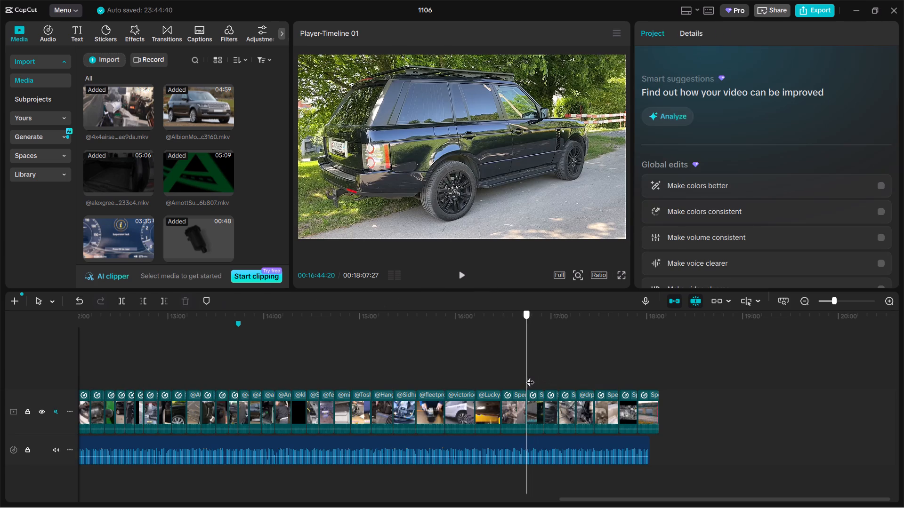
pyautogui.moveTo(530, 376); pyautogui.dragTo(542, 376)
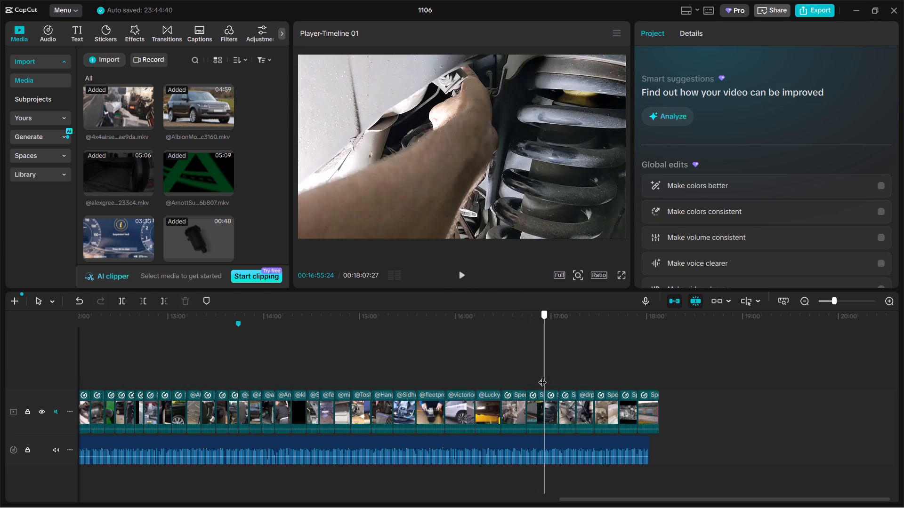
pyautogui.moveTo(542, 376); pyautogui.dragTo(552, 376)
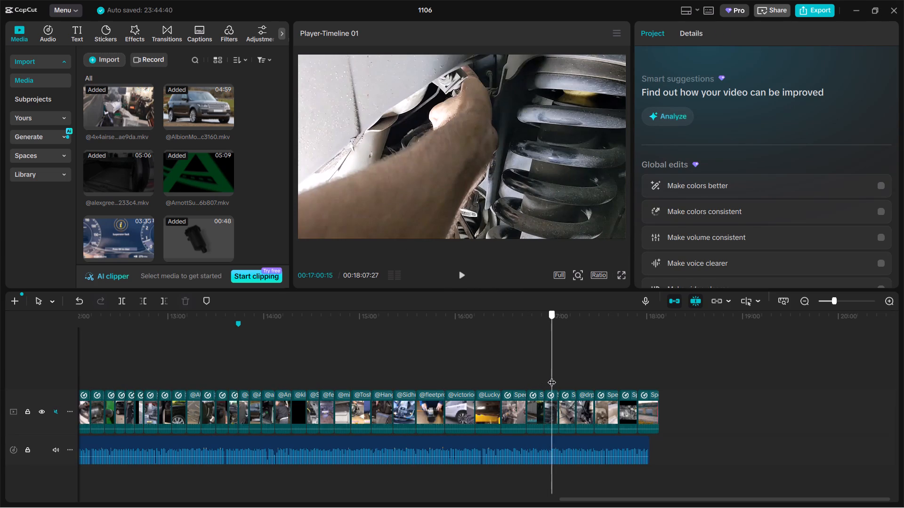
pyautogui.moveTo(552, 376); pyautogui.dragTo(557, 376)
# Review the victoriousautomotive clip, and trim the ends of the HangarGarage, SidhuDIY, fleetproducts and victoriousautomotive clips together.
pyautogui.click(440, 379)
pyautogui.moveTo(440, 378); pyautogui.dragTo(446, 376)
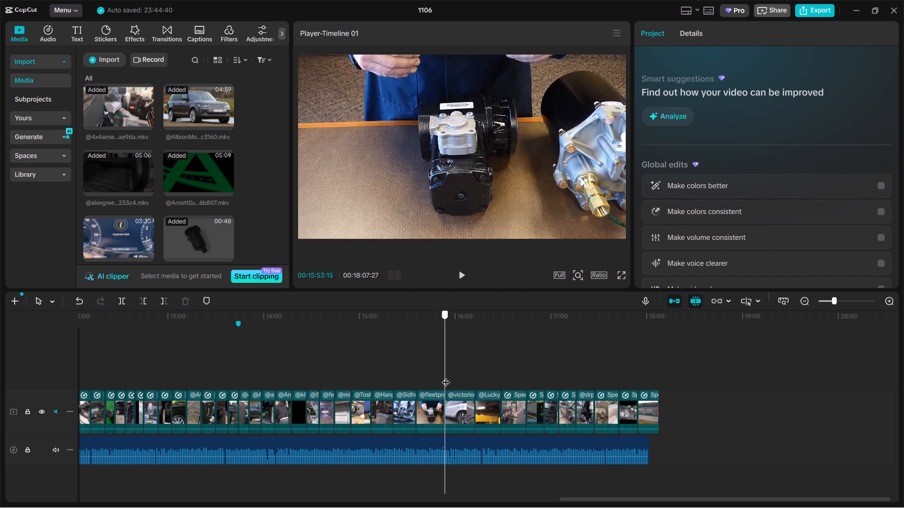
pyautogui.moveTo(446, 376); pyautogui.dragTo(459, 376)
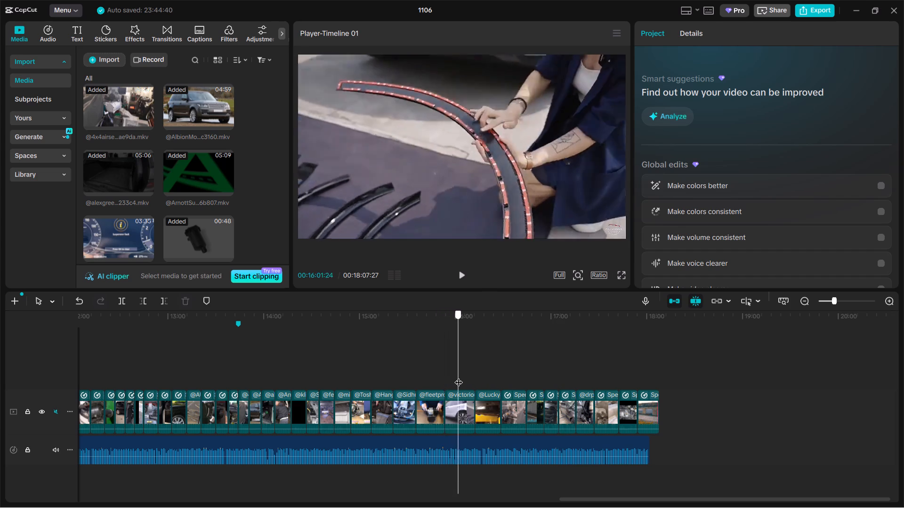
pyautogui.moveTo(459, 376); pyautogui.dragTo(469, 376)
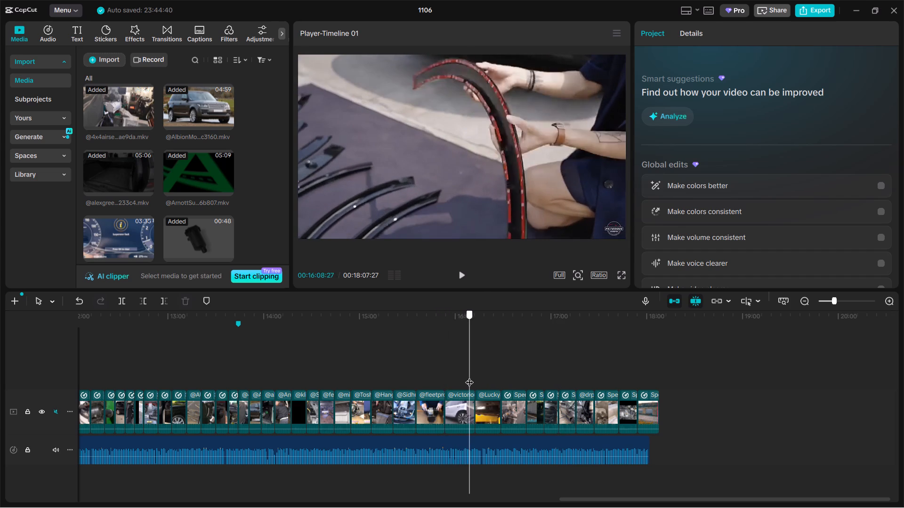
pyautogui.moveTo(469, 376); pyautogui.dragTo(467, 380)
pyautogui.click(464, 397)
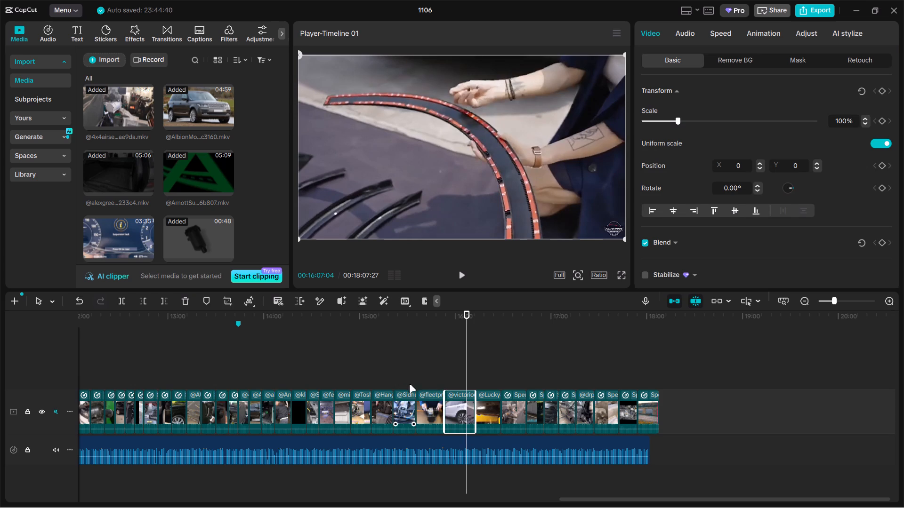
pyautogui.moveTo(387, 378); pyautogui.dragTo(473, 403)
pyautogui.moveTo(473, 403); pyautogui.dragTo(467, 403)
# Trim the end of the victoriousautomotive clip to about 00:15:50 and the end of the Lucky8 clip to about 00:16:03.
pyautogui.click(421, 381)
pyautogui.moveTo(421, 381); pyautogui.dragTo(418, 381)
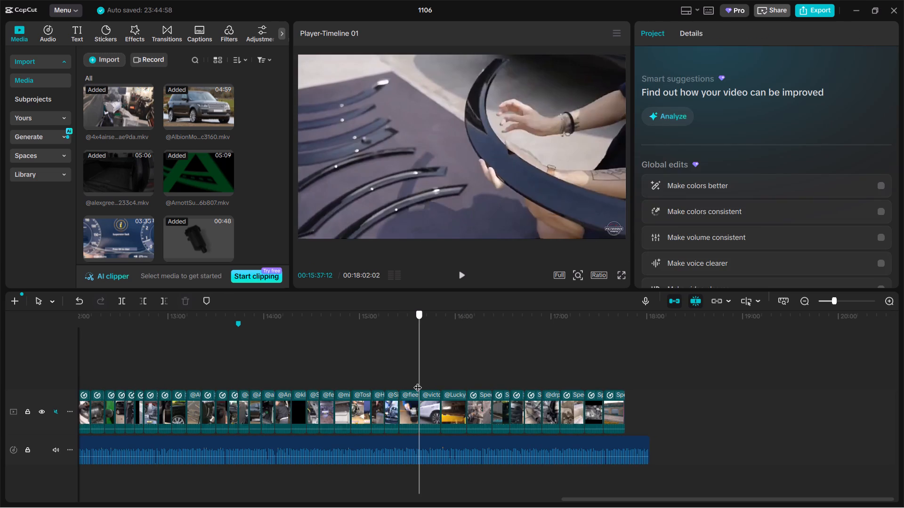
pyautogui.moveTo(418, 381); pyautogui.dragTo(442, 381)
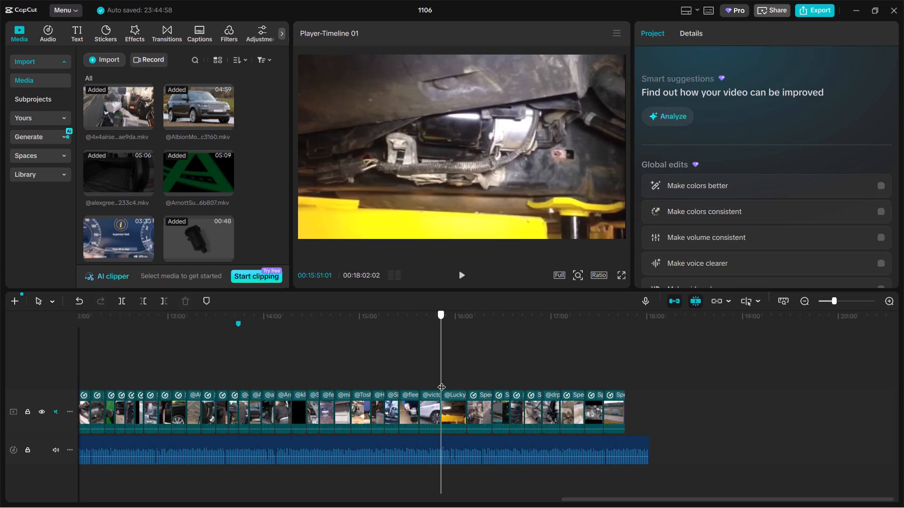
pyautogui.moveTo(442, 381); pyautogui.dragTo(435, 381)
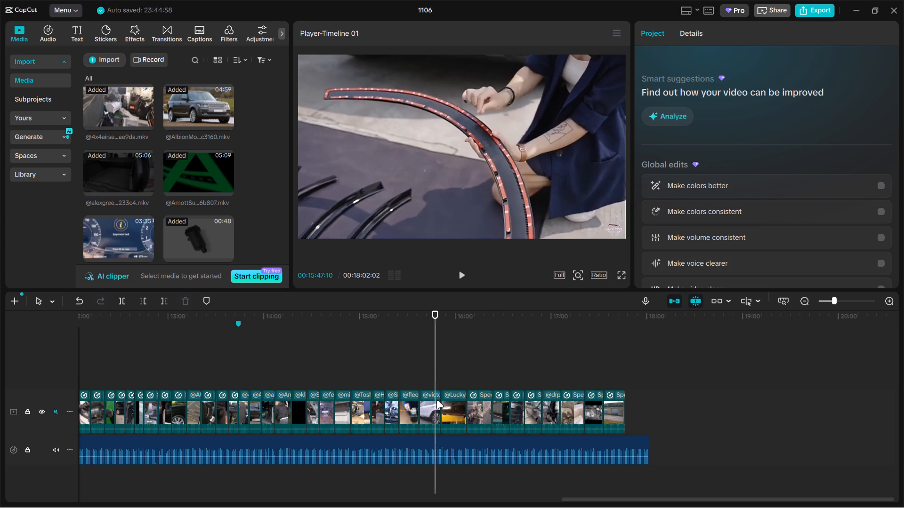
pyautogui.click(436, 400)
pyautogui.keyDown('ctrl'); pyautogui.scroll(9, 452, 398); pyautogui.keyUp('ctrl')
pyautogui.moveTo(451, 400); pyautogui.dragTo(446, 400)
pyautogui.click(487, 412)
pyautogui.moveTo(521, 409); pyautogui.dragTo(512, 409)
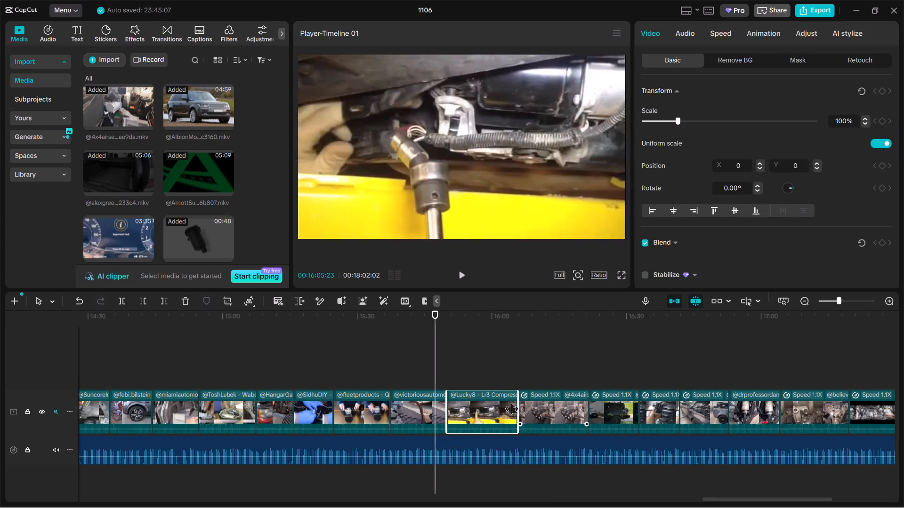
pyautogui.moveTo(512, 409); pyautogui.dragTo(506, 409)
# Trim the end of the reused vise-mounted compressor shot to about 00:16:17.
pyautogui.click(534, 367)
pyautogui.moveTo(534, 367); pyautogui.dragTo(564, 372)
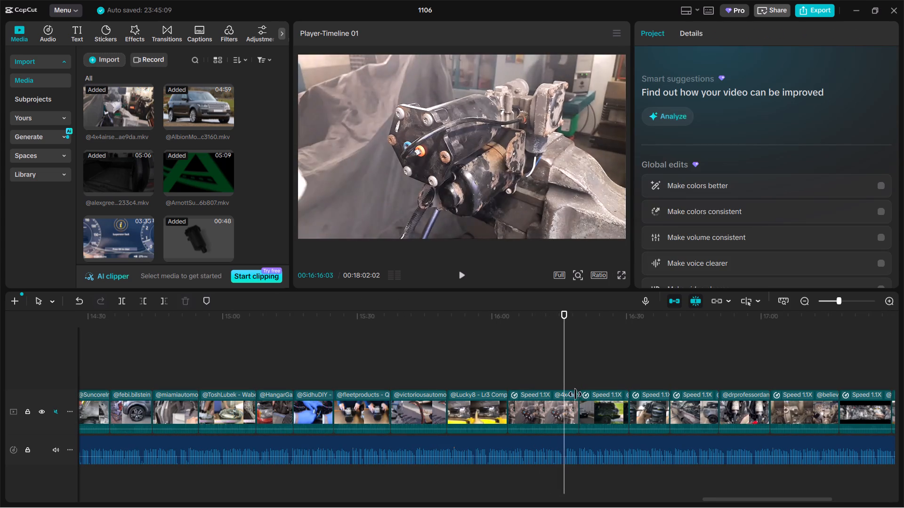
pyautogui.click(581, 408)
pyautogui.click(560, 408)
pyautogui.moveTo(578, 408); pyautogui.dragTo(570, 408)
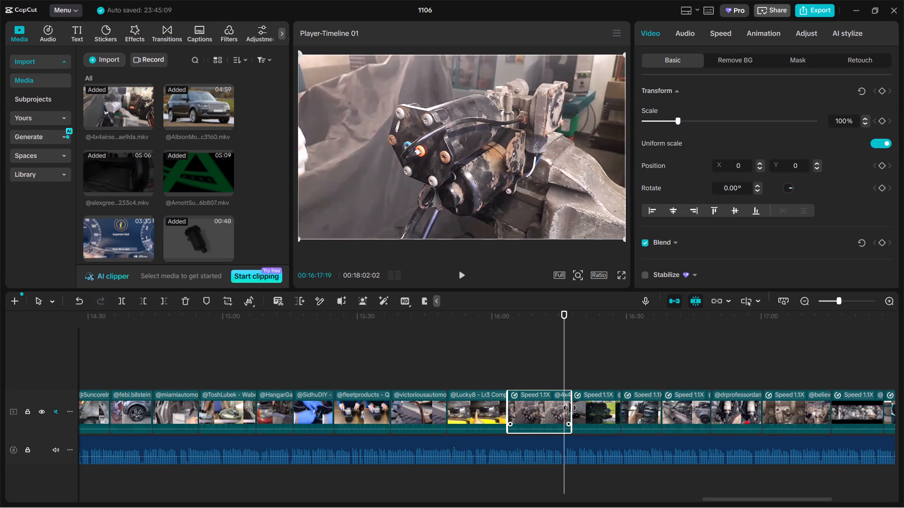
pyautogui.moveTo(570, 408); pyautogui.dragTo(569, 408)
# Shorten the fleetproducts, victoriousautomotive, Lucky8 and vise-mounted compressor clips together by trimming their ends.
pyautogui.keyDown('ctrl'); pyautogui.scroll(-4, 504, 400); pyautogui.keyUp('ctrl')
pyautogui.moveTo(436, 375); pyautogui.dragTo(533, 402)
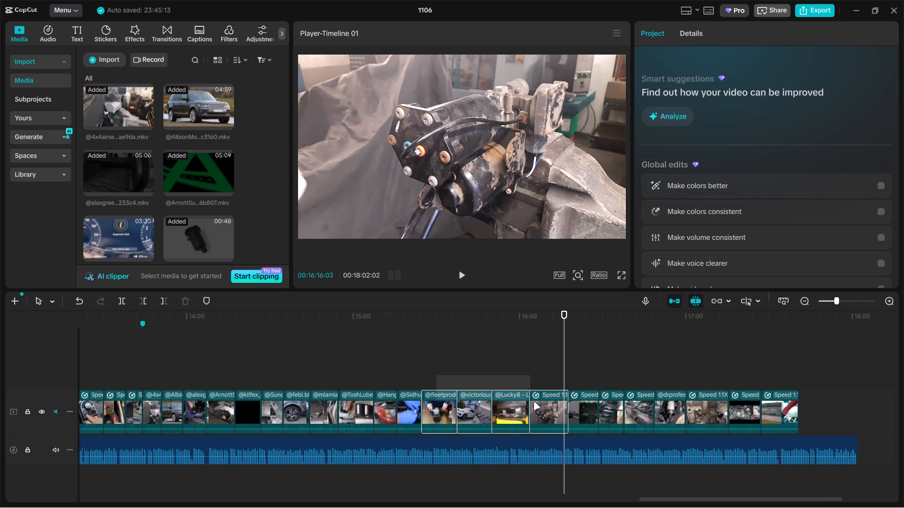
pyautogui.moveTo(533, 402); pyautogui.dragTo(541, 404)
pyautogui.moveTo(567, 402); pyautogui.dragTo(563, 402)
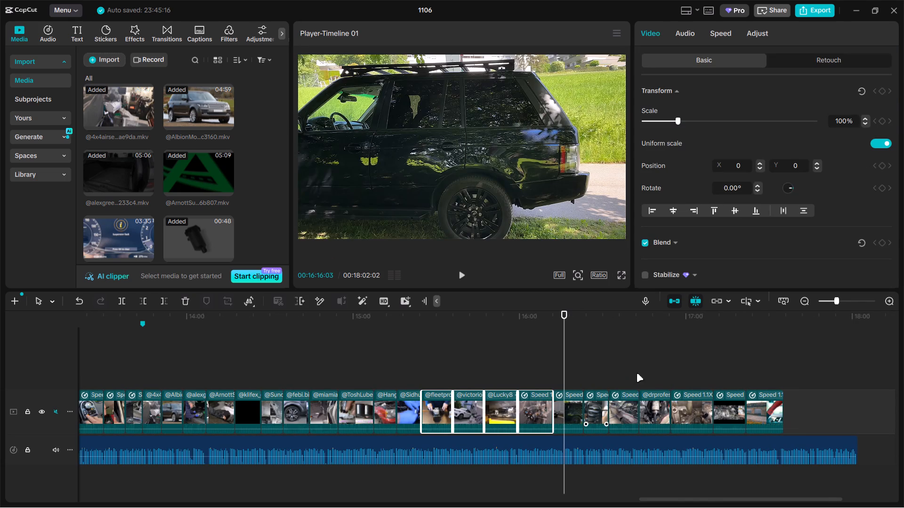
# Move the reused hand-by-coil-spring shot between the ToshLubek and HangarGarage clips, extend its end and trim its start.
pyautogui.click(682, 366)
pyautogui.moveTo(682, 366); pyautogui.dragTo(670, 371)
pyautogui.moveTo(596, 406); pyautogui.dragTo(377, 407)
pyautogui.moveTo(398, 405); pyautogui.dragTo(418, 405)
pyautogui.moveTo(375, 406); pyautogui.dragTo(392, 406)
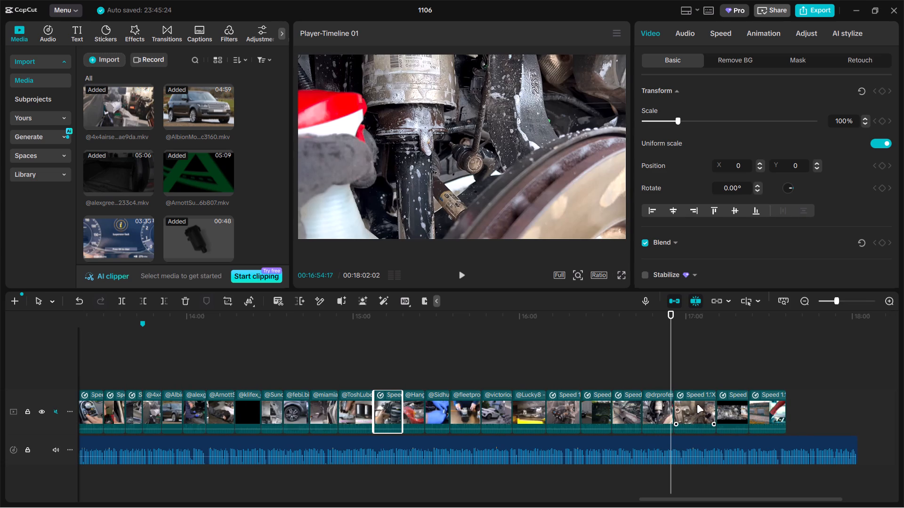
# Move the reused shot following the drprofessor clip to just after the Lucky8 clip, trim its start and extend its end.
pyautogui.moveTo(697, 405); pyautogui.dragTo(551, 408)
pyautogui.moveTo(547, 410); pyautogui.dragTo(553, 410)
pyautogui.moveTo(580, 409); pyautogui.dragTo(589, 409)
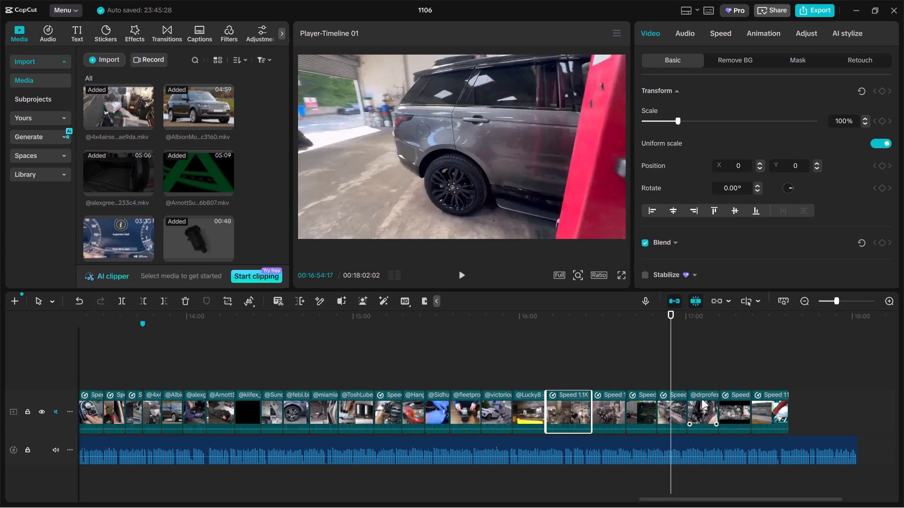
# Move the reused engine shot between the fleetproducts and victoriousautomotive clips, extend its end and trim its start.
pyautogui.moveTo(742, 407); pyautogui.dragTo(468, 408)
pyautogui.click(487, 372)
pyautogui.moveTo(487, 372); pyautogui.dragTo(497, 373)
pyautogui.click(494, 405)
pyautogui.moveTo(514, 404); pyautogui.dragTo(529, 403)
pyautogui.moveTo(481, 408); pyautogui.dragTo(501, 408)
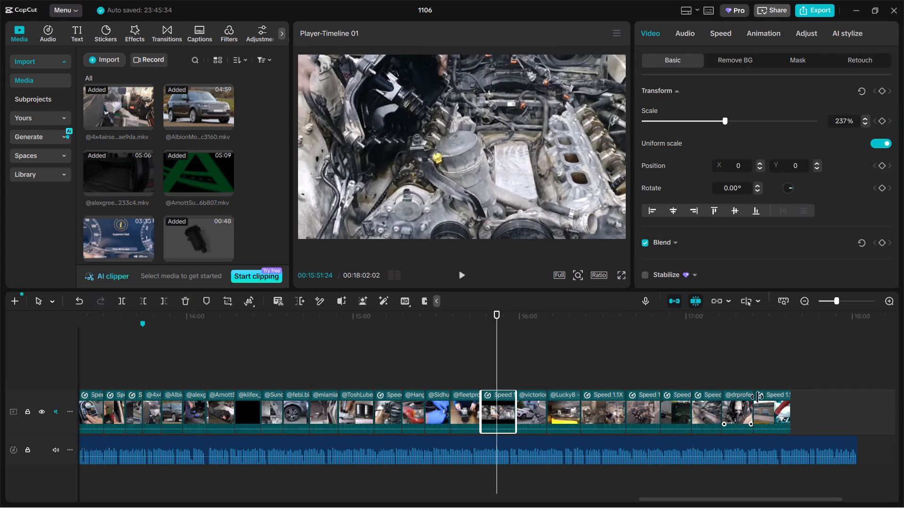
# Extend the end and trim the start of the final white-car and red-seats clip after the drprofessor clip.
pyautogui.click(761, 376)
pyautogui.moveTo(761, 376); pyautogui.dragTo(779, 378)
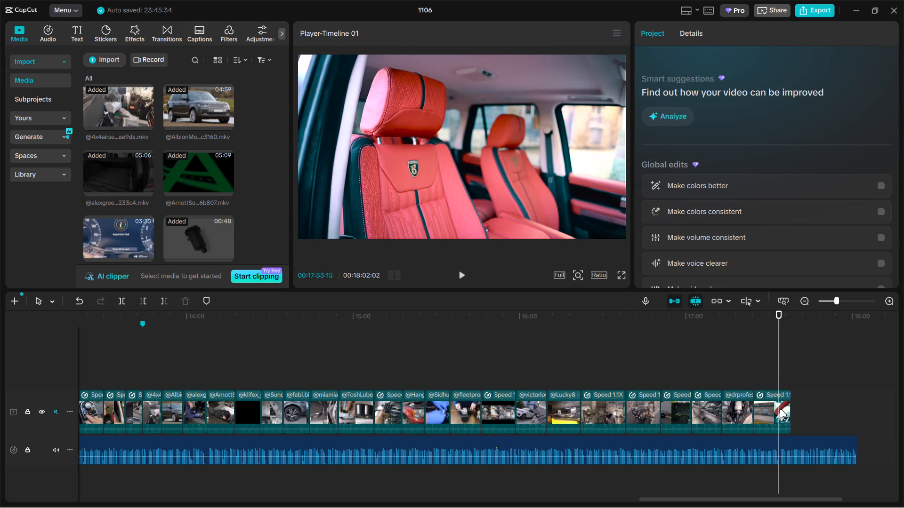
pyautogui.click(780, 409)
pyautogui.moveTo(790, 409); pyautogui.dragTo(815, 409)
pyautogui.moveTo(753, 406); pyautogui.dragTo(780, 408)
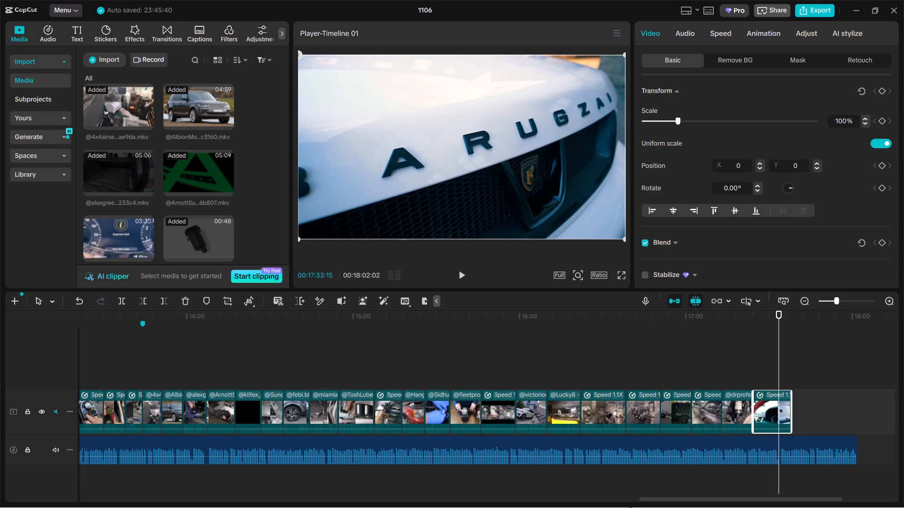
# Copy five earlier shots together: two engine shots, a white car, hands holding a part, and the white Range Rover on a red lift.
pyautogui.click(420, 361)
pyautogui.moveTo(420, 361); pyautogui.dragTo(440, 361)
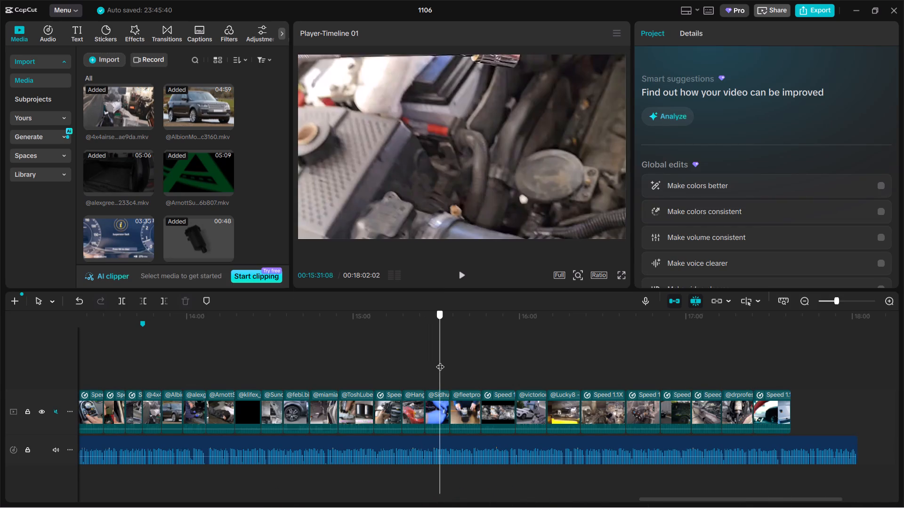
pyautogui.moveTo(440, 361); pyautogui.dragTo(147, 357)
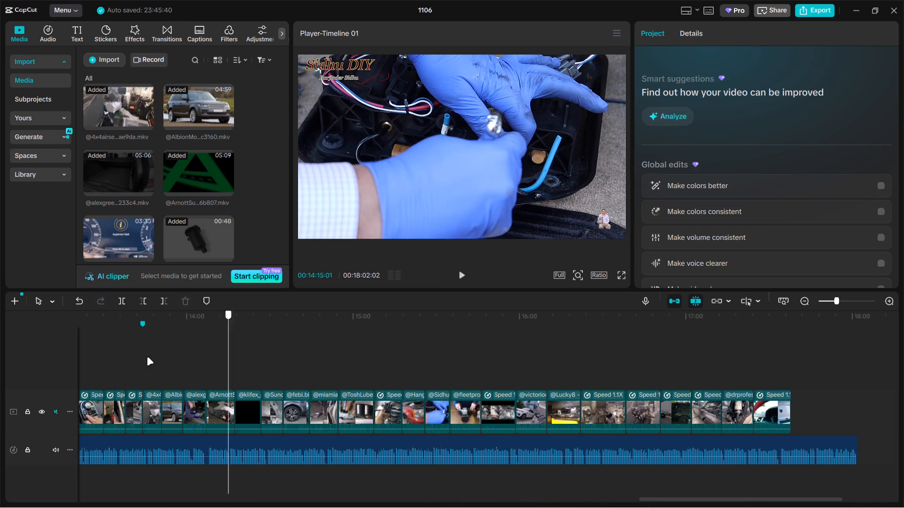
pyautogui.moveTo(147, 357); pyautogui.dragTo(297, 356)
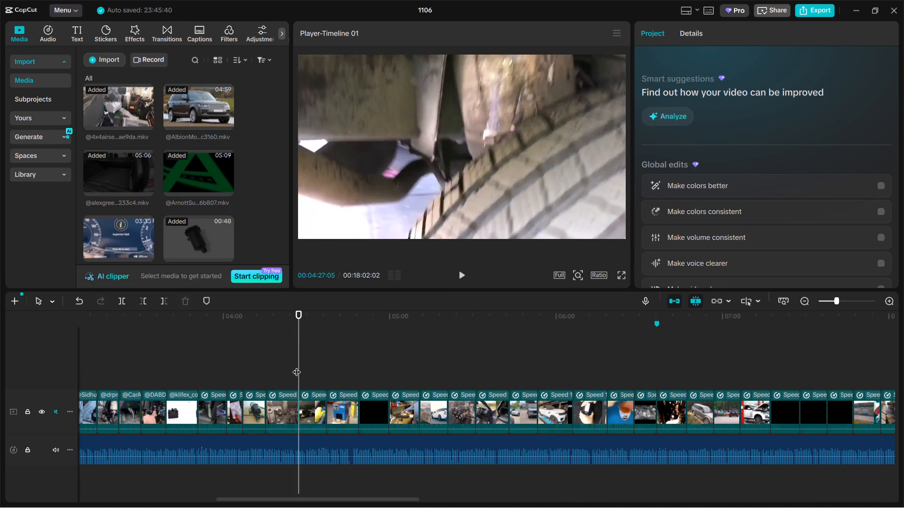
pyautogui.keyDown('ctrl'); pyautogui.click(277, 408); pyautogui.keyUp('ctrl')
pyautogui.moveTo(299, 352); pyautogui.dragTo(432, 359)
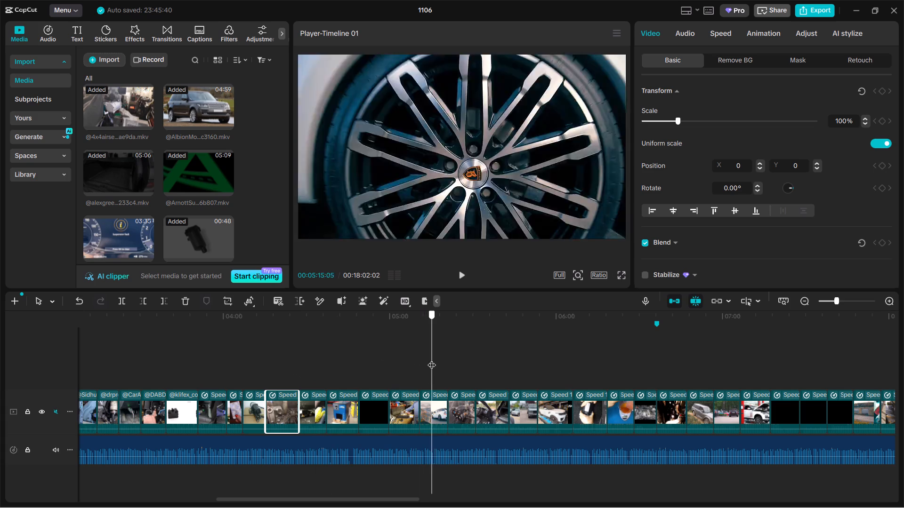
pyautogui.moveTo(432, 359); pyautogui.dragTo(441, 359)
pyautogui.keyDown('ctrl'); pyautogui.click(430, 406); pyautogui.keyUp('ctrl')
pyautogui.moveTo(441, 362); pyautogui.dragTo(587, 362)
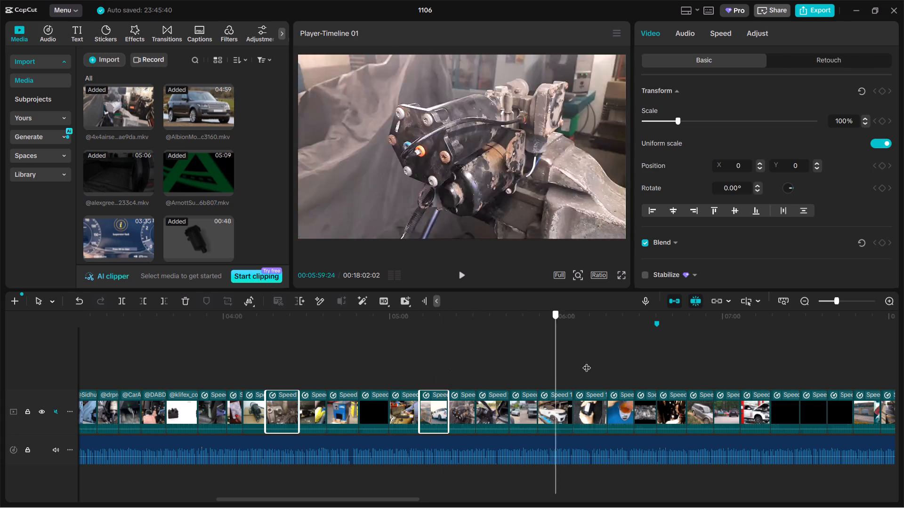
pyautogui.moveTo(587, 362); pyautogui.dragTo(588, 362)
pyautogui.keyDown('ctrl'); pyautogui.click(584, 403); pyautogui.keyUp('ctrl')
pyautogui.moveTo(586, 363); pyautogui.dragTo(776, 367)
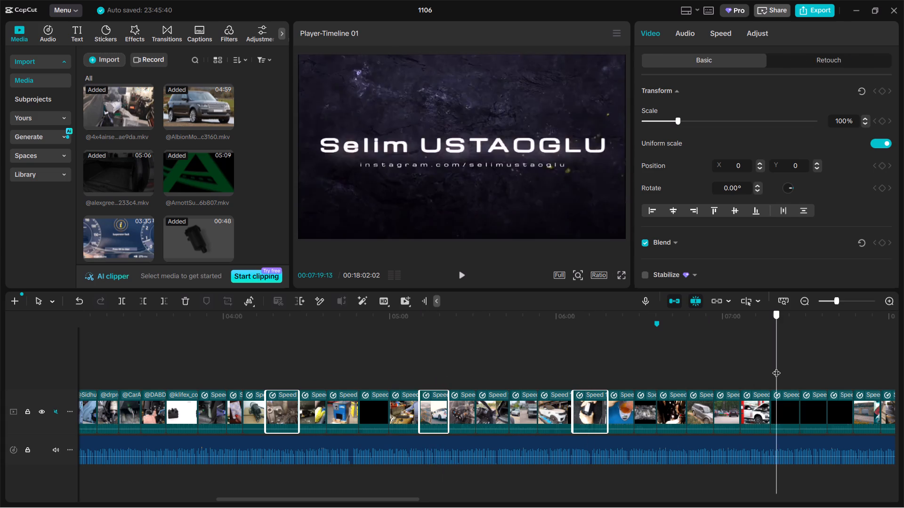
pyautogui.moveTo(776, 367); pyautogui.dragTo(764, 368)
pyautogui.keyDown('ctrl'); pyautogui.click(755, 407); pyautogui.keyUp('ctrl')
pyautogui.moveTo(762, 365); pyautogui.dragTo(763, 365)
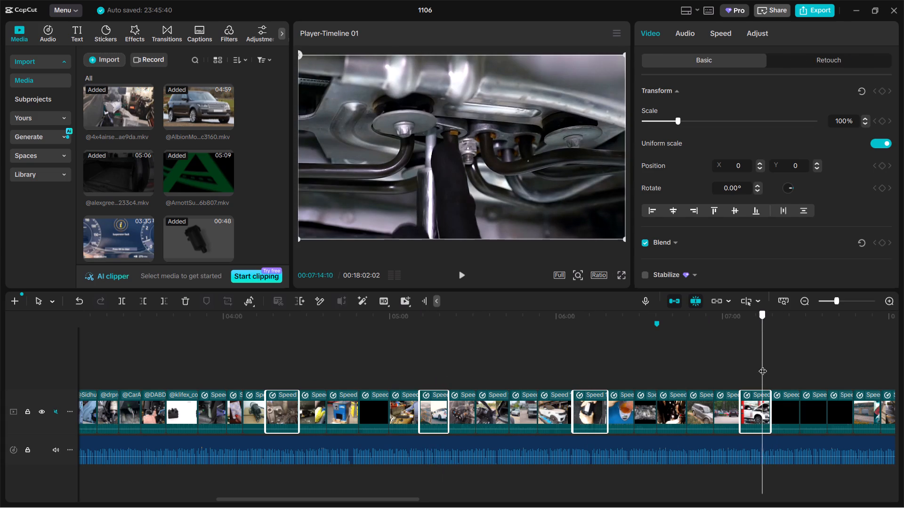
pyautogui.moveTo(763, 365); pyautogui.dragTo(723, 373)
pyautogui.keyDown('ctrl'); pyautogui.click(713, 405); pyautogui.keyUp('ctrl')
pyautogui.hotkey('ctrl', 'c')
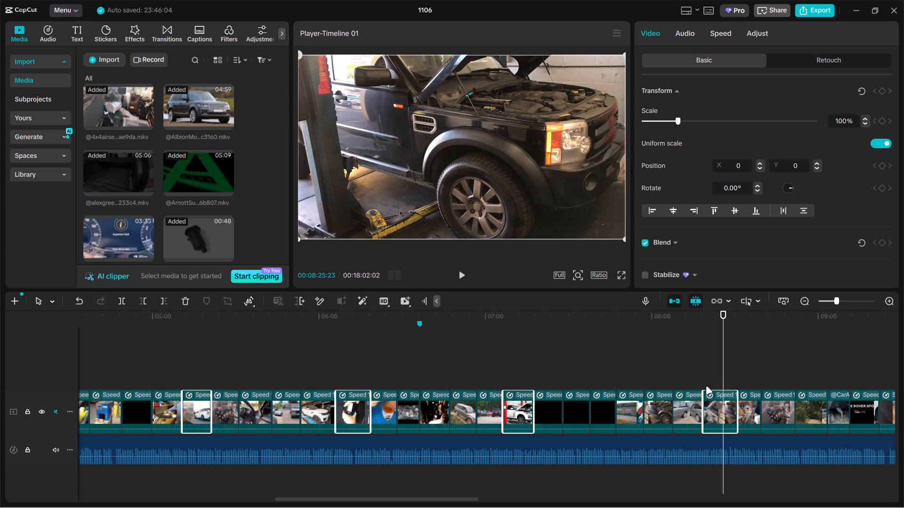
# Paste the five copied shots near the narration's end and attach them to the end of the main video track.
pyautogui.click(701, 393)
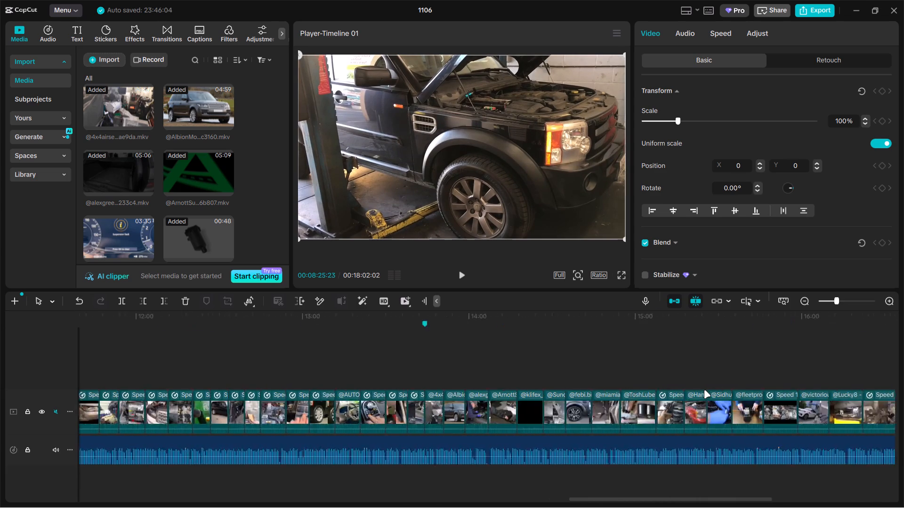
pyautogui.click(609, 374)
pyautogui.hotkey('ctrl', 'v')
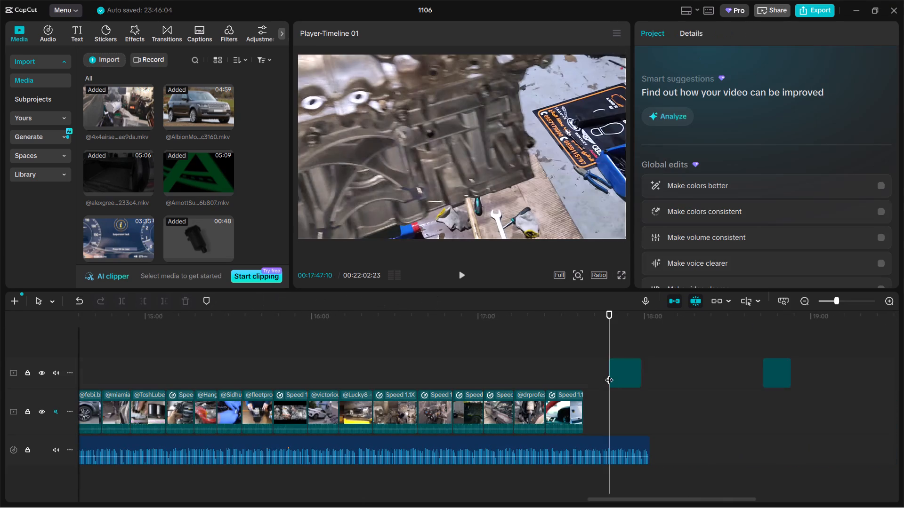
pyautogui.moveTo(629, 366); pyautogui.dragTo(621, 407)
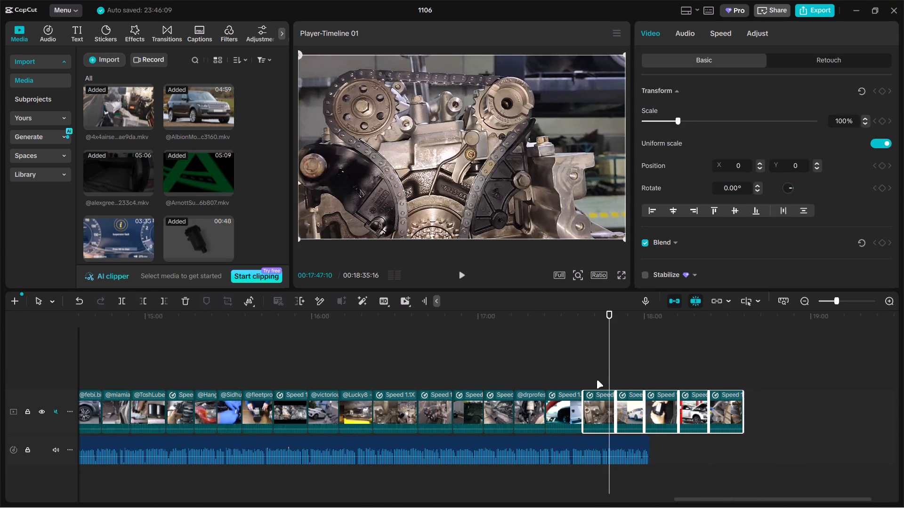
# Move the pasted timing-chain engine shot to just before the victoriousautomotive clip, extend its end and trim its start.
pyautogui.click(600, 411)
pyautogui.moveTo(600, 411); pyautogui.dragTo(300, 413)
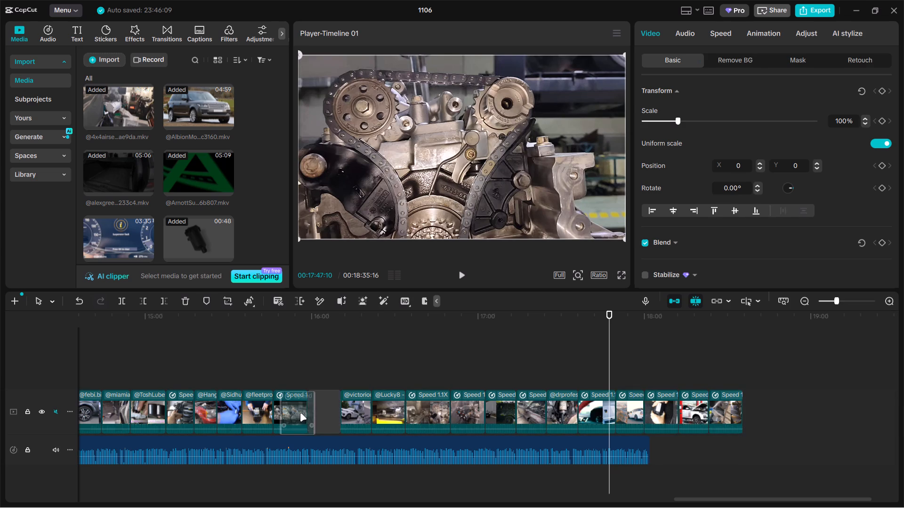
pyautogui.moveTo(300, 413); pyautogui.dragTo(307, 413)
pyautogui.click(306, 373)
pyautogui.moveTo(306, 373); pyautogui.dragTo(322, 373)
pyautogui.click(322, 414)
pyautogui.moveTo(339, 406); pyautogui.dragTo(347, 405)
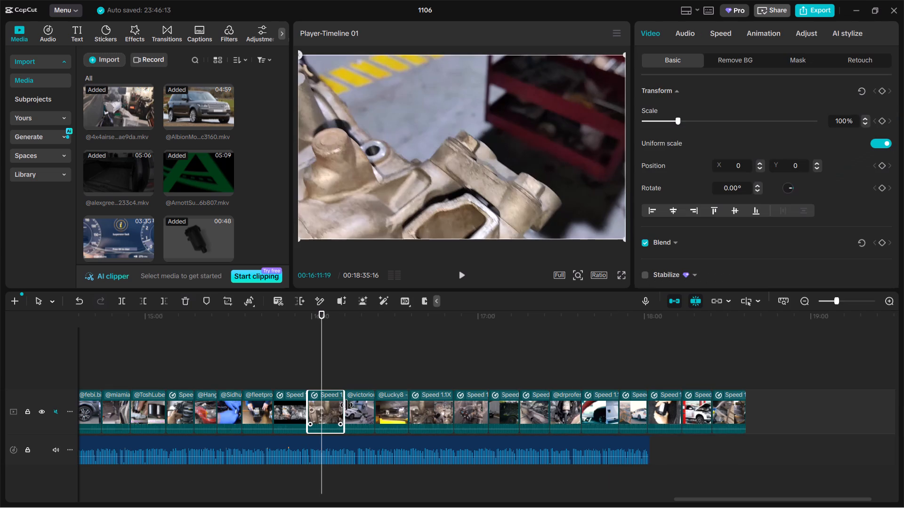
pyautogui.moveTo(347, 405); pyautogui.dragTo(355, 403)
pyautogui.moveTo(305, 404); pyautogui.dragTo(326, 405)
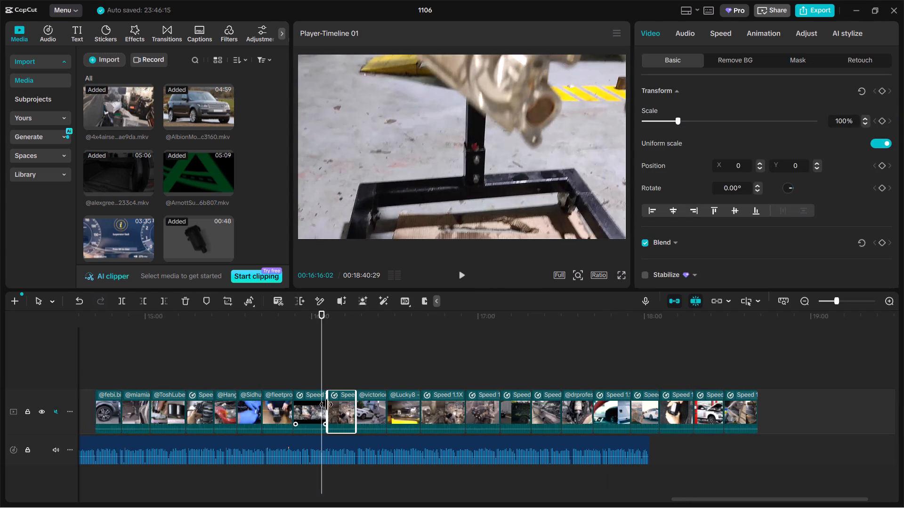
pyautogui.moveTo(326, 405); pyautogui.dragTo(323, 405)
# Move the pasted hands-holding-a-part shot between the two reused shots after the Lucky8 clip, trim its start and extend its end.
pyautogui.click(673, 373)
pyautogui.moveTo(662, 405); pyautogui.dragTo(541, 405)
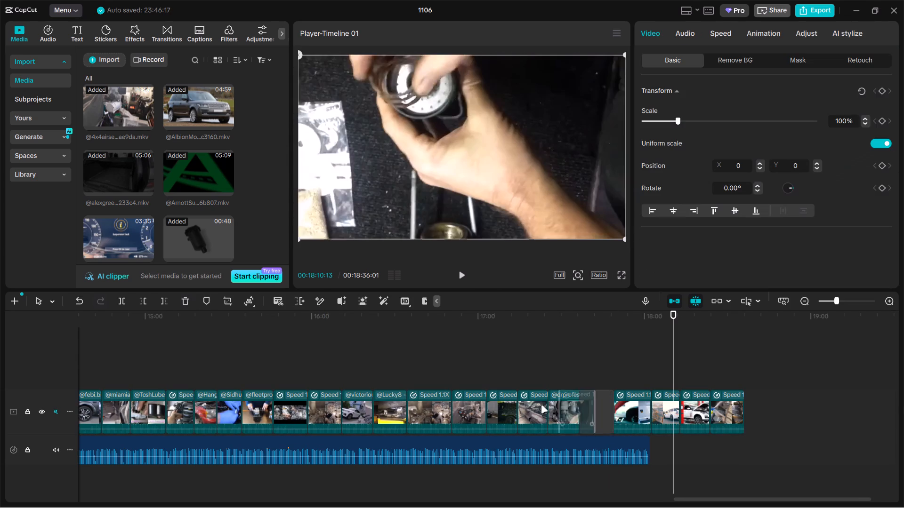
pyautogui.moveTo(541, 405); pyautogui.dragTo(452, 406)
pyautogui.moveTo(453, 403); pyautogui.dragTo(462, 404)
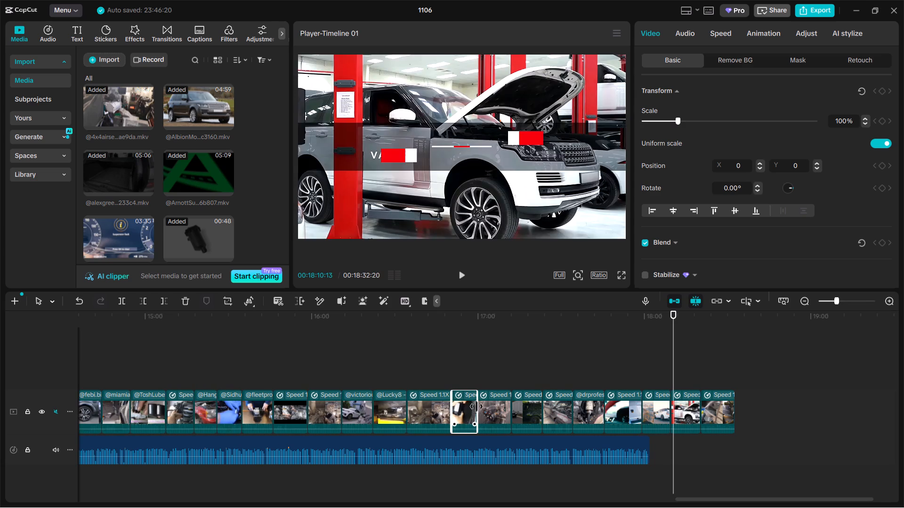
pyautogui.moveTo(476, 408); pyautogui.dragTo(487, 408)
# Shorten all clips from the fleetproducts clip through the last pasted engine shot together by trimming their ends.
pyautogui.click(691, 381)
pyautogui.moveTo(691, 381); pyautogui.dragTo(699, 381)
pyautogui.click(695, 404)
pyautogui.keyDown('ctrl'); pyautogui.scroll(-5, 252, 376); pyautogui.keyUp('ctrl')
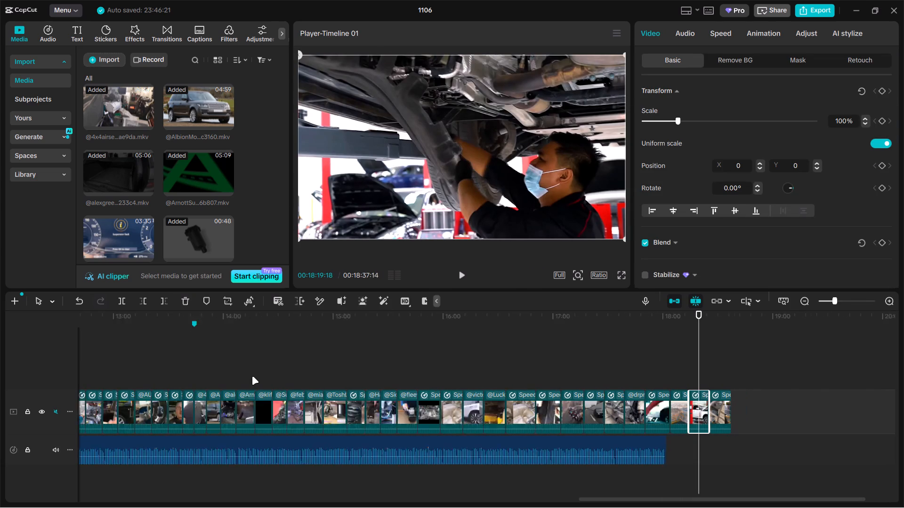
pyautogui.keyDown('ctrl'); pyautogui.moveTo(454, 372); pyautogui.dragTo(751, 417); pyautogui.keyUp('ctrl')
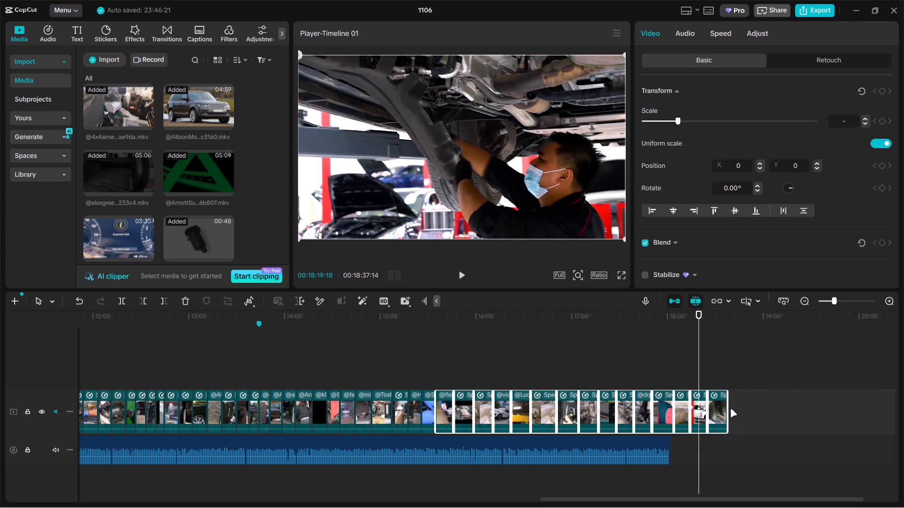
pyautogui.moveTo(728, 409); pyautogui.dragTo(724, 409)
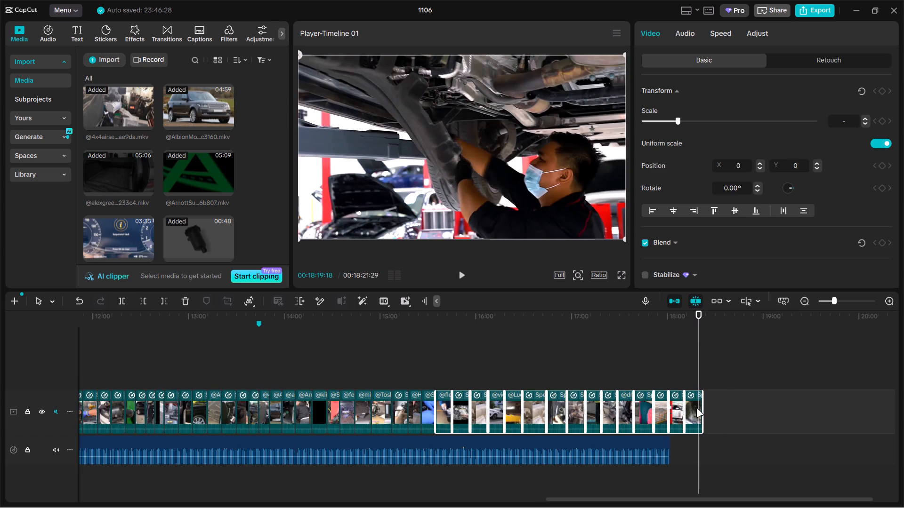
# Shorten the nine clips from the AlbionMo clip through the reused hand-by-coil-spring shot together by trimming their ends.
pyautogui.moveTo(282, 374); pyautogui.dragTo(399, 408)
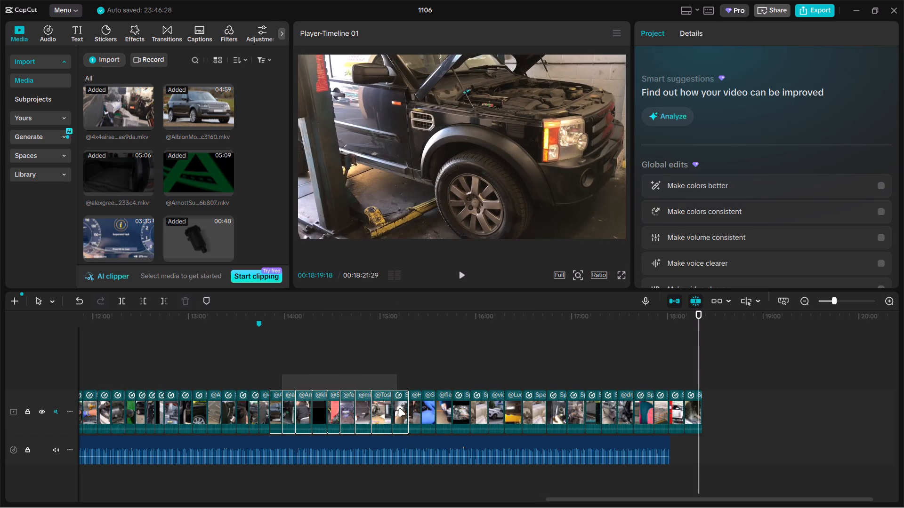
pyautogui.moveTo(399, 408); pyautogui.dragTo(408, 412)
pyautogui.moveTo(408, 408); pyautogui.dragTo(405, 408)
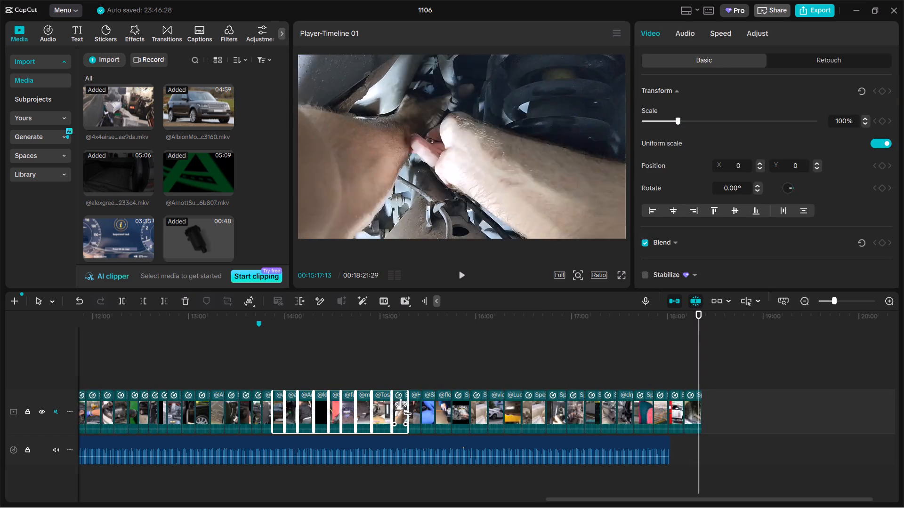
pyautogui.moveTo(405, 408); pyautogui.dragTo(404, 408)
pyautogui.click(623, 369)
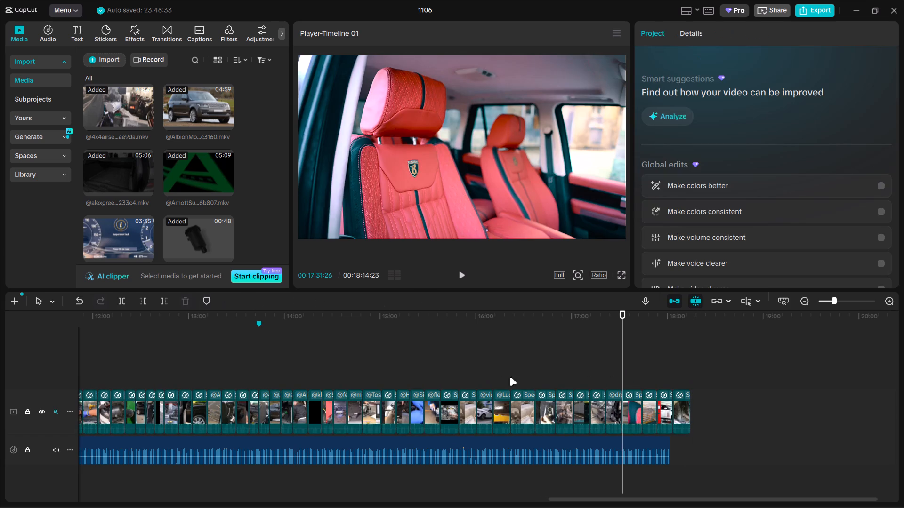
# Trim the end of the reused engine shot directly following the Lucky8 clip.
pyautogui.click(517, 401)
pyautogui.moveTo(533, 405); pyautogui.dragTo(528, 405)
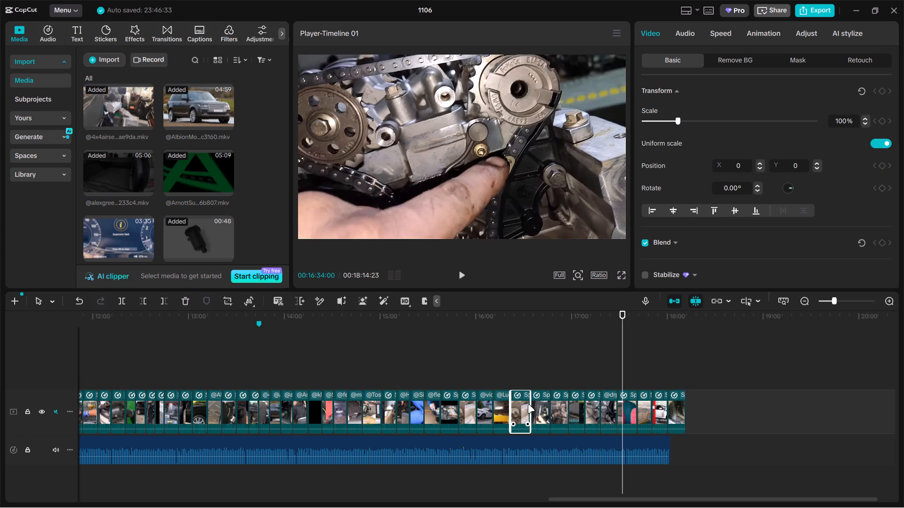
pyautogui.moveTo(528, 405); pyautogui.dragTo(526, 405)
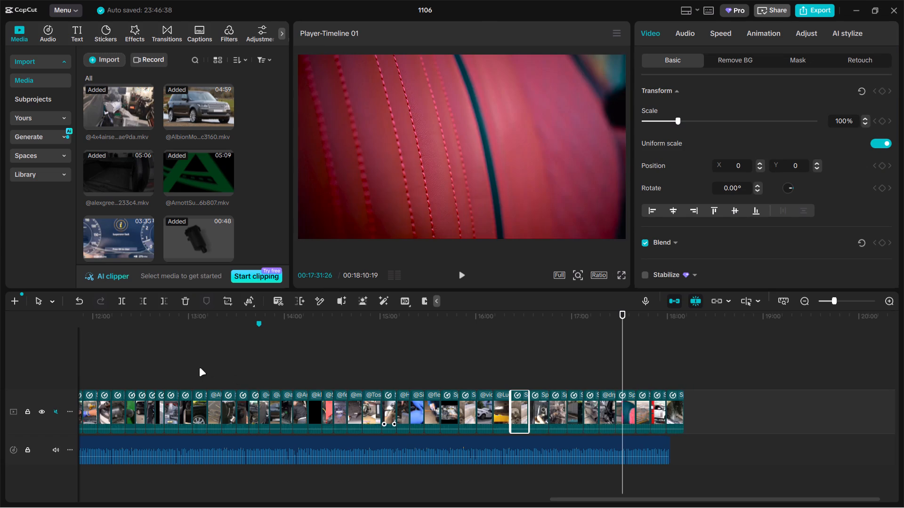
# Trim about 2 s off the end of the black Range Rover Sport clip starting near 05:31.
pyautogui.click(199, 367)
pyautogui.moveTo(199, 367); pyautogui.dragTo(153, 373)
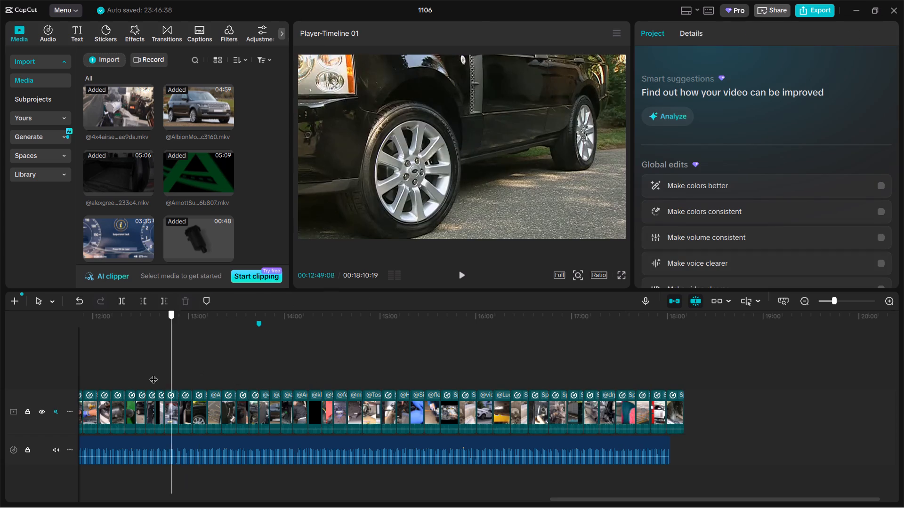
pyautogui.moveTo(153, 373); pyautogui.dragTo(181, 374)
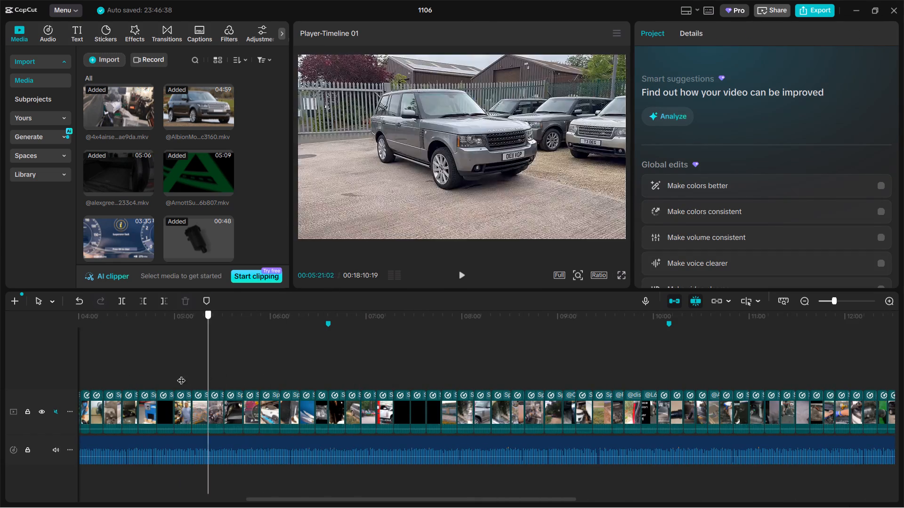
pyautogui.moveTo(181, 374); pyautogui.dragTo(587, 366)
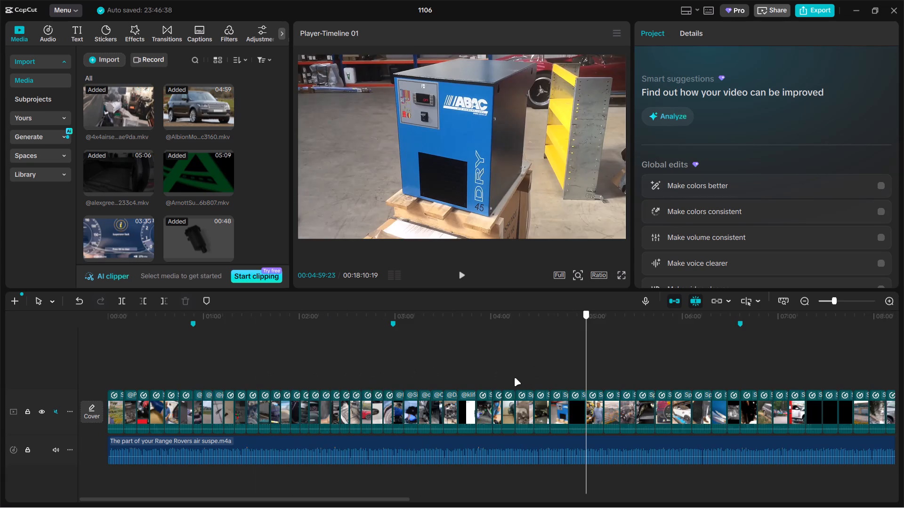
pyautogui.keyDown('ctrl'); pyautogui.scroll(-14, 514, 378); pyautogui.keyUp('ctrl')
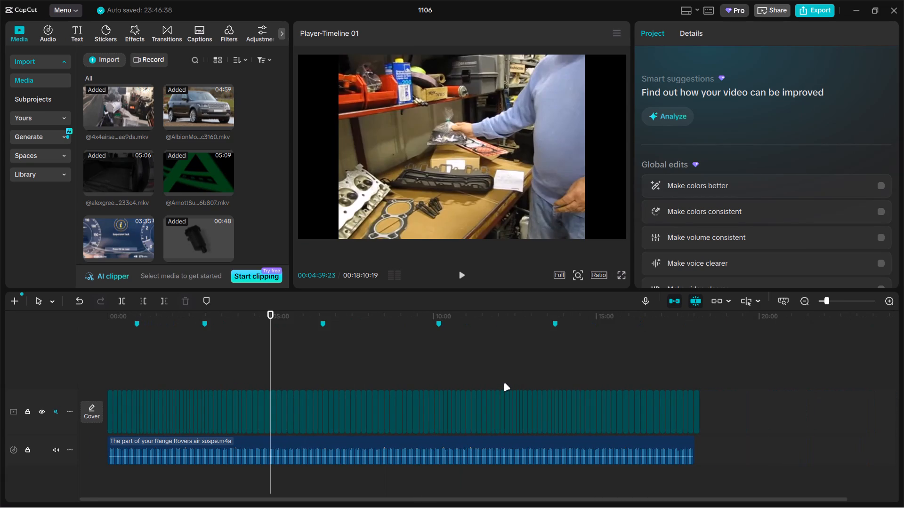
pyautogui.keyDown('ctrl'); pyautogui.scroll(1, 504, 383); pyautogui.keyUp('ctrl')
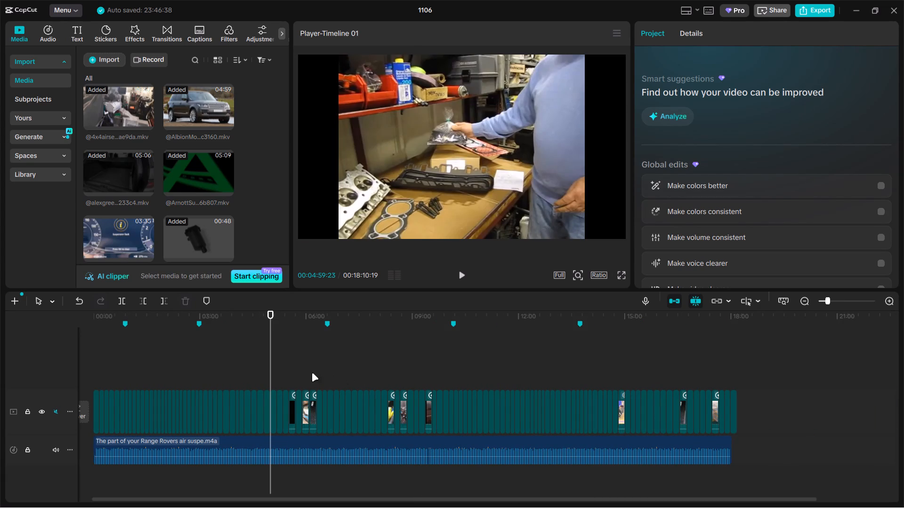
pyautogui.click(290, 377)
pyautogui.keyDown('ctrl'); pyautogui.scroll(15, 290, 377); pyautogui.keyUp('ctrl')
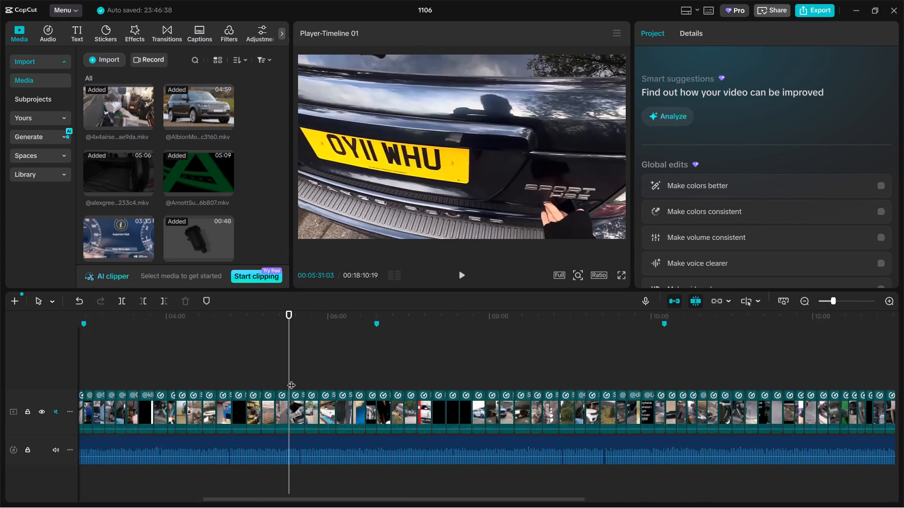
pyautogui.keyDown('ctrl'); pyautogui.scroll(10, 291, 379); pyautogui.keyUp('ctrl')
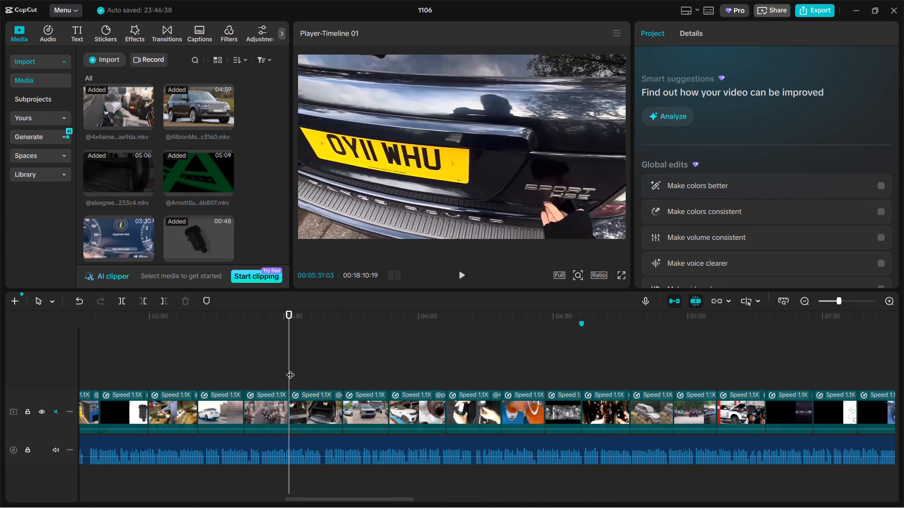
pyautogui.moveTo(291, 369); pyautogui.dragTo(342, 371)
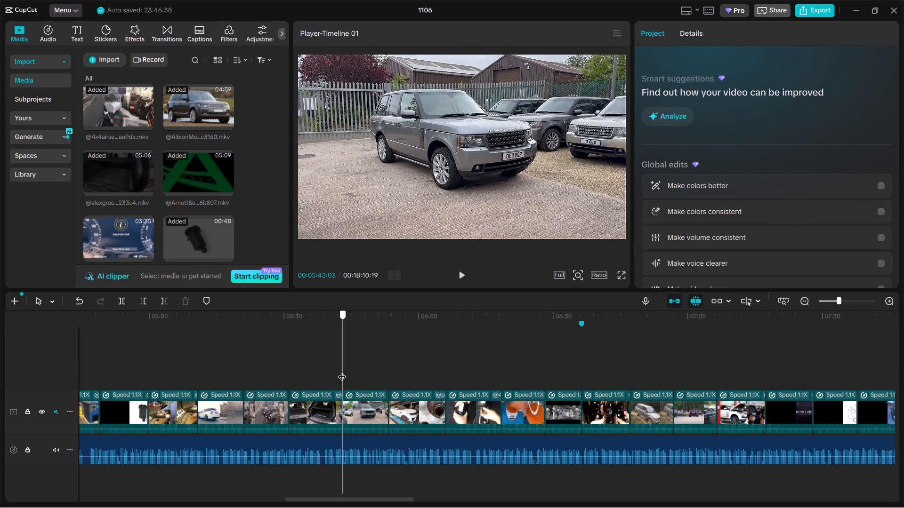
pyautogui.moveTo(342, 371); pyautogui.dragTo(335, 374)
pyautogui.click(329, 397)
pyautogui.moveTo(343, 401); pyautogui.dragTo(339, 401)
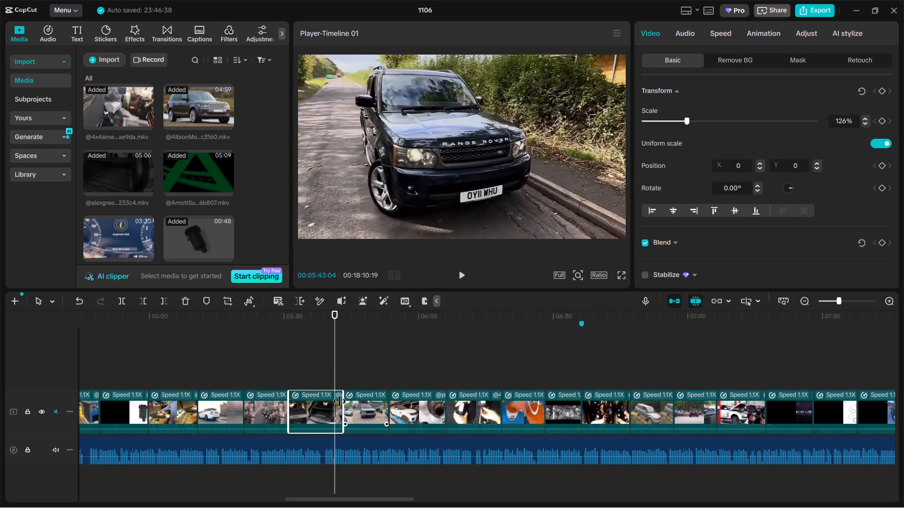
pyautogui.moveTo(339, 401); pyautogui.dragTo(334, 401)
# Trim about 1 s off the end of the white Range Rover clip on the blue lift, starting near 05:51.
pyautogui.keyDown('ctrl'); pyautogui.scroll(-20, 333, 401); pyautogui.keyUp('ctrl')
pyautogui.keyDown('ctrl'); pyautogui.scroll(-2, 333, 401); pyautogui.keyUp('ctrl')
pyautogui.click(315, 378)
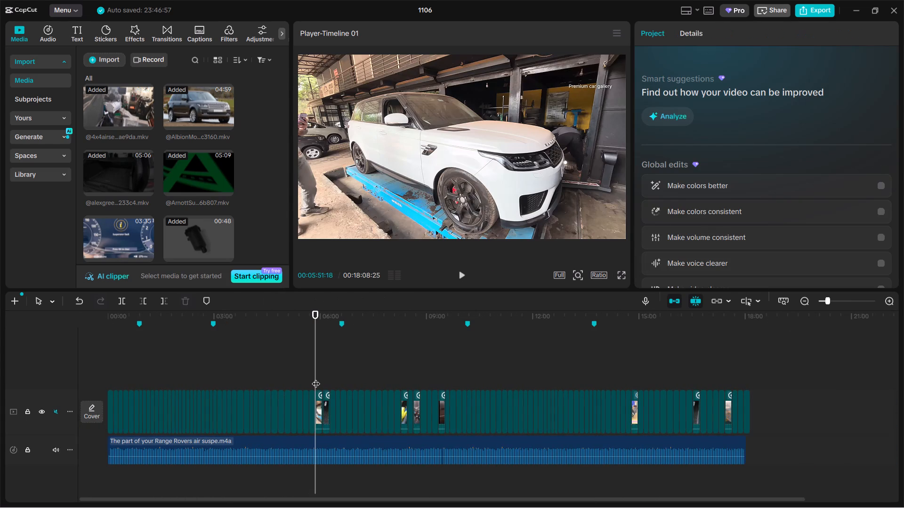
pyautogui.keyDown('ctrl'); pyautogui.scroll(20, 316, 378); pyautogui.keyUp('ctrl')
pyautogui.keyDown('ctrl'); pyautogui.scroll(5, 316, 378); pyautogui.keyUp('ctrl')
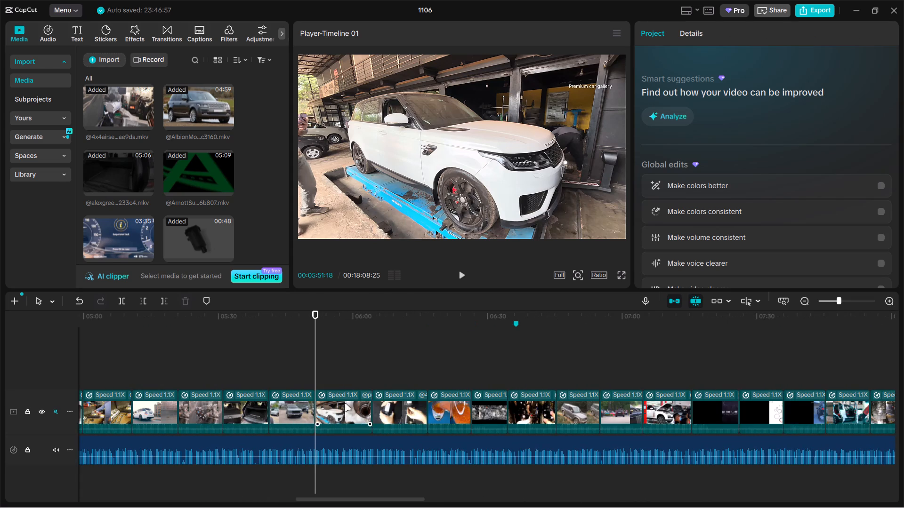
pyautogui.click(344, 403)
pyautogui.moveTo(374, 406); pyautogui.dragTo(366, 406)
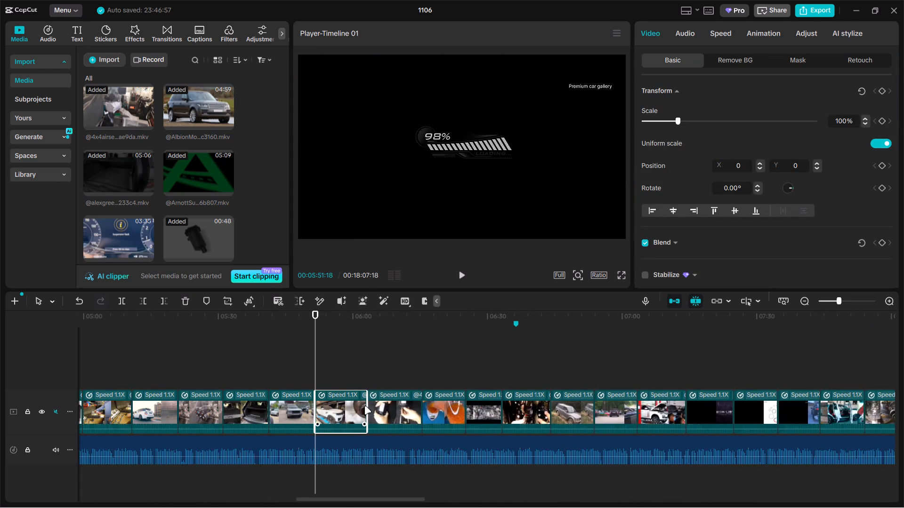
# Trim about 1.5 s off the end of the clip of a hand holding a part on carpet, starting near 06:03.
pyautogui.keyDown('ctrl'); pyautogui.scroll(-16, 364, 406); pyautogui.keyUp('ctrl')
pyautogui.keyDown('ctrl'); pyautogui.scroll(-6, 364, 406); pyautogui.keyUp('ctrl')
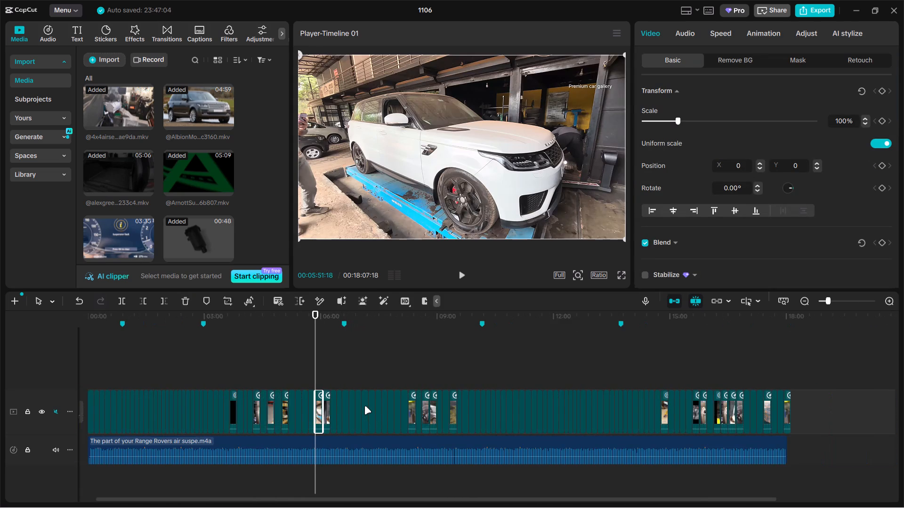
pyautogui.keyDown('ctrl'); pyautogui.scroll(-1, 364, 406); pyautogui.keyUp('ctrl')
pyautogui.click(324, 380)
pyautogui.keyDown('ctrl'); pyautogui.scroll(20, 327, 380); pyautogui.keyUp('ctrl')
pyautogui.keyDown('ctrl'); pyautogui.scroll(5, 327, 380); pyautogui.keyUp('ctrl')
pyautogui.click(352, 398)
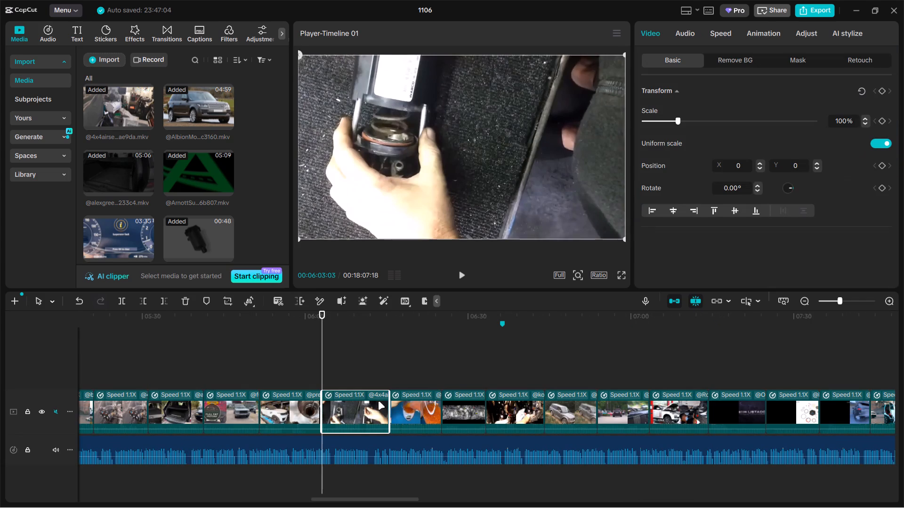
pyautogui.moveTo(388, 405); pyautogui.dragTo(380, 405)
# Trim the ends of the open-bonnet Land Rover clip starting near 08:14 and the 4x4a clip two positions after it, by about 1–1.5 s each.
pyautogui.keyDown('ctrl'); pyautogui.scroll(-5, 380, 405); pyautogui.keyUp('ctrl')
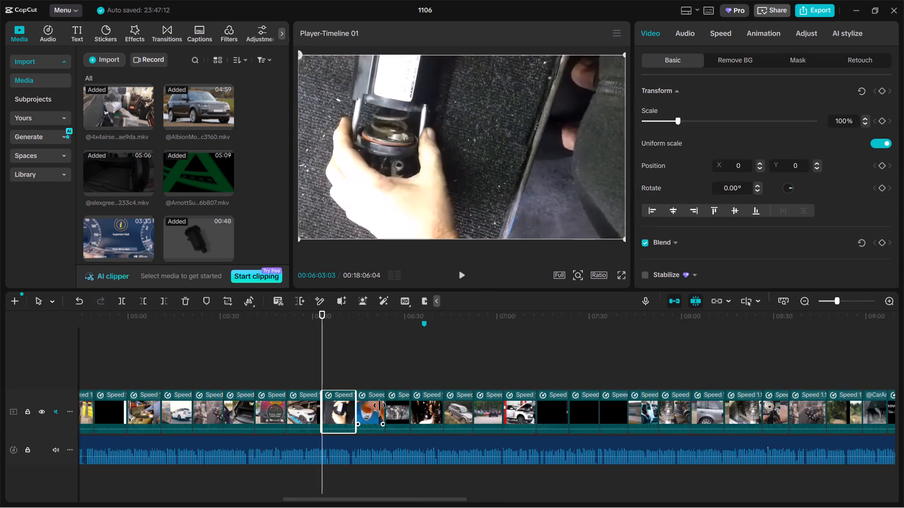
pyautogui.keyDown('ctrl'); pyautogui.scroll(-20, 379, 405); pyautogui.keyUp('ctrl')
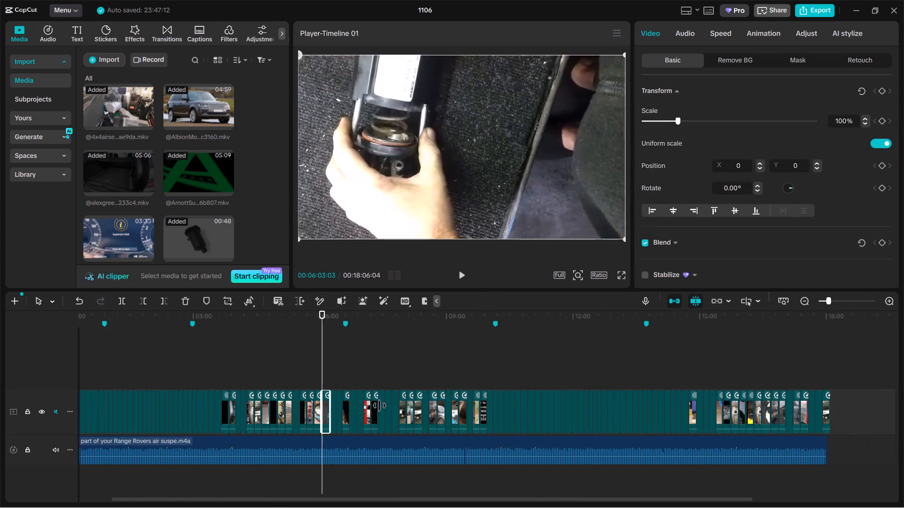
pyautogui.keyDown('ctrl'); pyautogui.scroll(-2, 379, 405); pyautogui.keyUp('ctrl')
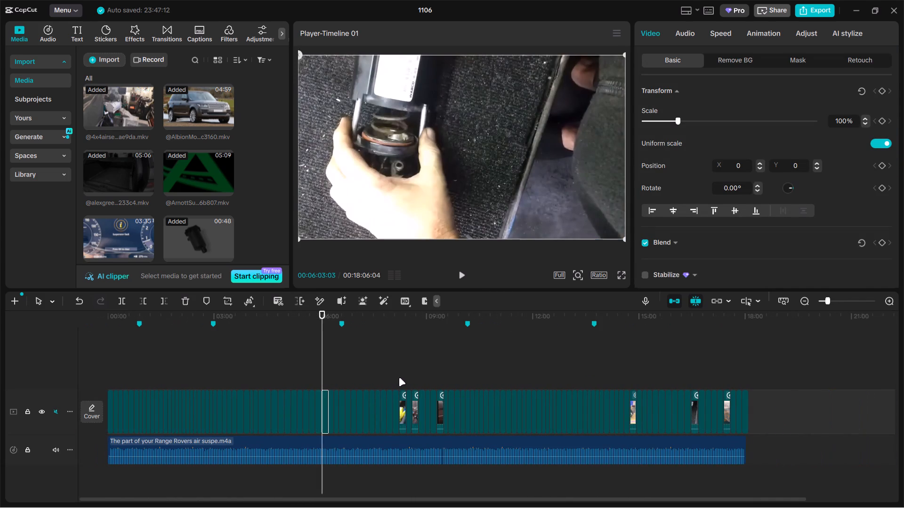
pyautogui.click(399, 376)
pyautogui.keyDown('ctrl'); pyautogui.scroll(5, 452, 396); pyautogui.keyUp('ctrl')
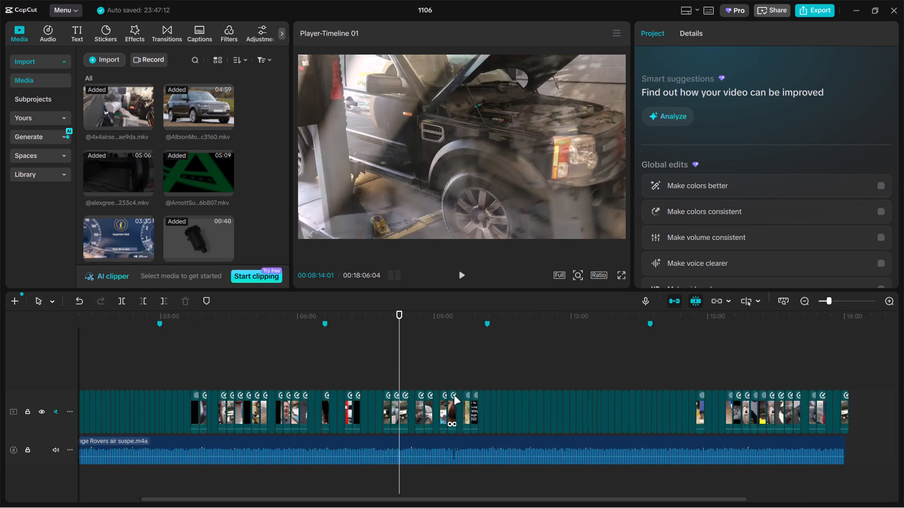
pyautogui.keyDown('ctrl'); pyautogui.scroll(20, 457, 402); pyautogui.keyUp('ctrl')
pyautogui.click(437, 409)
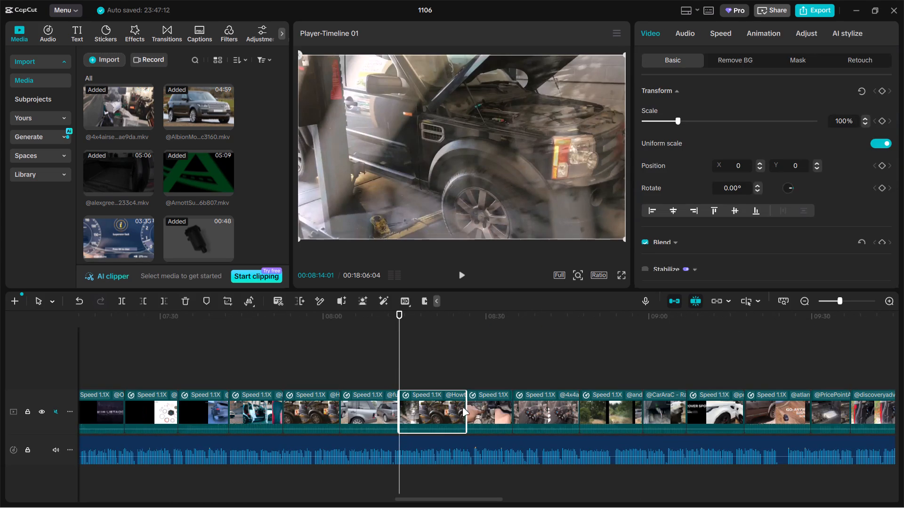
pyautogui.moveTo(467, 410); pyautogui.dragTo(457, 411)
pyautogui.click(521, 408)
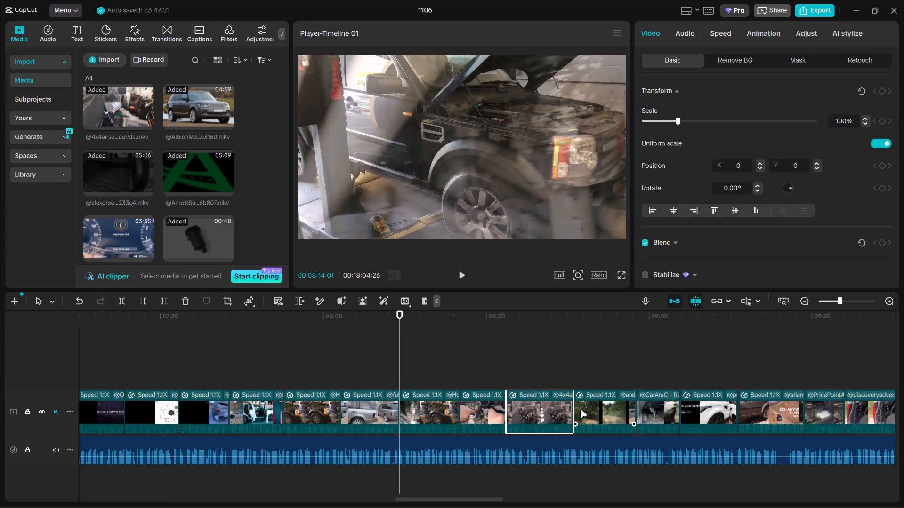
pyautogui.moveTo(575, 410); pyautogui.dragTo(564, 410)
# Trim about 1 s off the end of the muddy brown car-side clip starting near 09:14.
pyautogui.keyDown('ctrl'); pyautogui.scroll(-5, 563, 410); pyautogui.keyUp('ctrl')
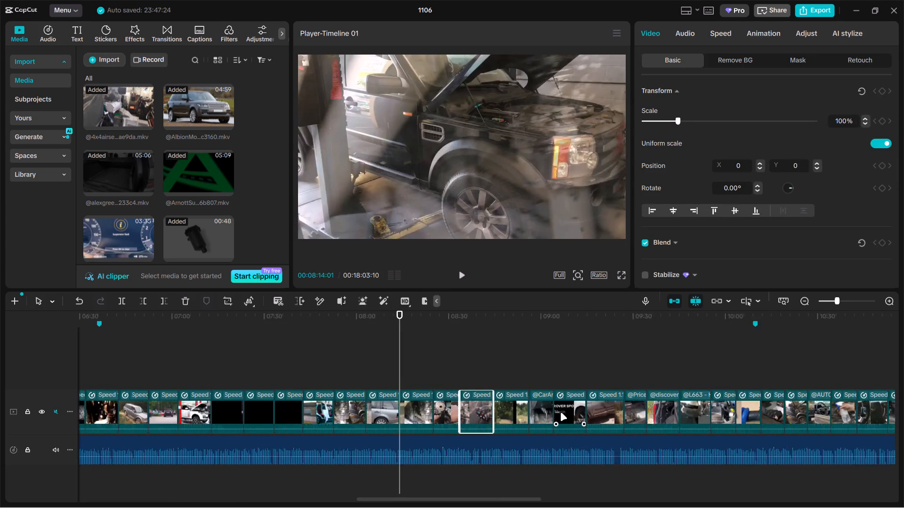
pyautogui.keyDown('ctrl'); pyautogui.scroll(-20, 560, 413); pyautogui.keyUp('ctrl')
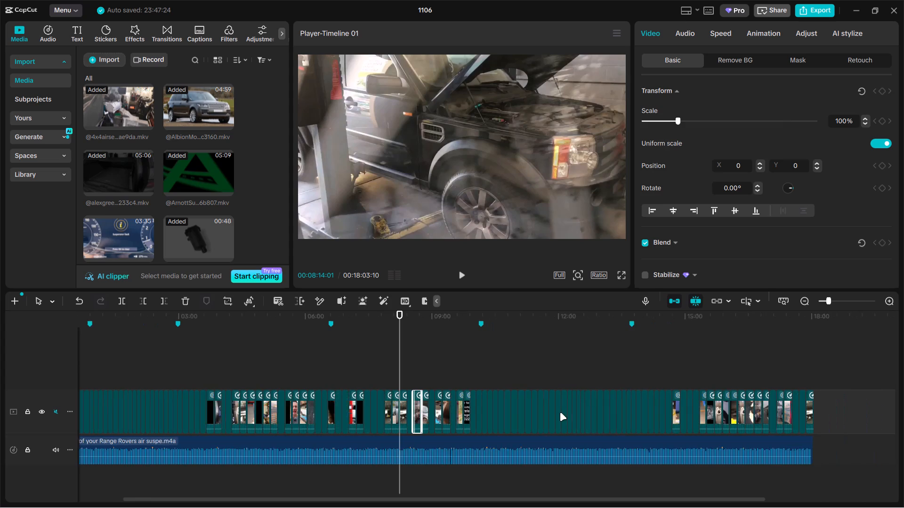
pyautogui.keyDown('ctrl'); pyautogui.scroll(-2, 560, 413); pyautogui.keyUp('ctrl')
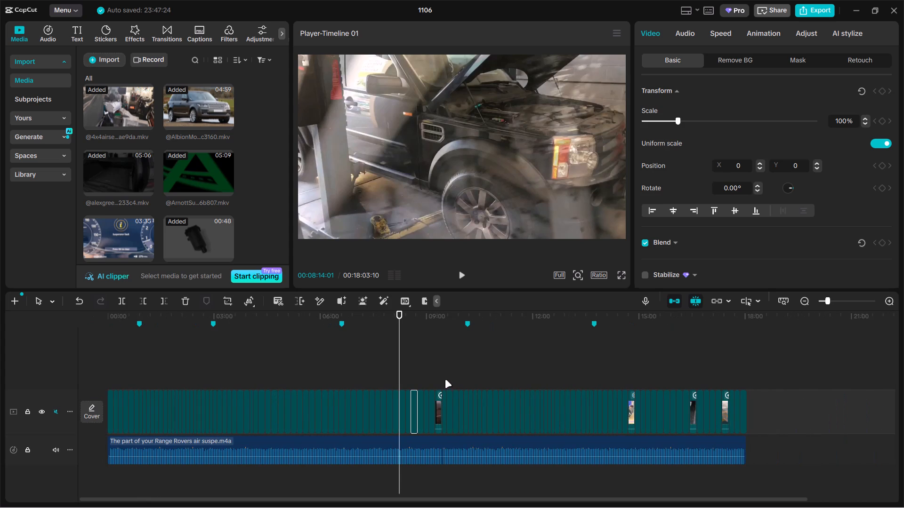
pyautogui.click(437, 376)
pyautogui.keyDown('ctrl'); pyautogui.scroll(10, 477, 381); pyautogui.keyUp('ctrl')
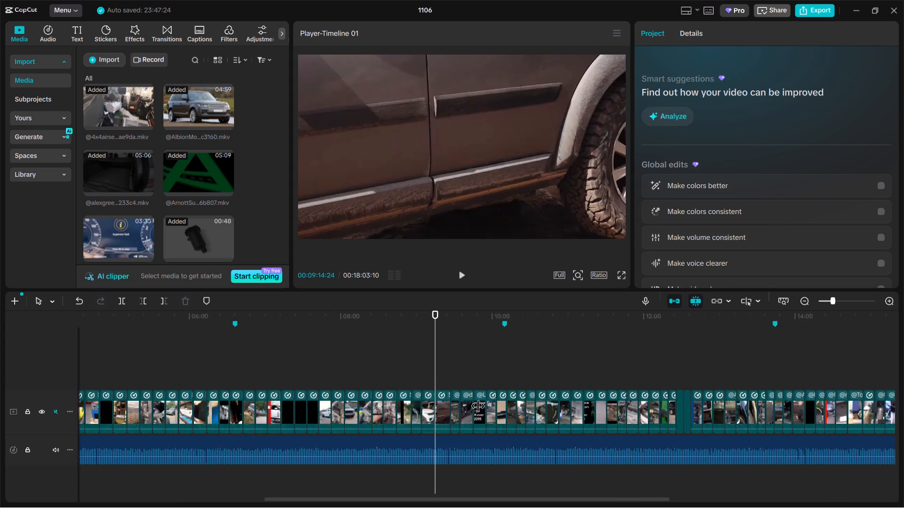
pyautogui.keyDown('ctrl'); pyautogui.scroll(10, 478, 406); pyautogui.keyUp('ctrl')
pyautogui.click(458, 408)
pyautogui.moveTo(480, 408); pyautogui.dragTo(476, 408)
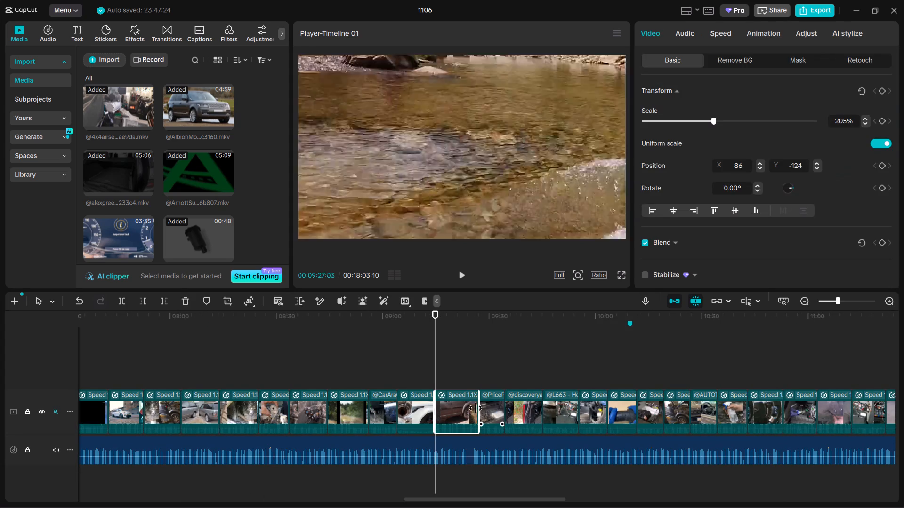
pyautogui.moveTo(476, 408); pyautogui.dragTo(471, 408)
# Trim the end of the ToshLubek clip starting near 14:40.
pyautogui.keyDown('ctrl'); pyautogui.scroll(-14, 472, 409); pyautogui.keyUp('ctrl')
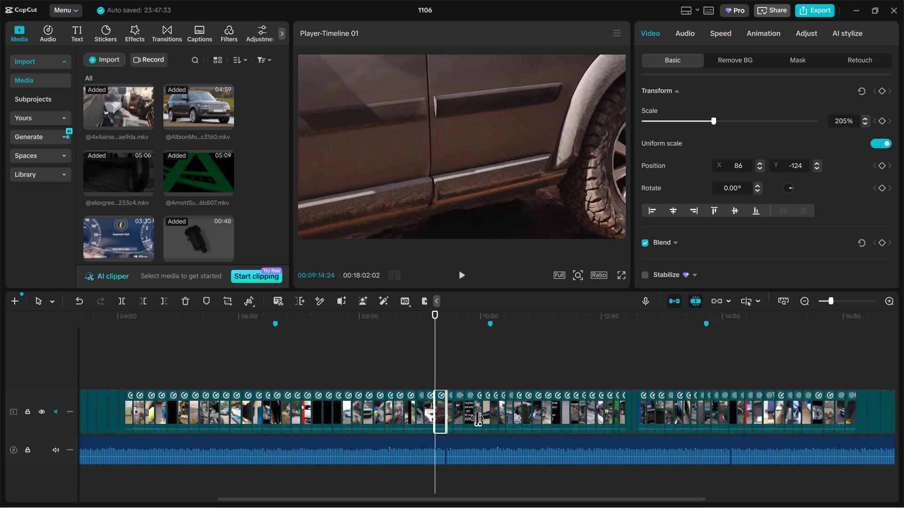
pyautogui.keyDown('ctrl'); pyautogui.scroll(-10, 477, 418); pyautogui.keyUp('ctrl')
pyautogui.keyDown('ctrl'); pyautogui.scroll(2, 477, 418); pyautogui.keyUp('ctrl')
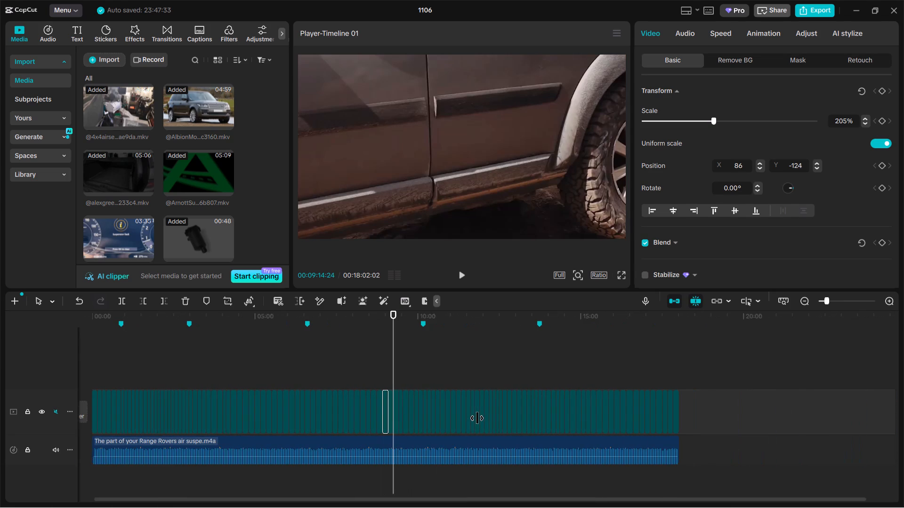
pyautogui.keyDown('ctrl'); pyautogui.scroll(1, 477, 418); pyautogui.keyUp('ctrl')
pyautogui.click(584, 378)
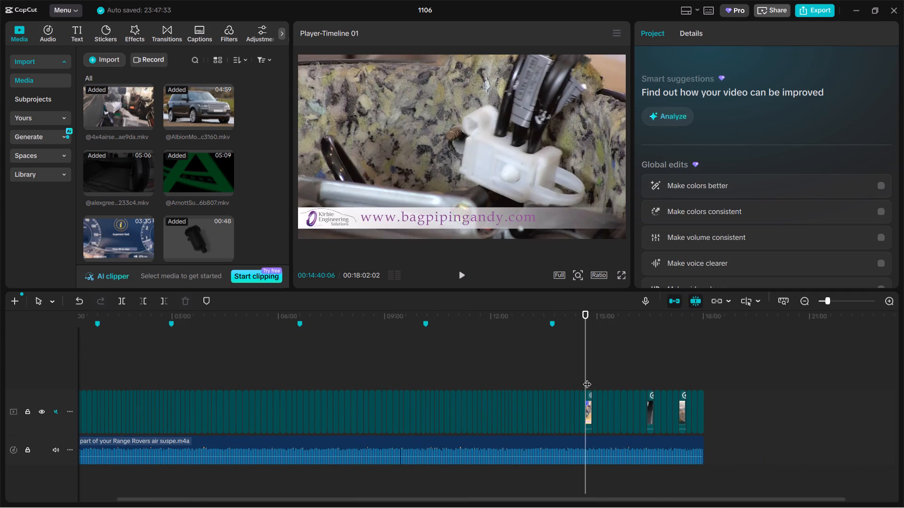
pyautogui.keyDown('ctrl'); pyautogui.scroll(20, 638, 409); pyautogui.keyUp('ctrl')
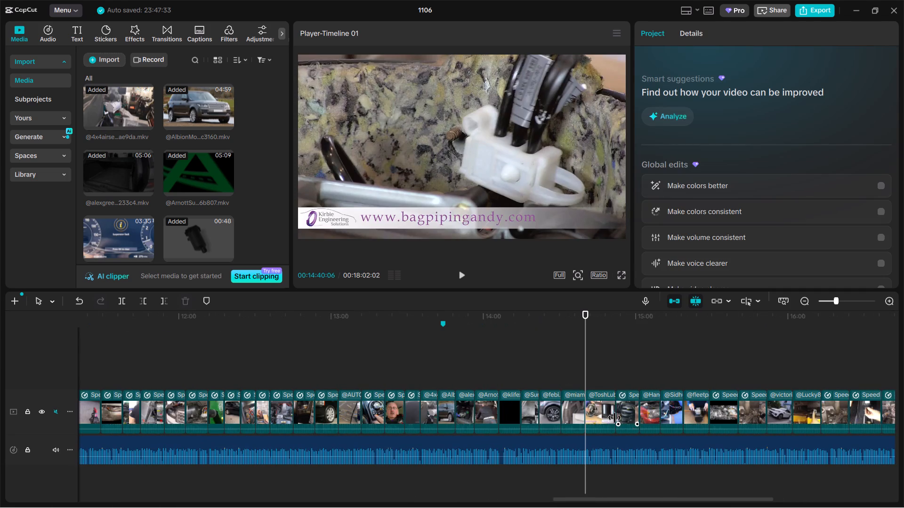
pyautogui.click(599, 414)
pyautogui.moveTo(615, 410); pyautogui.dragTo(605, 410)
# Trim the end of the reused hands-holding-a-part shot, the second clip after the Lucky8 clip, ending near 16:34.
pyautogui.keyDown('ctrl'); pyautogui.scroll(-17, 625, 410); pyautogui.keyUp('ctrl')
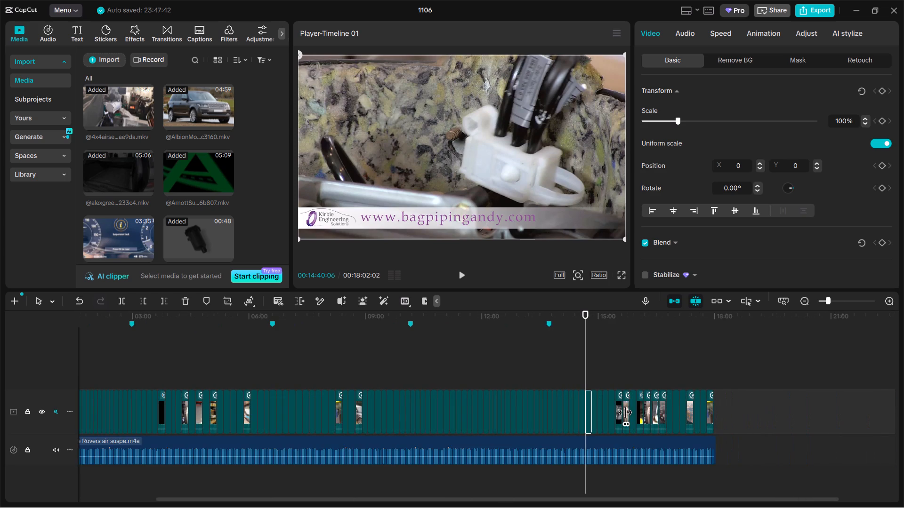
pyautogui.keyDown('ctrl'); pyautogui.scroll(-1, 625, 413); pyautogui.keyUp('ctrl')
pyautogui.click(650, 379)
pyautogui.keyDown('ctrl'); pyautogui.scroll(2, 682, 397); pyautogui.keyUp('ctrl')
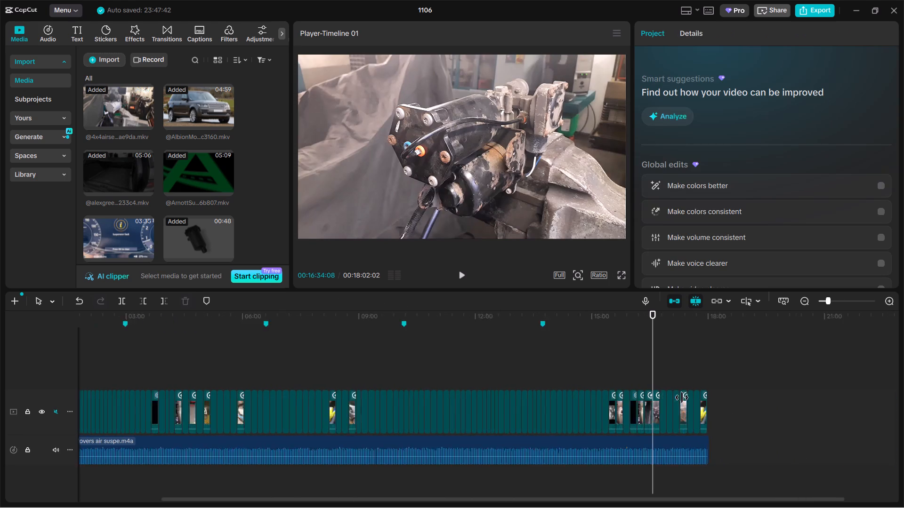
pyautogui.keyDown('ctrl'); pyautogui.scroll(19, 682, 397); pyautogui.keyUp('ctrl')
pyautogui.click(649, 405)
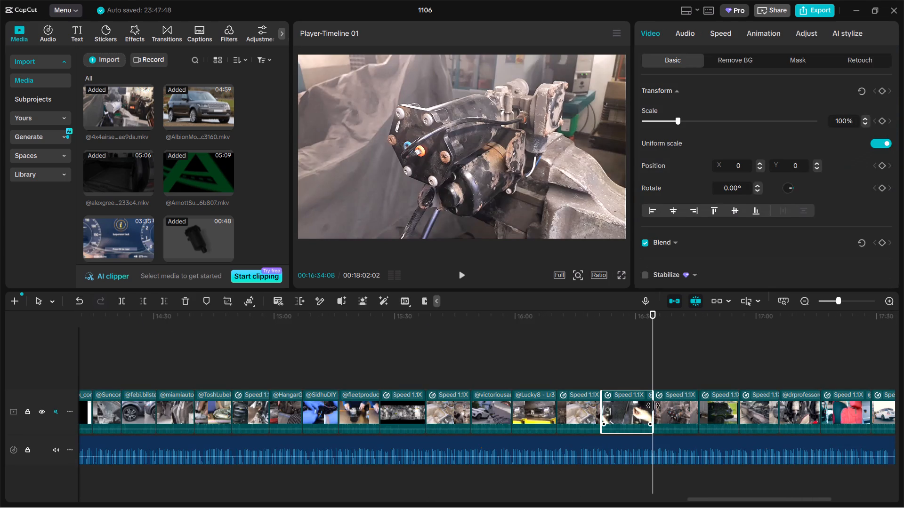
pyautogui.moveTo(653, 405); pyautogui.dragTo(642, 406)
# Trim the end of the red-seats interior clip near 17:14.
pyautogui.keyDown('ctrl'); pyautogui.scroll(-12, 654, 407); pyautogui.keyUp('ctrl')
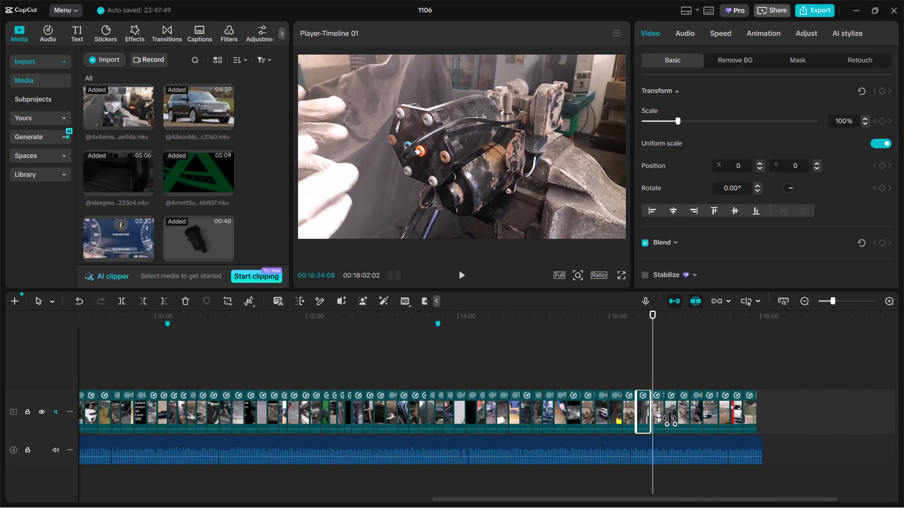
pyautogui.keyDown('ctrl'); pyautogui.scroll(-9, 670, 418); pyautogui.keyUp('ctrl')
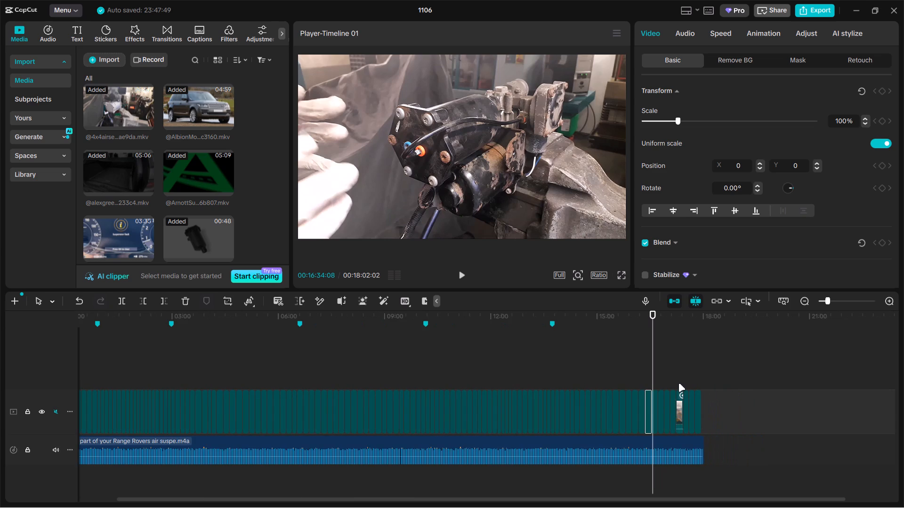
pyautogui.click(677, 381)
pyautogui.keyDown('ctrl'); pyautogui.scroll(19, 709, 419); pyautogui.keyUp('ctrl')
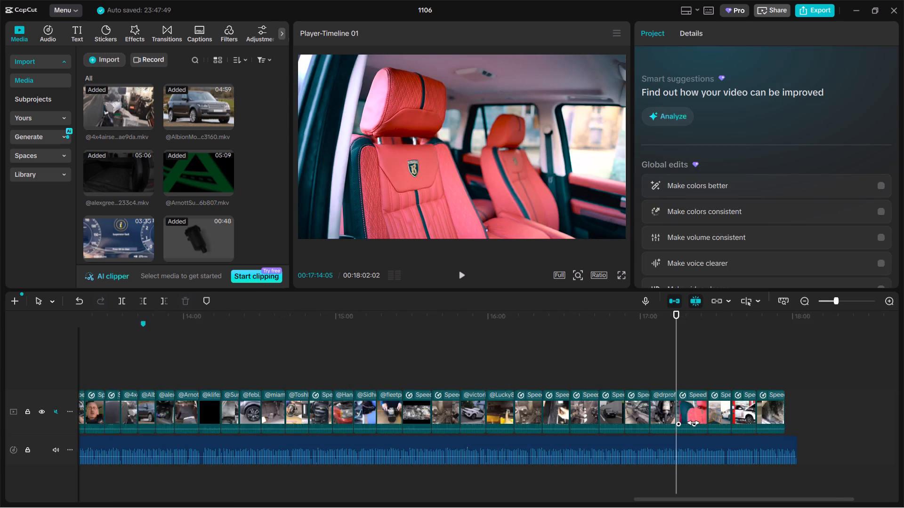
pyautogui.keyDown('ctrl'); pyautogui.scroll(2, 693, 423); pyautogui.keyUp('ctrl')
pyautogui.click(700, 405)
pyautogui.moveTo(710, 405); pyautogui.dragTo(702, 405)
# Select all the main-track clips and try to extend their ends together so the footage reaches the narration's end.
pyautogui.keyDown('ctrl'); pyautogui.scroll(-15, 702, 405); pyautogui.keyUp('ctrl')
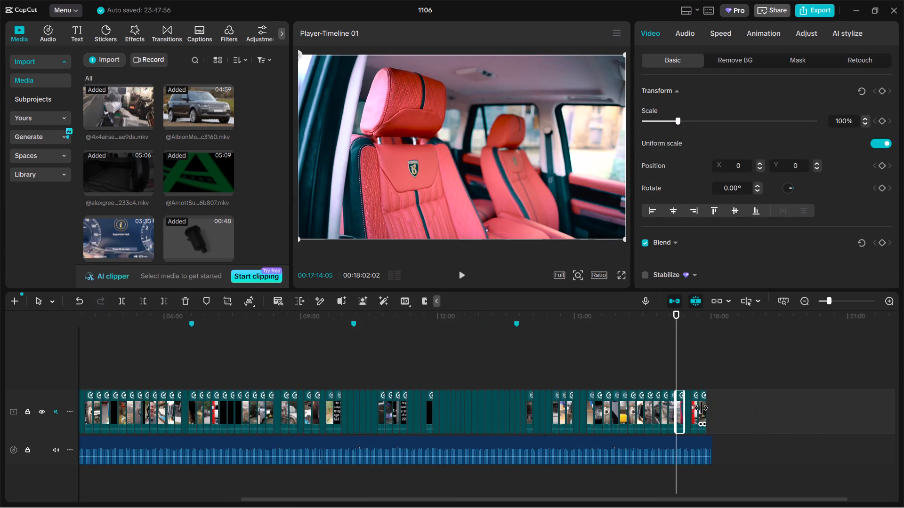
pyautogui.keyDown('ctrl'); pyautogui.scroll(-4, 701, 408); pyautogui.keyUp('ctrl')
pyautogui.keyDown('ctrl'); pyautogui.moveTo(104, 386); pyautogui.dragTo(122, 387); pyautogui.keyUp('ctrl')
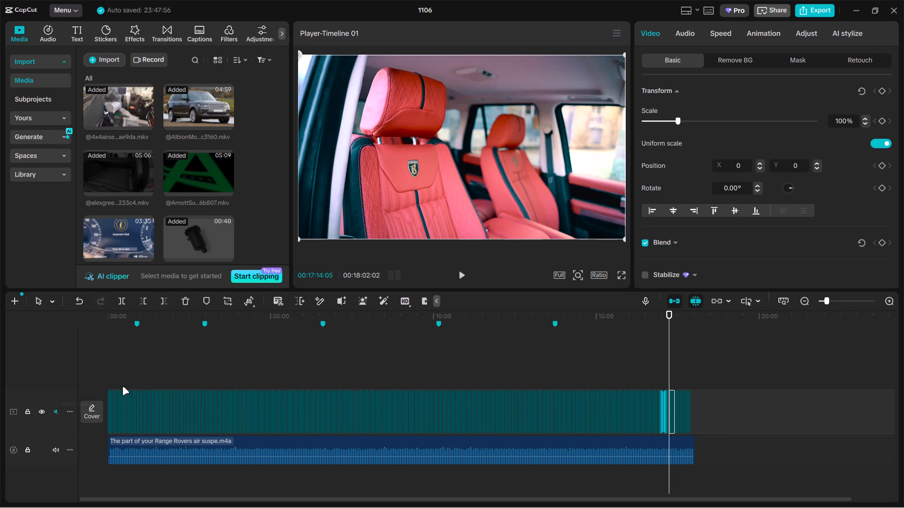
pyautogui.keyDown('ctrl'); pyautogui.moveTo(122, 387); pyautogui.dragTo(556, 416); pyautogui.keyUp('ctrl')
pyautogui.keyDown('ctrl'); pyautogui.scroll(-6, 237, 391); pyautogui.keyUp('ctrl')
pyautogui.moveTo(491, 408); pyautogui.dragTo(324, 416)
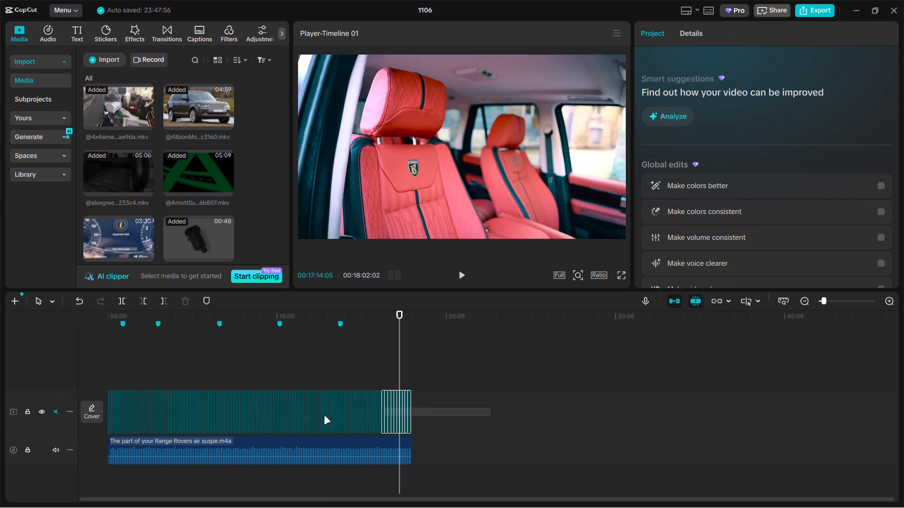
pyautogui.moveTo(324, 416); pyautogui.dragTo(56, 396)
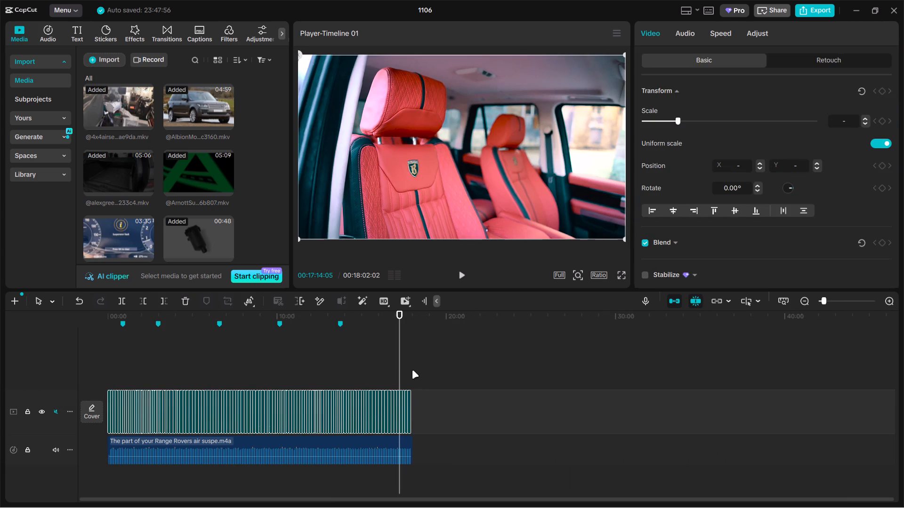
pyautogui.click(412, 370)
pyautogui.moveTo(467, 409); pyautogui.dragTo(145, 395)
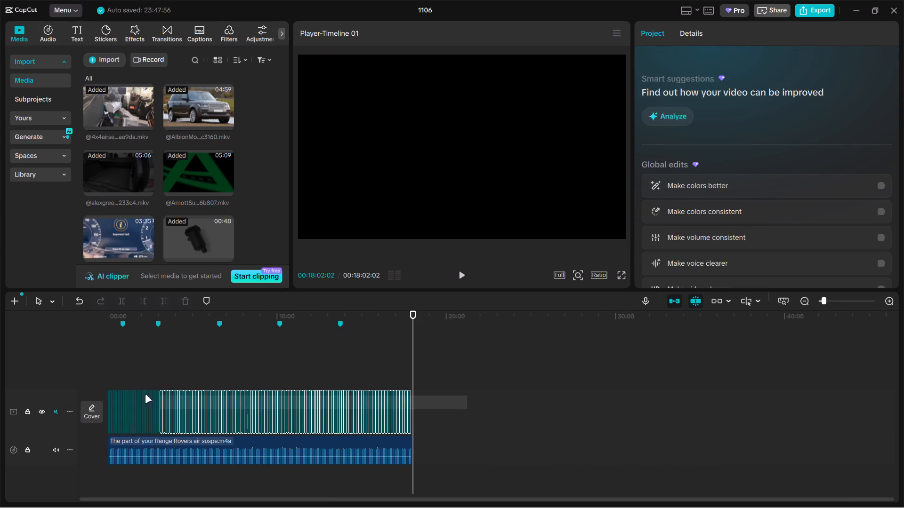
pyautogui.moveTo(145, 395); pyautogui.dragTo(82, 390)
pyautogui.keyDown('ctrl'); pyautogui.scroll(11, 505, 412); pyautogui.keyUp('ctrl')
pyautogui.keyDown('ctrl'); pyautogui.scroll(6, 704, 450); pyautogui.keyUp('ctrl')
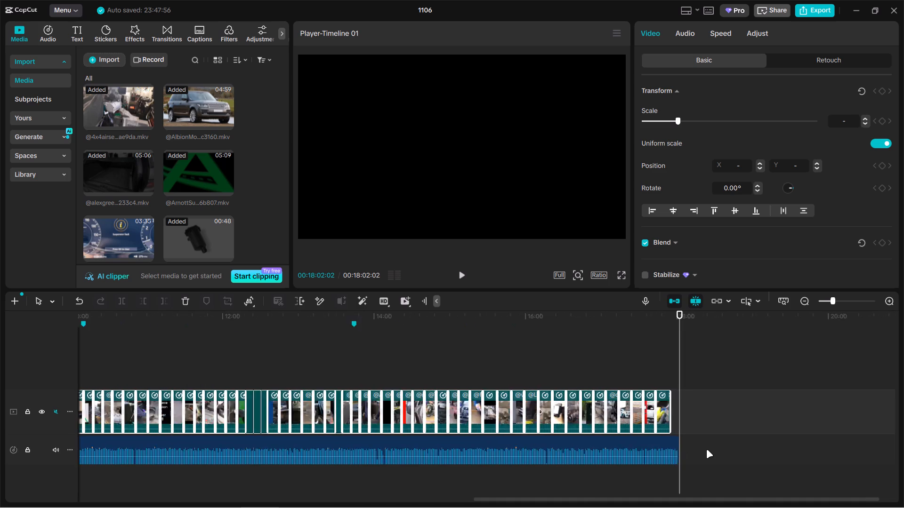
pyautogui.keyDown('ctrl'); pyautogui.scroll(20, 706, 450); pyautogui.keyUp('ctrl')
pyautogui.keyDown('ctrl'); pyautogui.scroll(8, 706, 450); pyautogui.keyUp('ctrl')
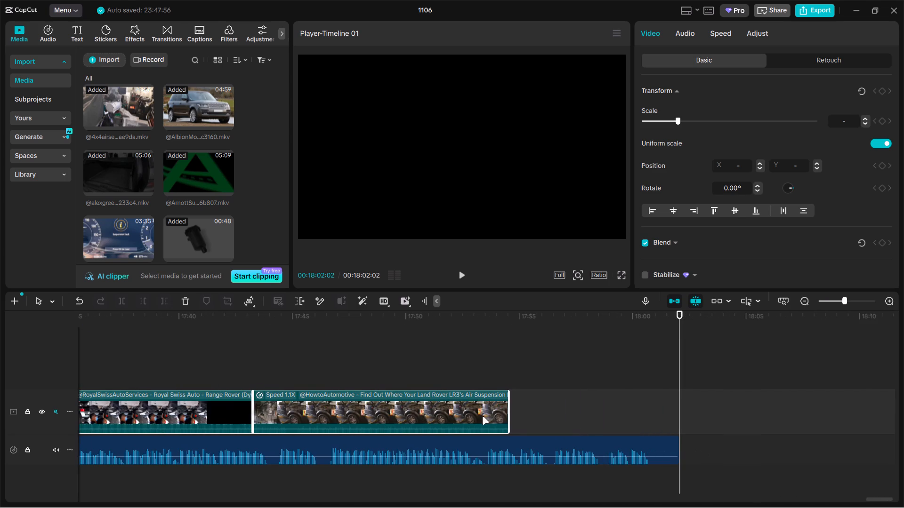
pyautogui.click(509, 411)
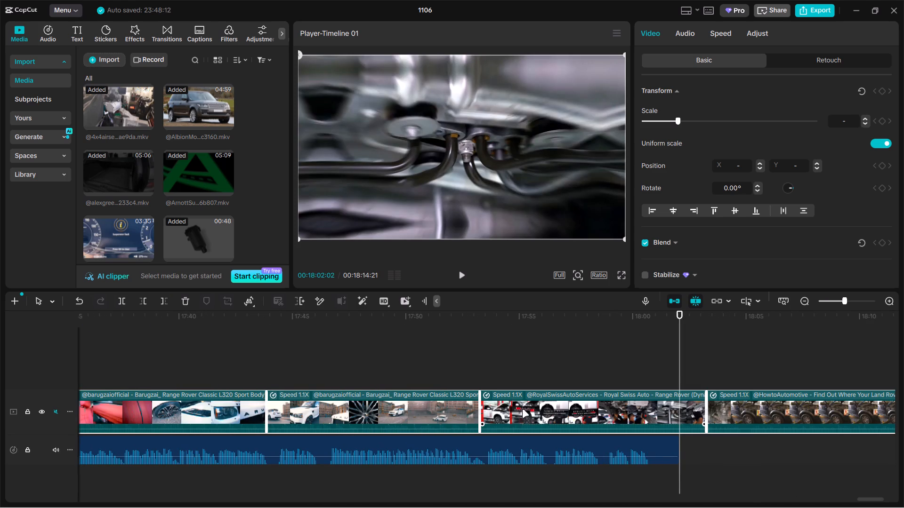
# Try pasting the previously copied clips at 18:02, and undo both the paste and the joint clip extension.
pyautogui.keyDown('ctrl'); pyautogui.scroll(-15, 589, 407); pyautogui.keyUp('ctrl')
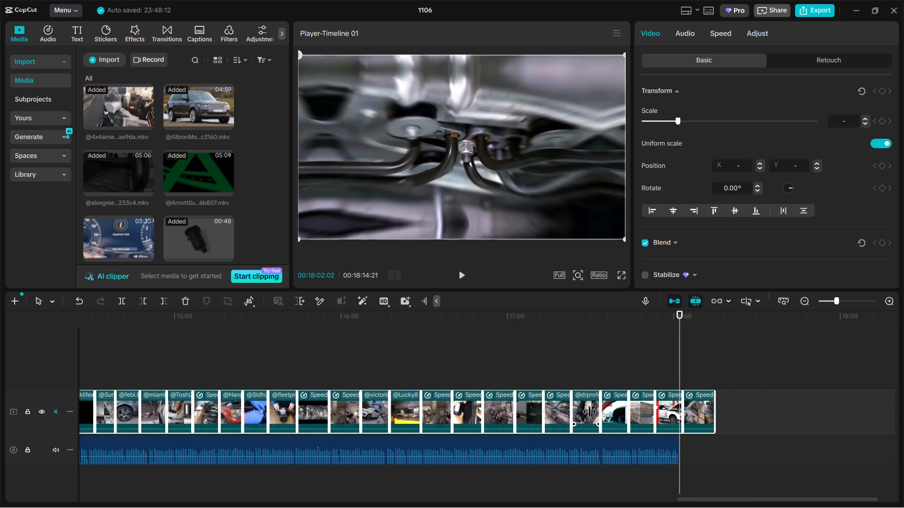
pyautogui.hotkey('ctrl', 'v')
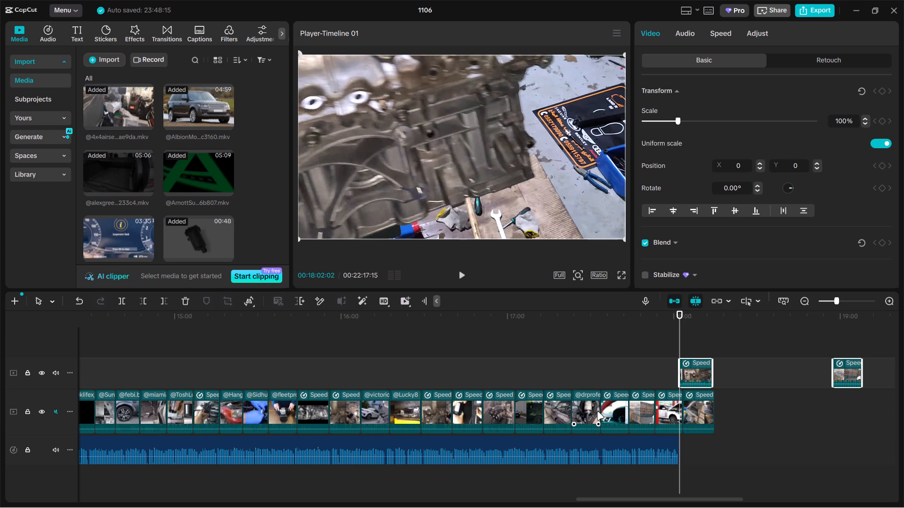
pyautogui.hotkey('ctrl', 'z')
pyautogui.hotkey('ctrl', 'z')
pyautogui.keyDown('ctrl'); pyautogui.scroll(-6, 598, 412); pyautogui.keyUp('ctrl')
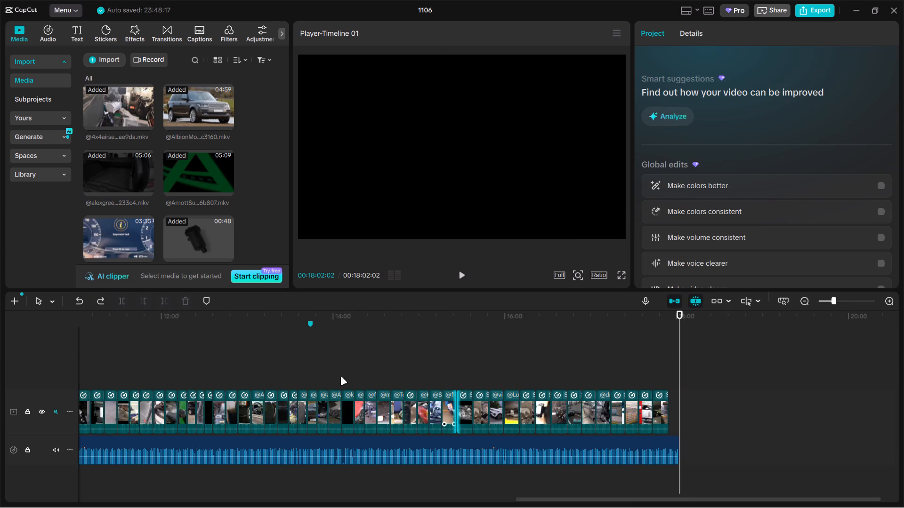
# Scan the footage between about 11:30 and 14:40 for a filler shot and copy the grey Range Rover front-end clip at 11:29.
pyautogui.click(207, 362)
pyautogui.moveTo(207, 362); pyautogui.dragTo(250, 355)
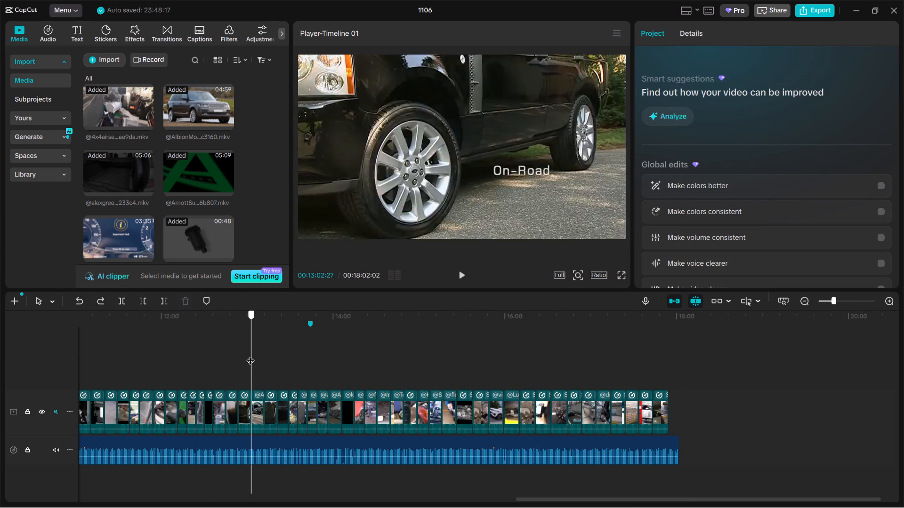
pyautogui.moveTo(250, 355); pyautogui.dragTo(430, 365)
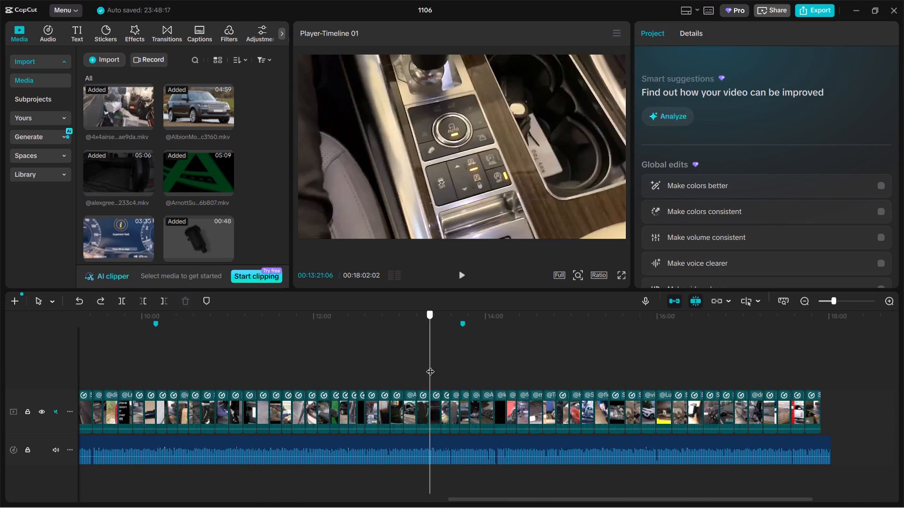
pyautogui.moveTo(430, 365); pyautogui.dragTo(496, 365)
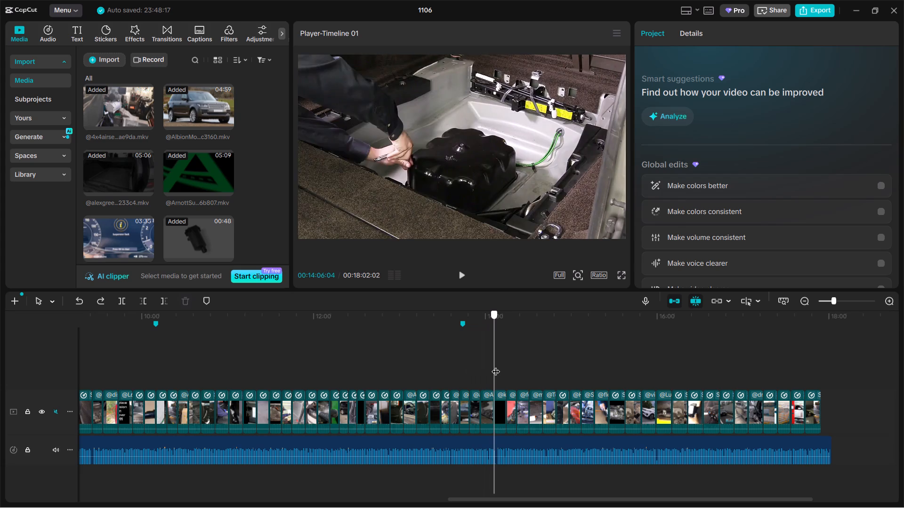
pyautogui.moveTo(496, 365); pyautogui.dragTo(546, 363)
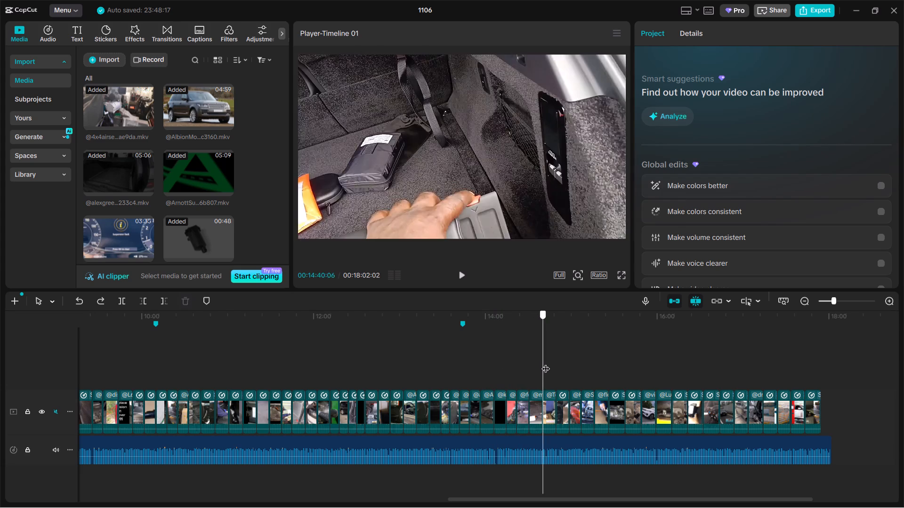
pyautogui.moveTo(546, 363); pyautogui.dragTo(416, 365)
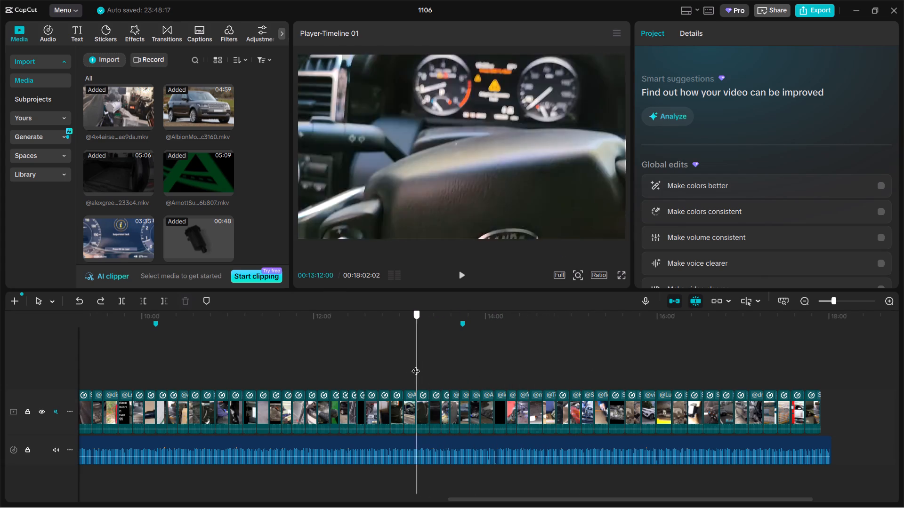
pyautogui.moveTo(416, 365); pyautogui.dragTo(362, 365)
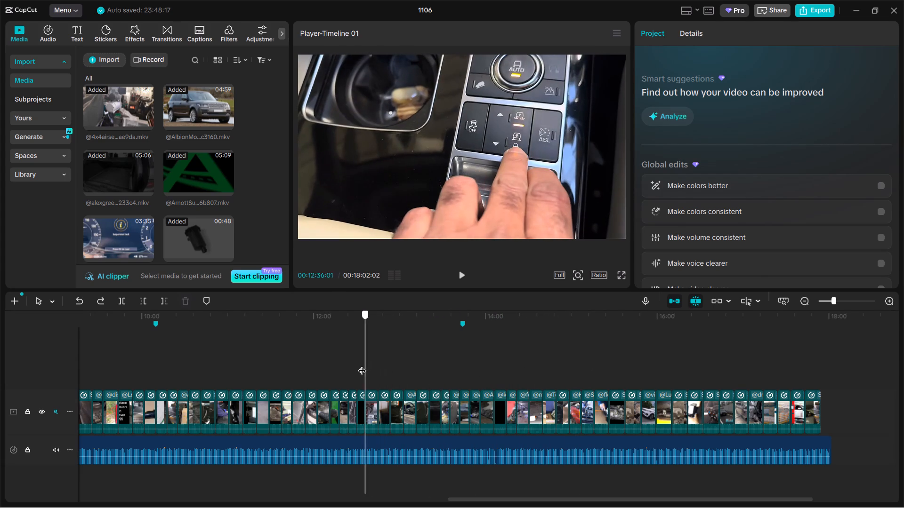
pyautogui.moveTo(362, 365); pyautogui.dragTo(279, 363)
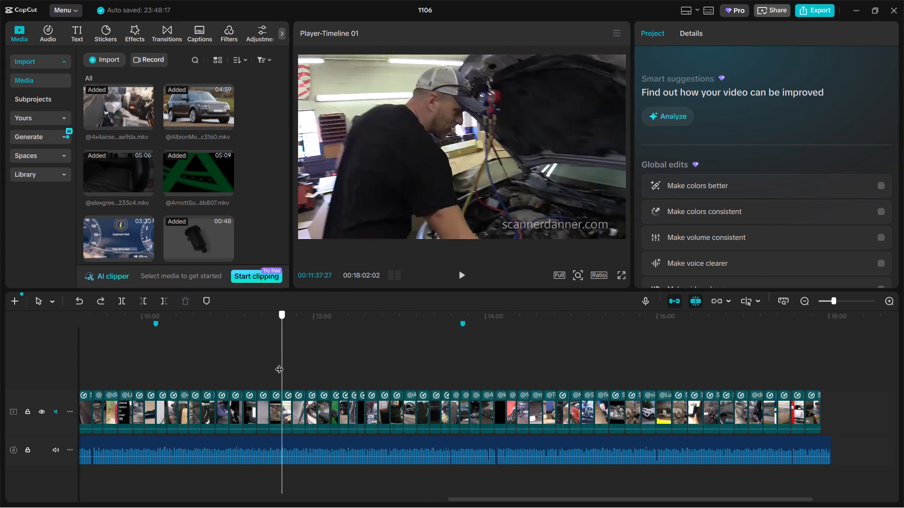
pyautogui.moveTo(279, 363); pyautogui.dragTo(268, 360)
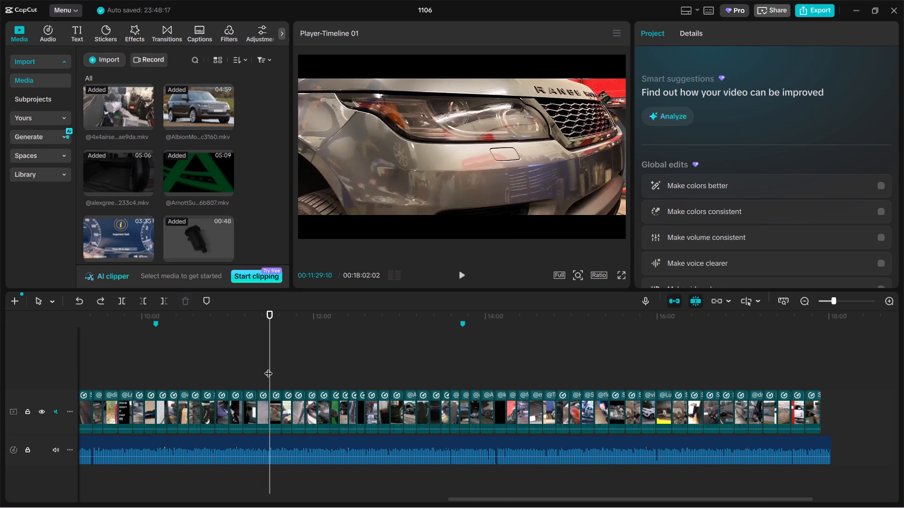
pyautogui.keyDown('ctrl'); pyautogui.scroll(11, 274, 373); pyautogui.keyUp('ctrl')
pyautogui.click(280, 396)
pyautogui.hotkey('ctrl', 'c')
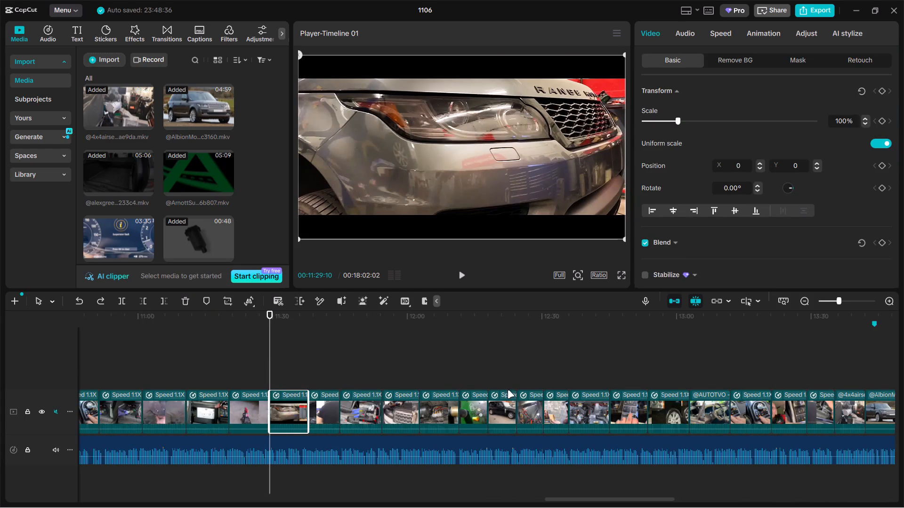
# Paste the copied Range Rover clip at the narration's end and move it onto the main track after the last clip.
pyautogui.keyDown('ctrl'); pyautogui.scroll(-20, 517, 391); pyautogui.keyUp('ctrl')
pyautogui.keyDown('ctrl'); pyautogui.click(697, 370); pyautogui.keyUp('ctrl')
pyautogui.press('v')
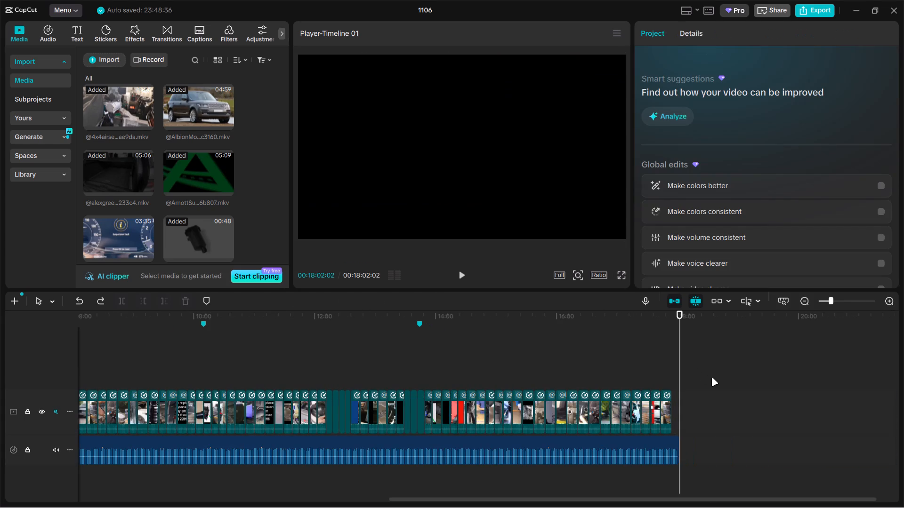
pyautogui.keyDown('ctrl'); pyautogui.scroll(5, 712, 380); pyautogui.keyUp('ctrl')
pyautogui.hotkey('ctrl', 'v')
pyautogui.keyDown('ctrl'); pyautogui.scroll(12, 710, 389); pyautogui.keyUp('ctrl')
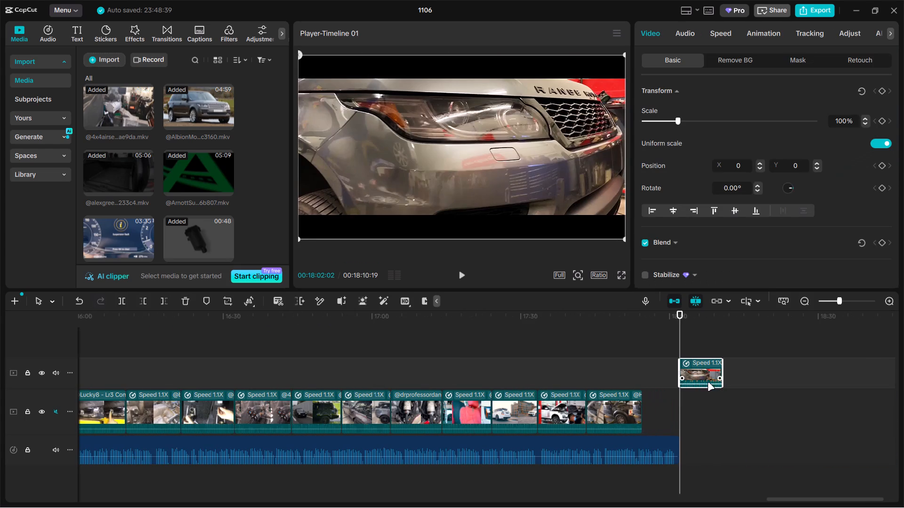
pyautogui.moveTo(698, 361); pyautogui.dragTo(691, 403)
# Fit the added closing clip to the narration by revealing more footage, cutting its opening and trimming its end to 18:02.
pyautogui.moveTo(685, 400); pyautogui.dragTo(713, 398)
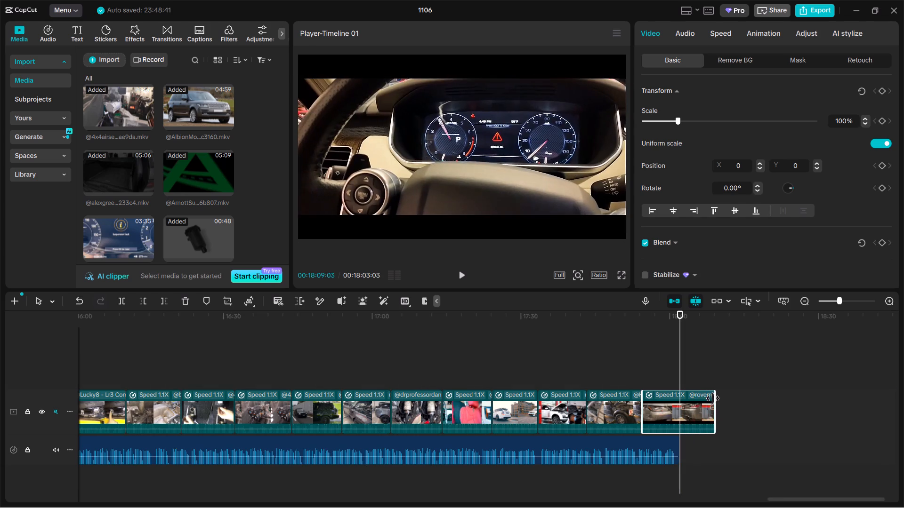
pyautogui.moveTo(713, 398); pyautogui.dragTo(720, 397)
pyautogui.moveTo(642, 399); pyautogui.dragTo(670, 399)
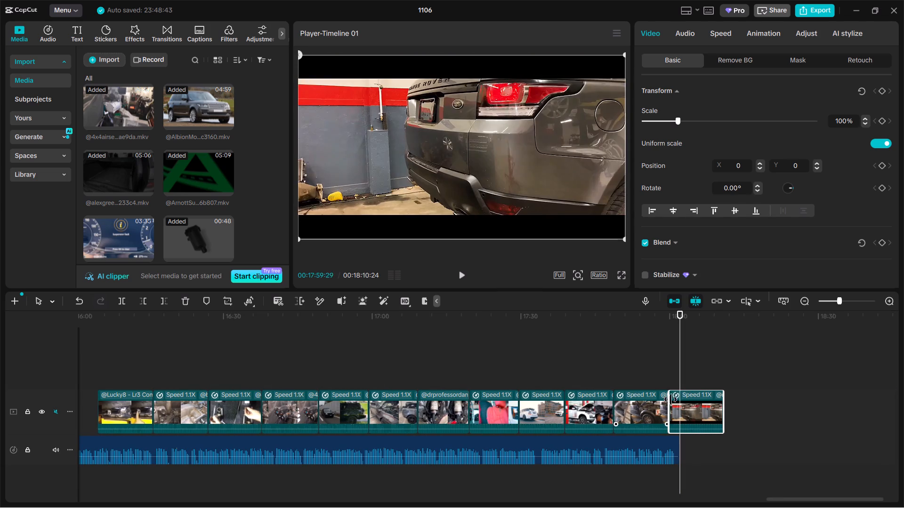
pyautogui.moveTo(670, 399); pyautogui.dragTo(673, 399)
pyautogui.moveTo(694, 404); pyautogui.dragTo(678, 407)
# Scale the closing clip to 143% so it fills the frame without black bars.
pyautogui.keyDown('ctrl'); pyautogui.scroll(-5, 697, 408); pyautogui.keyUp('ctrl')
pyautogui.moveTo(680, 121); pyautogui.dragTo(693, 123)
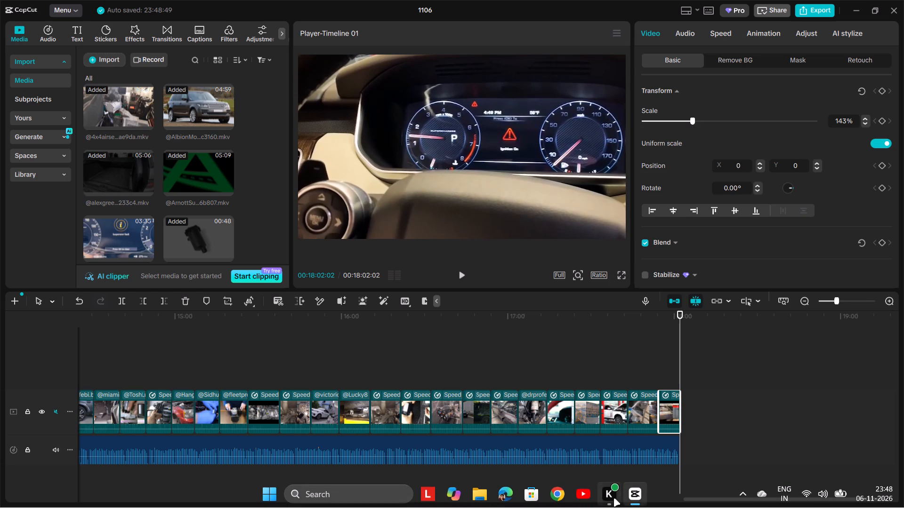
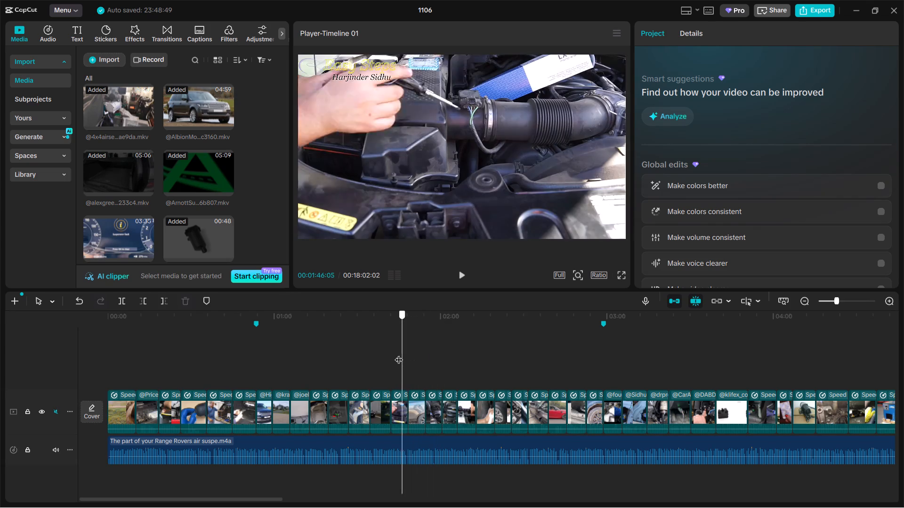
# Scale the engine-bay intake clip at 1:44 to 143% to push its name watermark out of the frame.
pyautogui.click(515, 122)
pyautogui.moveTo(681, 120); pyautogui.dragTo(690, 119)
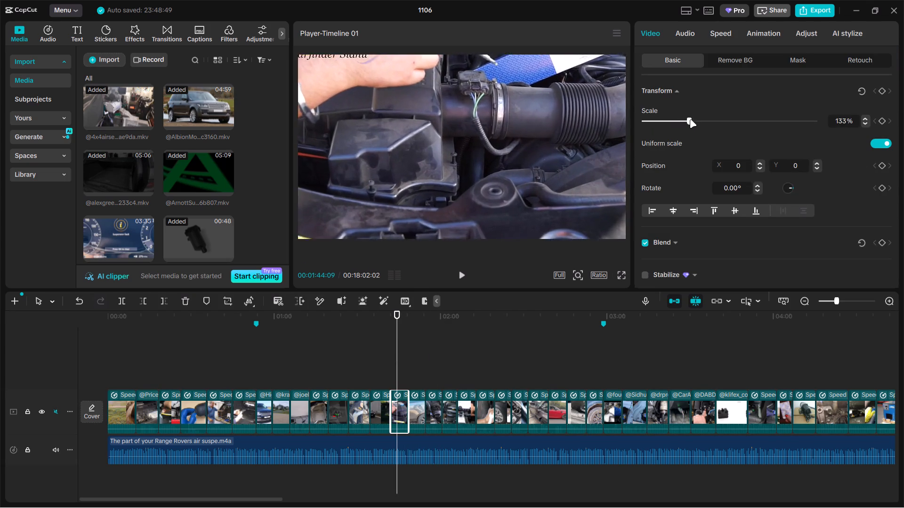
pyautogui.moveTo(690, 119); pyautogui.dragTo(693, 119)
# Scale the fuse-box clip at 1:56 to 128% so its corner logo falls outside the frame.
pyautogui.moveTo(400, 341); pyautogui.dragTo(416, 340)
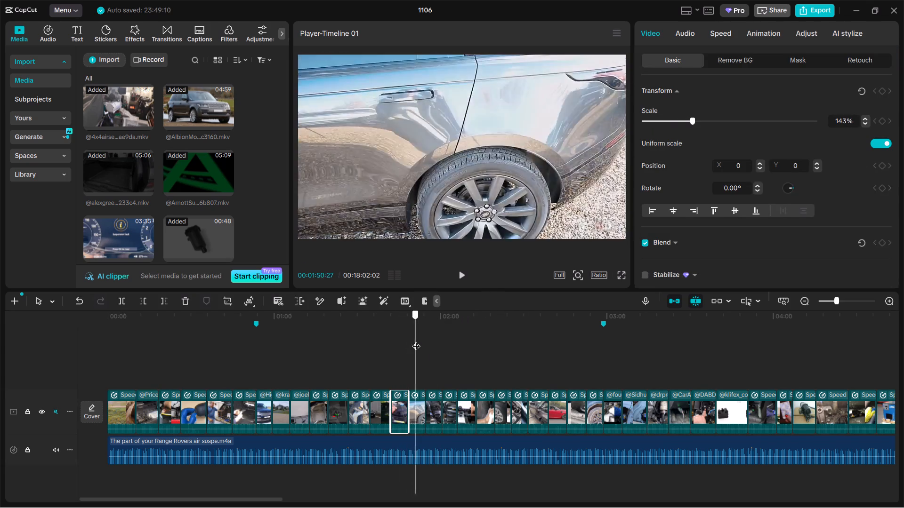
pyautogui.moveTo(416, 340); pyautogui.dragTo(431, 337)
pyautogui.click(528, 121)
pyautogui.moveTo(674, 120); pyautogui.dragTo(678, 120)
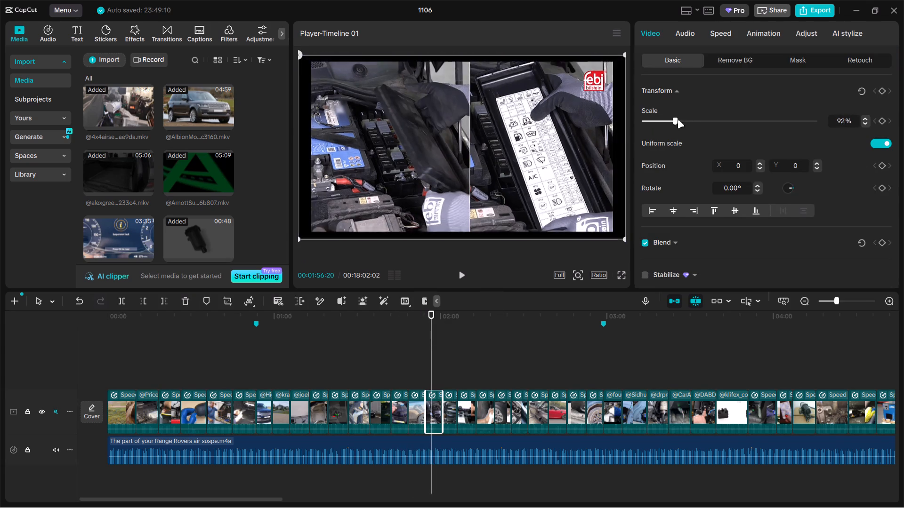
pyautogui.moveTo(678, 120); pyautogui.dragTo(687, 119)
# Scale the clip of a hand on the black connector block at 2:17 to 151%.
pyautogui.moveTo(429, 355); pyautogui.dragTo(446, 351)
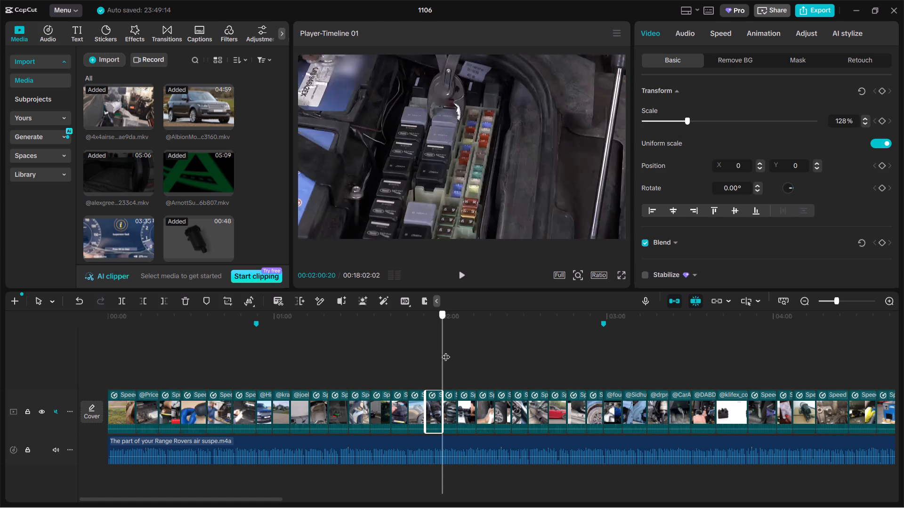
pyautogui.moveTo(446, 351); pyautogui.dragTo(490, 357)
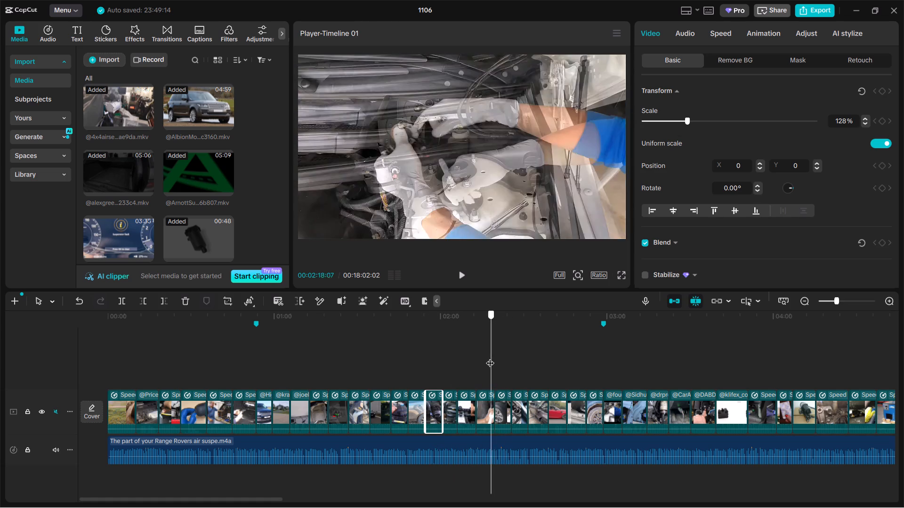
pyautogui.moveTo(490, 357); pyautogui.dragTo(488, 358)
pyautogui.click(551, 170)
pyautogui.moveTo(683, 121); pyautogui.dragTo(692, 119)
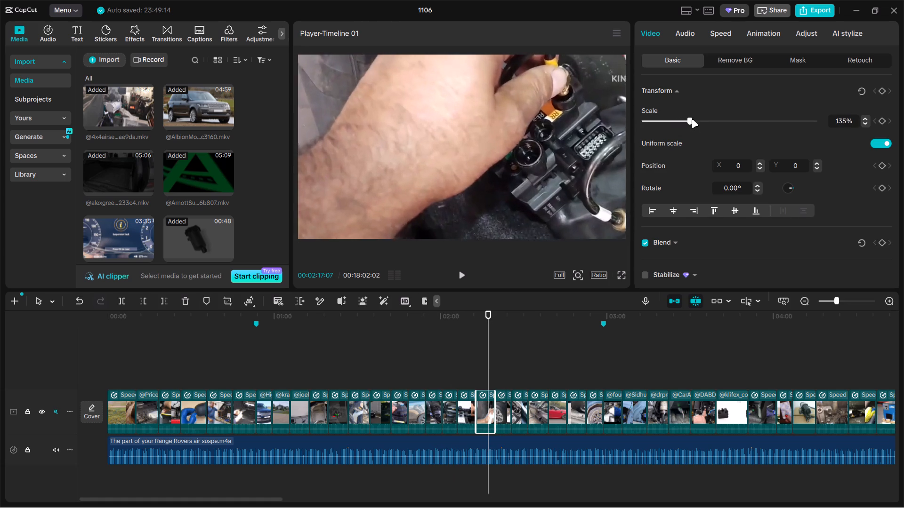
pyautogui.moveTo(692, 119); pyautogui.dragTo(695, 119)
# Scale the clip of the mechanic working on the open engine at 2:58 to 122%.
pyautogui.moveTo(492, 343); pyautogui.dragTo(507, 342)
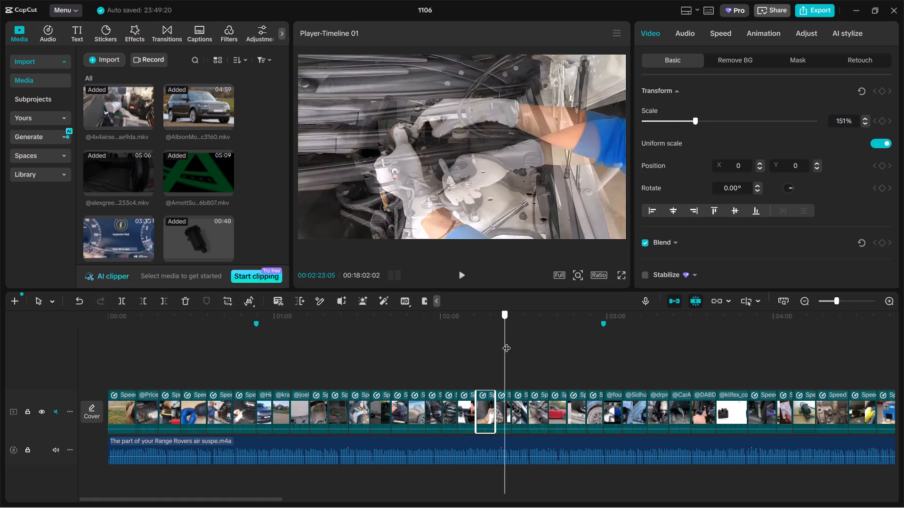
pyautogui.moveTo(507, 342); pyautogui.dragTo(559, 330)
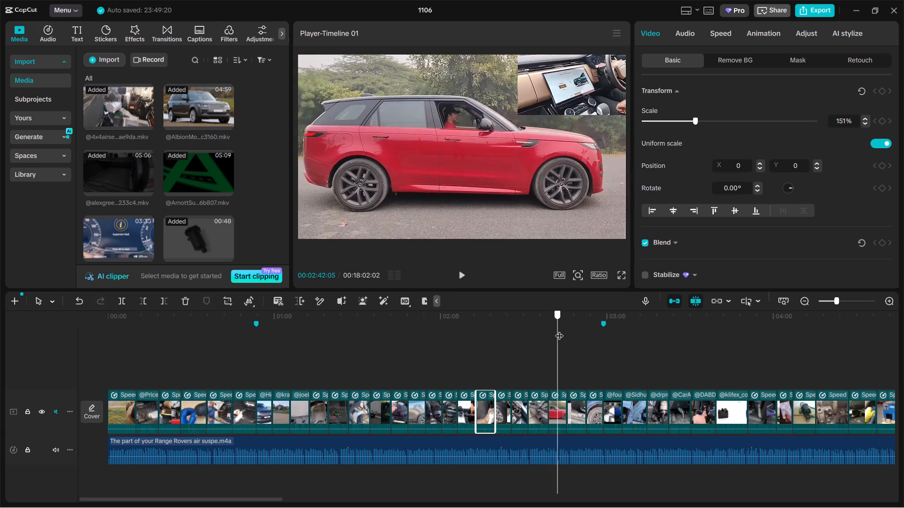
pyautogui.moveTo(559, 330); pyautogui.dragTo(605, 329)
pyautogui.click(592, 162)
pyautogui.moveTo(677, 124); pyautogui.dragTo(684, 122)
# Scale the air compressor clip at 3:35 to 133% to crop out its corner logo.
pyautogui.moveTo(592, 340); pyautogui.dragTo(592, 357)
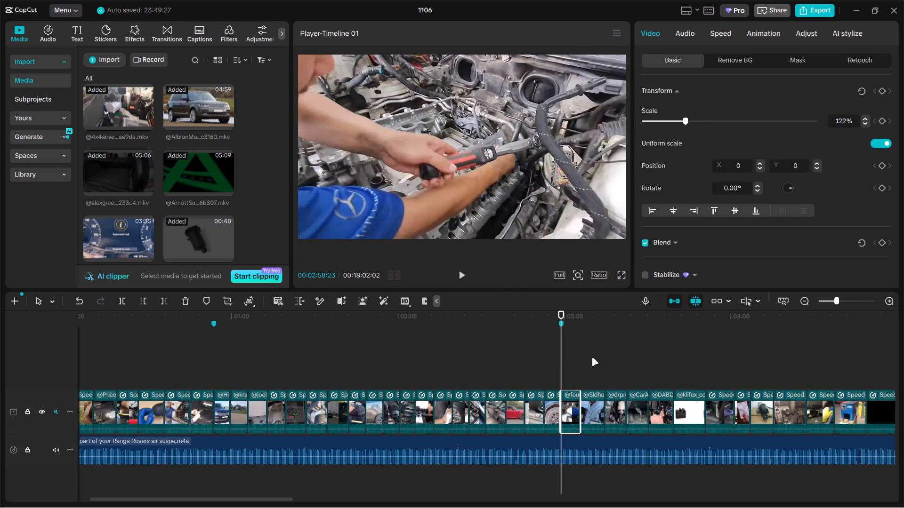
pyautogui.moveTo(592, 357); pyautogui.dragTo(274, 358)
pyautogui.moveTo(153, 352); pyautogui.dragTo(169, 352)
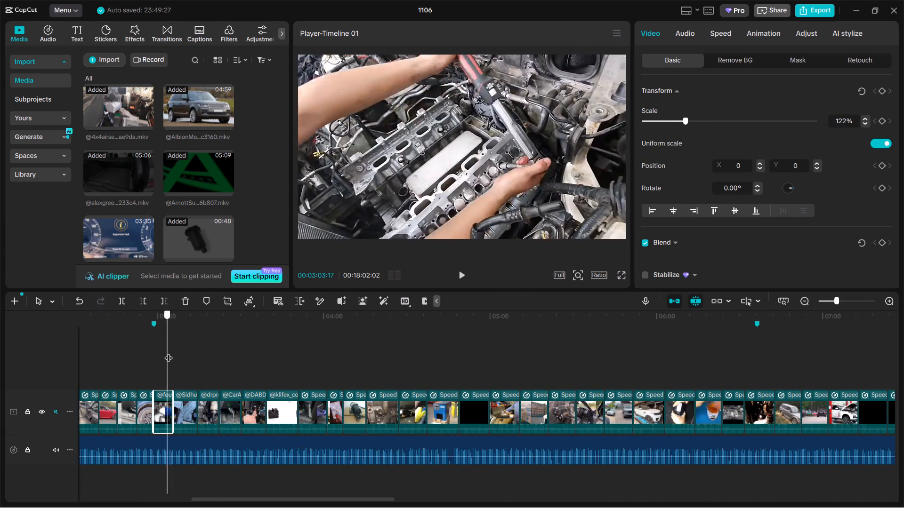
pyautogui.moveTo(169, 352); pyautogui.dragTo(234, 347)
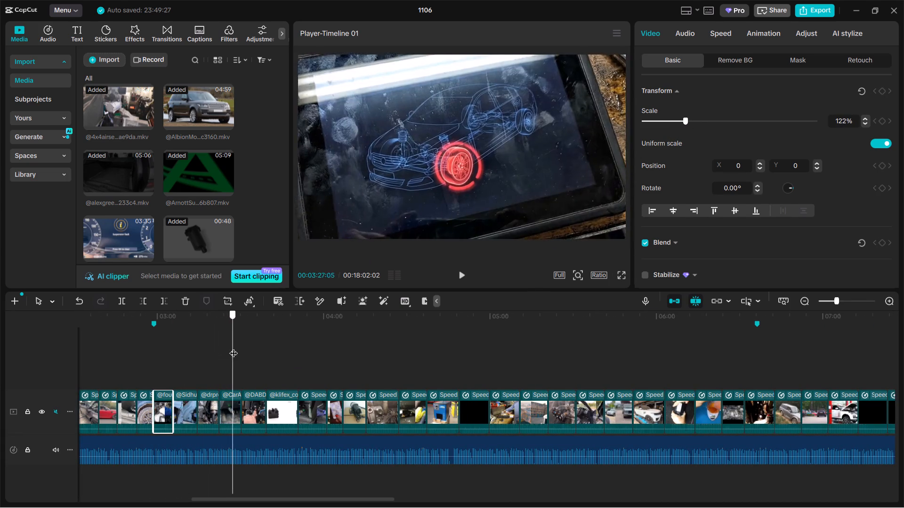
pyautogui.moveTo(234, 347); pyautogui.dragTo(254, 353)
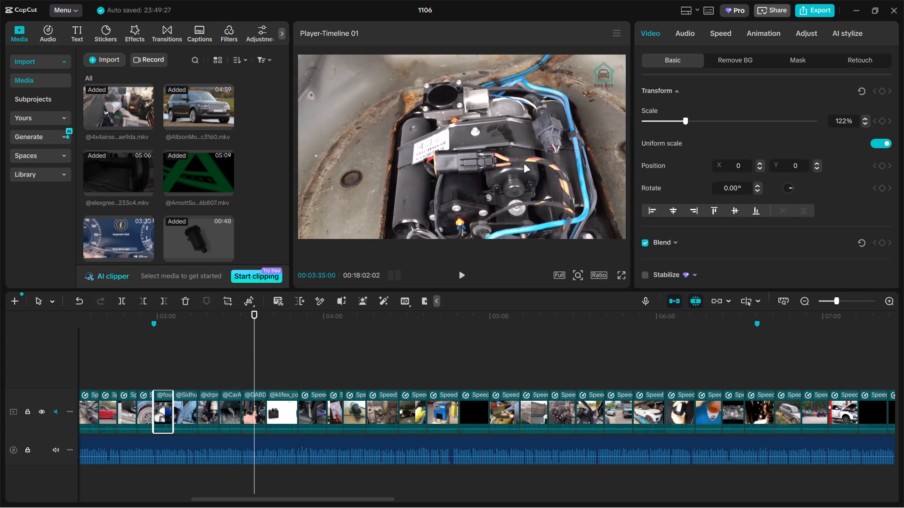
pyautogui.click(524, 164)
pyautogui.moveTo(682, 123); pyautogui.dragTo(689, 122)
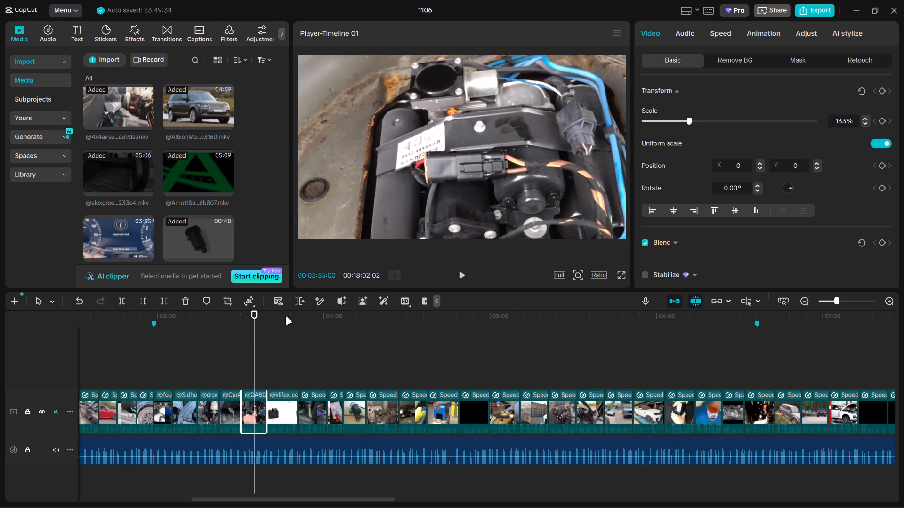
# Scale the Klifex valve block clip at 3:44 to 128% to move the brand logo out of the frame.
pyautogui.moveTo(255, 339); pyautogui.dragTo(281, 337)
pyautogui.click(514, 184)
pyautogui.moveTo(680, 125); pyautogui.dragTo(685, 124)
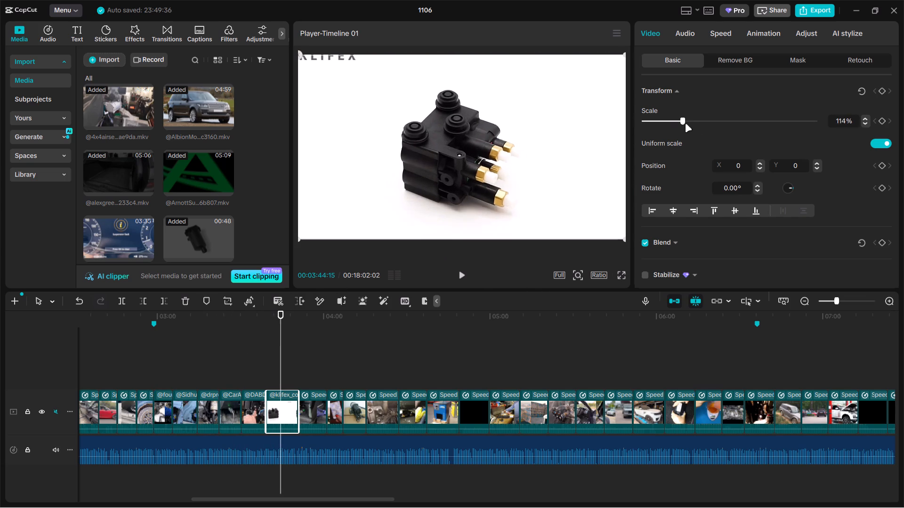
pyautogui.moveTo(685, 124); pyautogui.dragTo(687, 124)
# Scale the silica gel packet clip at 4:01 to 145% so the channel logo is cropped out.
pyautogui.moveTo(283, 347); pyautogui.dragTo(320, 341)
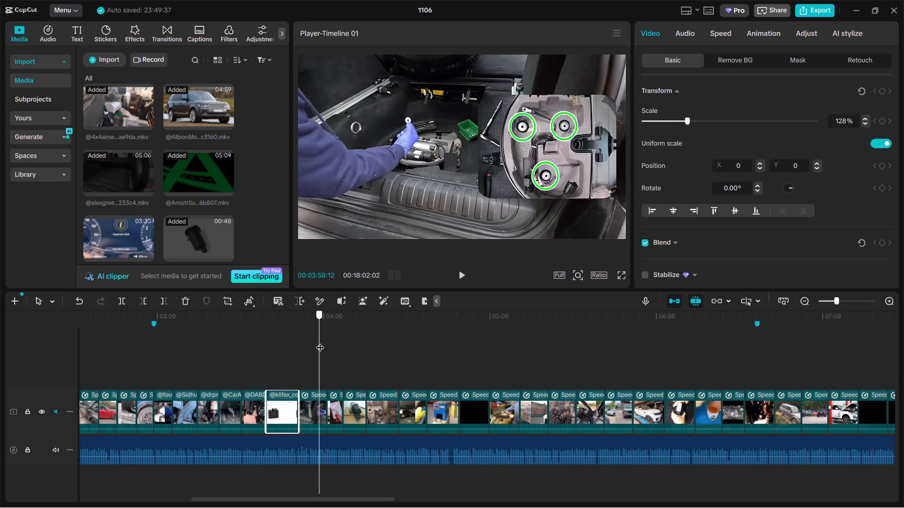
pyautogui.moveTo(320, 341); pyautogui.dragTo(331, 341)
pyautogui.click(541, 88)
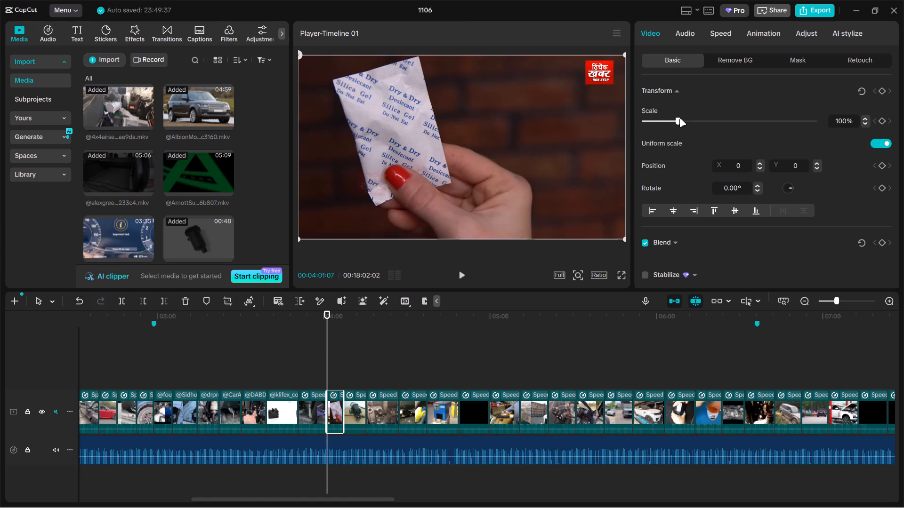
pyautogui.moveTo(679, 119); pyautogui.dragTo(695, 117)
# Scale the compressor clip around 4:12 to 254% so its narrow connector shot also fills the frame without black bars.
pyautogui.moveTo(327, 333); pyautogui.dragTo(346, 332)
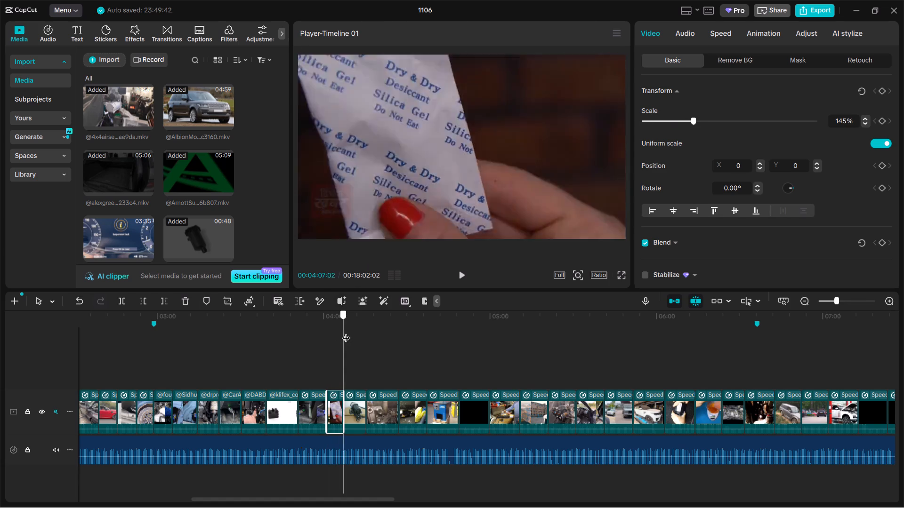
pyautogui.moveTo(346, 332); pyautogui.dragTo(357, 328)
pyautogui.click(446, 163)
pyautogui.moveTo(683, 123); pyautogui.dragTo(693, 122)
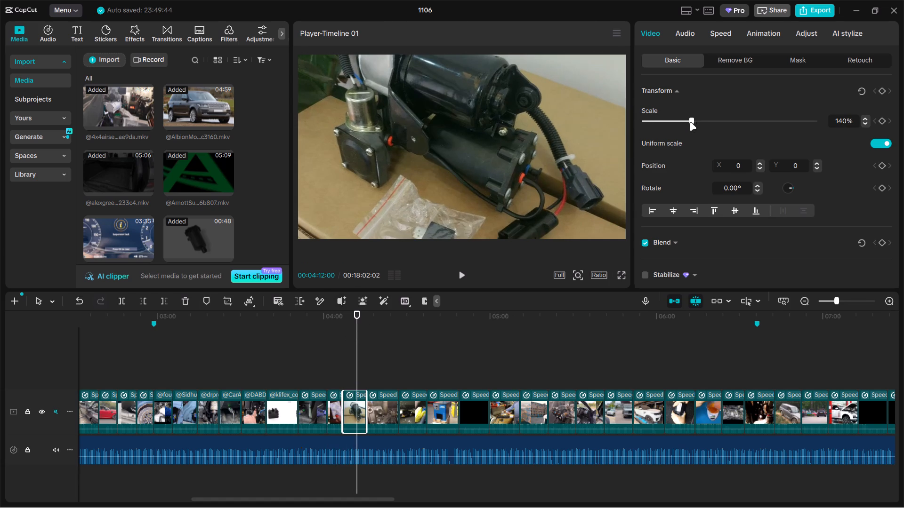
pyautogui.moveTo(360, 348); pyautogui.dragTo(356, 351)
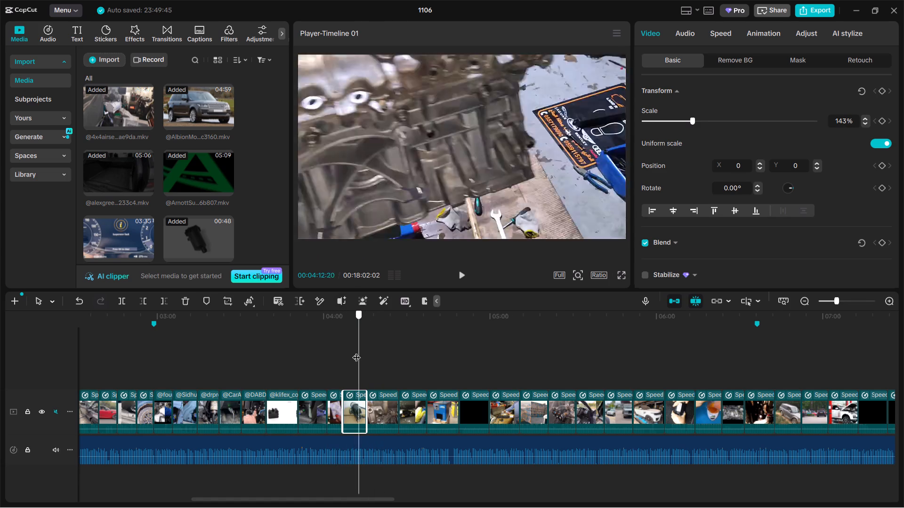
pyautogui.moveTo(356, 351); pyautogui.dragTo(360, 354)
pyautogui.moveTo(695, 112); pyautogui.dragTo(714, 114)
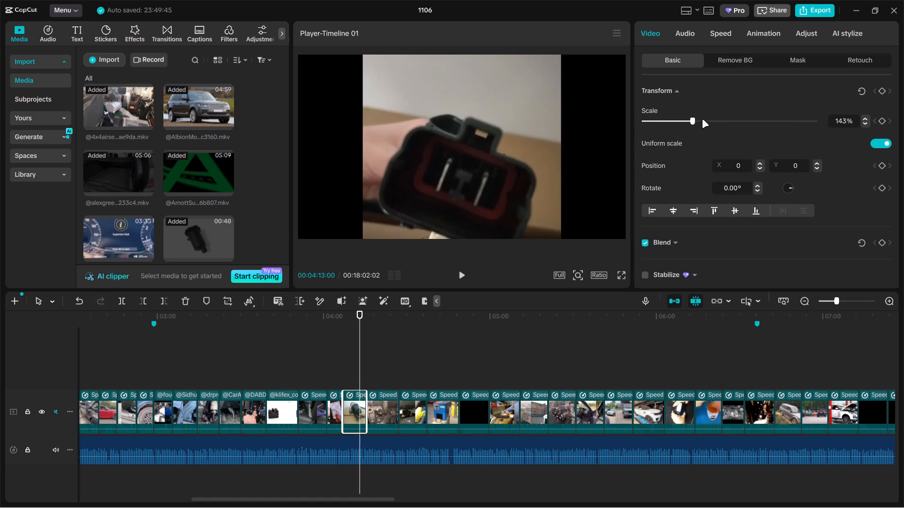
pyautogui.moveTo(697, 121); pyautogui.dragTo(731, 118)
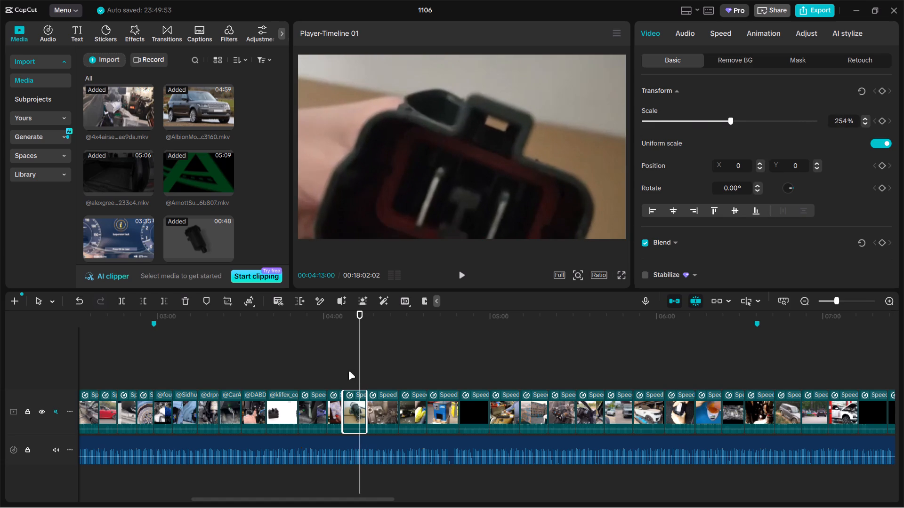
# Trim the black opening of the Klifex dryer clip up to 4:52 and extend its end to make up the cut length.
pyautogui.moveTo(363, 368); pyautogui.dragTo(363, 370)
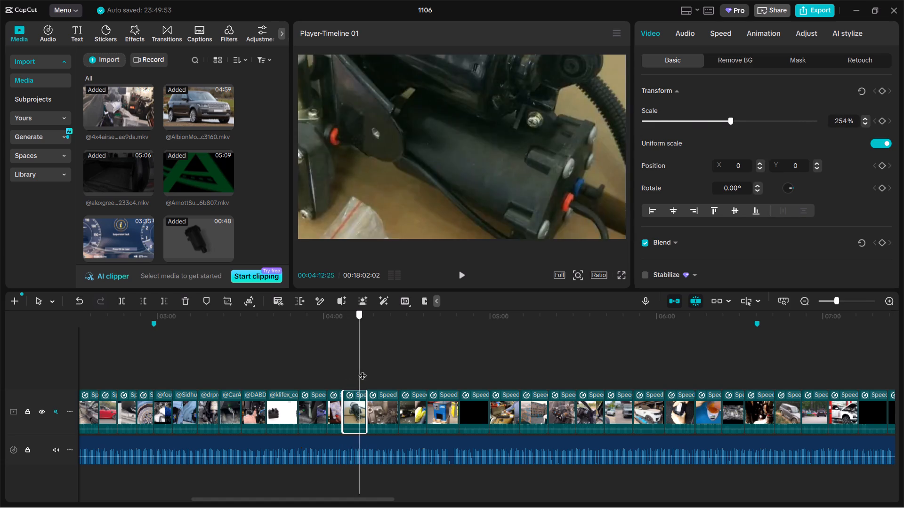
pyautogui.moveTo(363, 370); pyautogui.dragTo(487, 360)
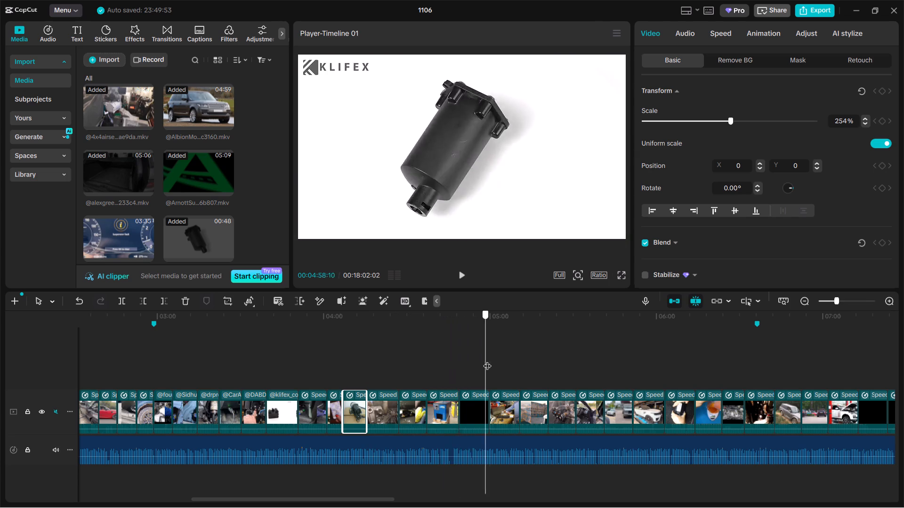
pyautogui.moveTo(487, 360); pyautogui.dragTo(450, 370)
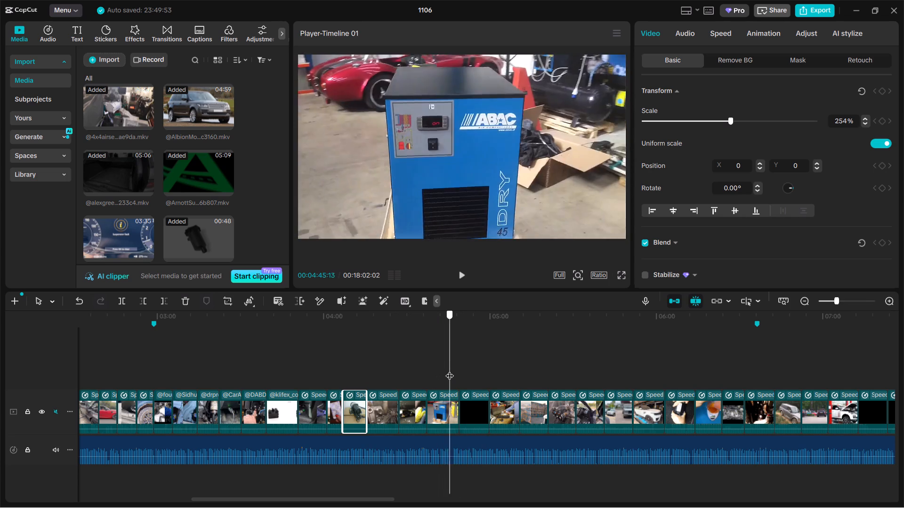
pyautogui.moveTo(450, 370); pyautogui.dragTo(452, 371)
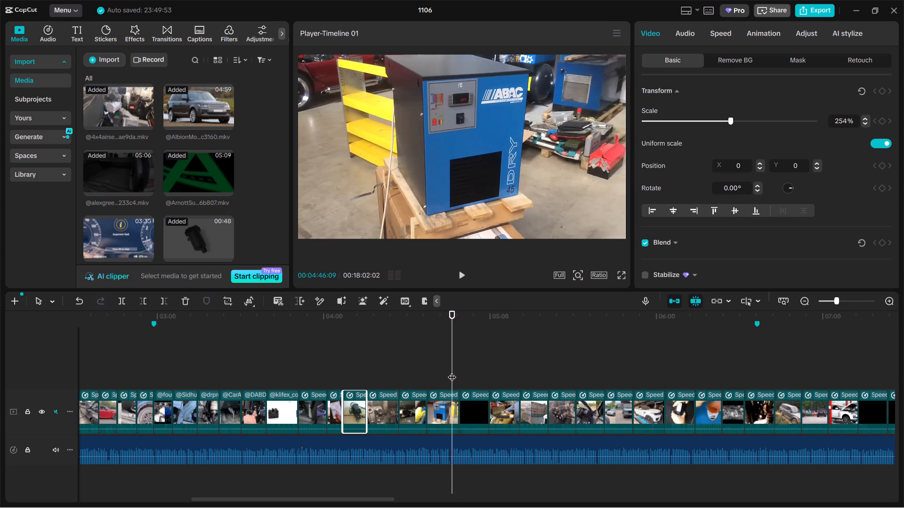
pyautogui.keyDown('ctrl'); pyautogui.scroll(10, 452, 371); pyautogui.keyUp('ctrl')
pyautogui.moveTo(453, 371); pyautogui.dragTo(466, 371)
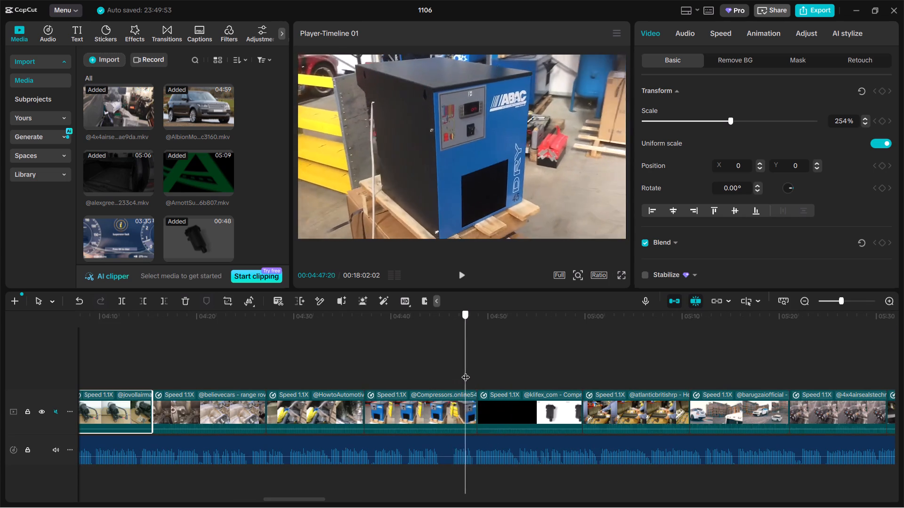
pyautogui.moveTo(466, 371); pyautogui.dragTo(508, 370)
pyautogui.click(505, 404)
pyautogui.moveTo(478, 408); pyautogui.dragTo(510, 407)
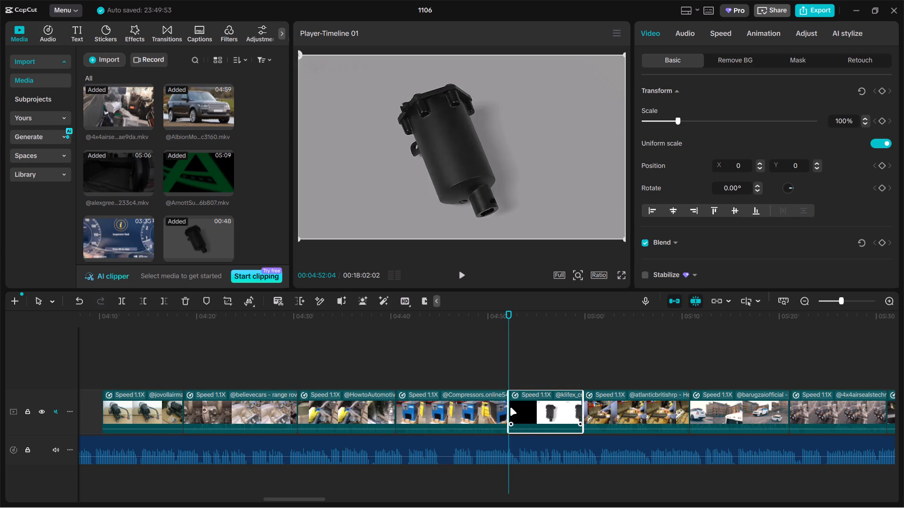
pyautogui.moveTo(550, 406); pyautogui.dragTo(577, 406)
# Scale the Klifex dryer clip at 4:52 to 138% to push the brand logo out of the frame.
pyautogui.keyDown('ctrl'); pyautogui.scroll(-20, 572, 403); pyautogui.keyUp('ctrl')
pyautogui.keyDown('ctrl'); pyautogui.scroll(-2, 572, 403); pyautogui.keyUp('ctrl')
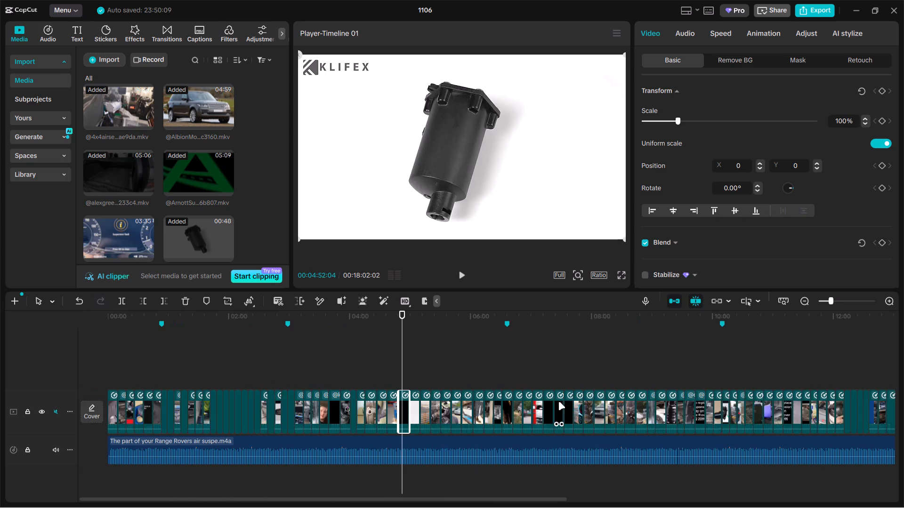
pyautogui.keyDown('ctrl'); pyautogui.scroll(-10, 558, 402); pyautogui.keyUp('ctrl')
pyautogui.keyDown('ctrl'); pyautogui.scroll(4, 558, 401); pyautogui.keyUp('ctrl')
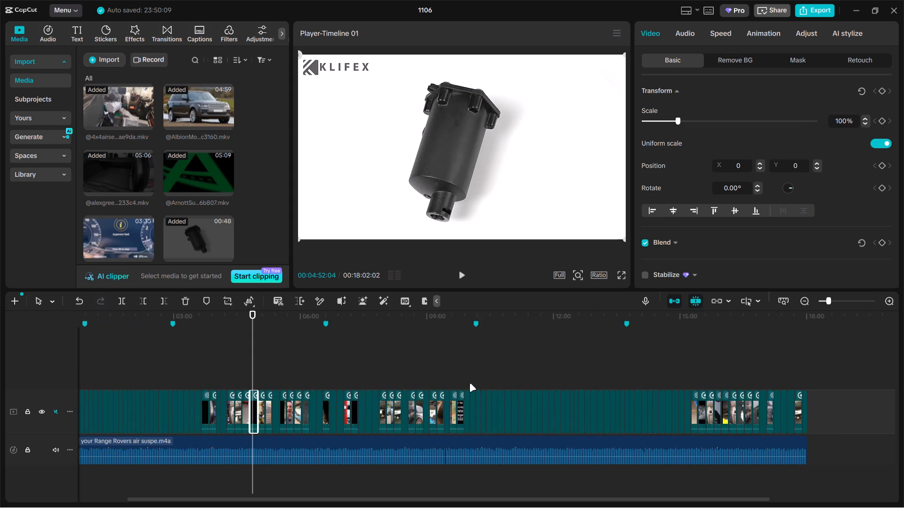
pyautogui.keyDown('ctrl'); pyautogui.scroll(12, 434, 375); pyautogui.keyUp('ctrl')
pyautogui.keyDown('ctrl'); pyautogui.click(472, 168); pyautogui.keyUp('ctrl')
pyautogui.click(472, 163)
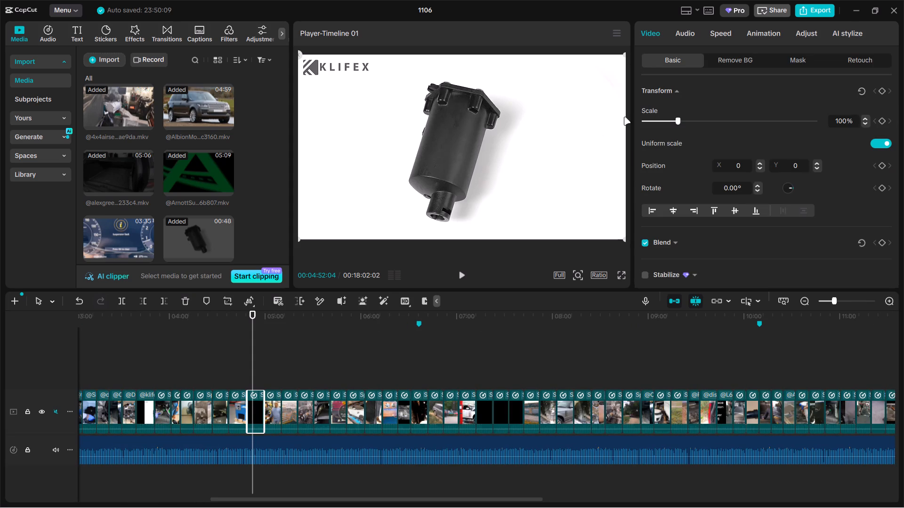
pyautogui.moveTo(679, 120); pyautogui.dragTo(692, 119)
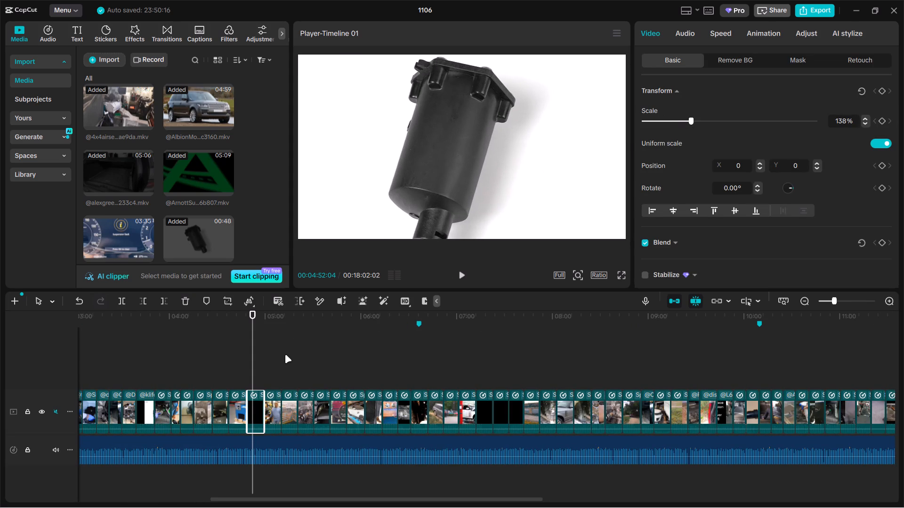
# Scale up the workbench gasket clip at 5:04 so it fills the frame without black side bars.
pyautogui.click(272, 367)
pyautogui.click(272, 367)
pyautogui.click(495, 163)
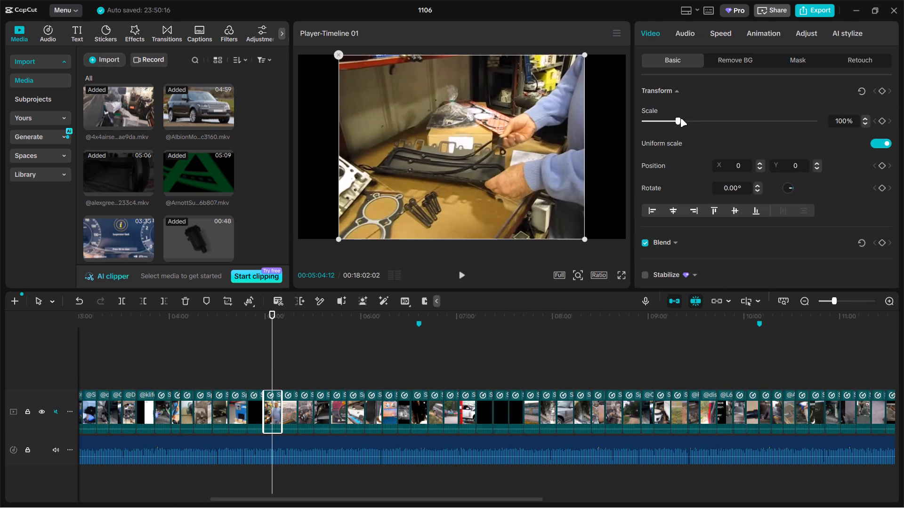
pyautogui.moveTo(681, 119); pyautogui.dragTo(698, 118)
# Scale the premiumcargallery clip around 5:58 to 156% to push its gallery watermark out of the frame.
pyautogui.click(296, 368)
pyautogui.moveTo(296, 368); pyautogui.dragTo(293, 370)
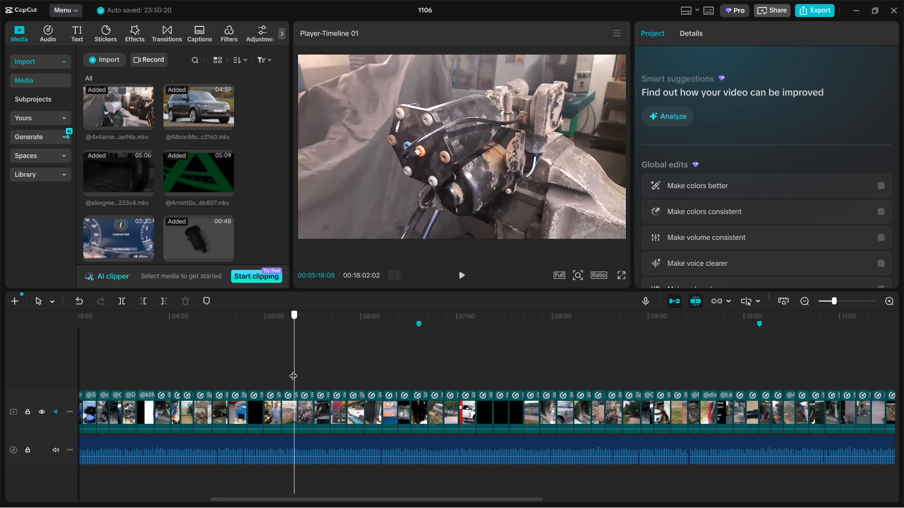
pyautogui.moveTo(293, 370); pyautogui.dragTo(328, 361)
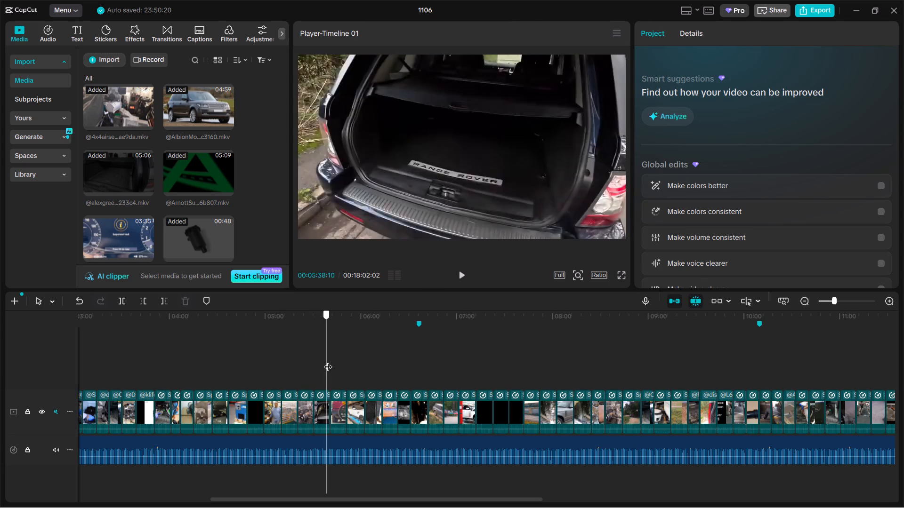
pyautogui.moveTo(328, 361); pyautogui.dragTo(353, 357)
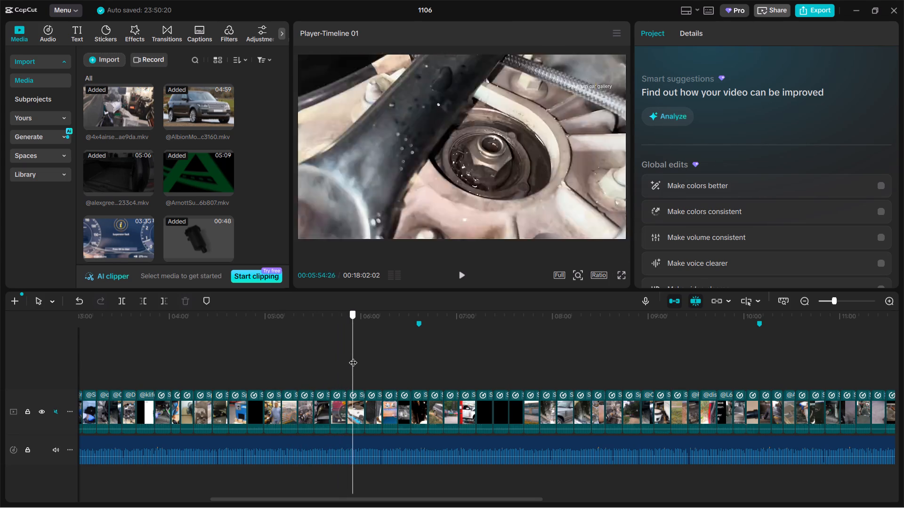
pyautogui.moveTo(353, 357); pyautogui.dragTo(358, 356)
pyautogui.click(569, 150)
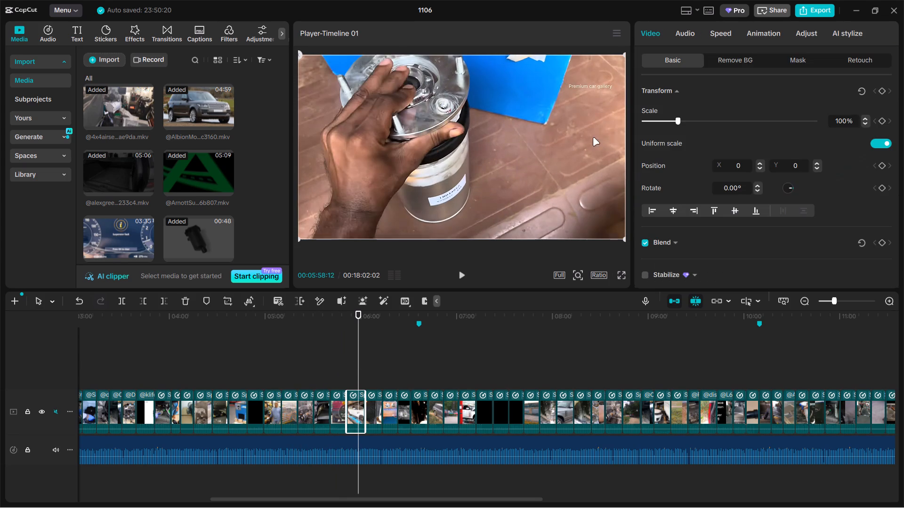
pyautogui.moveTo(678, 118); pyautogui.dragTo(698, 108)
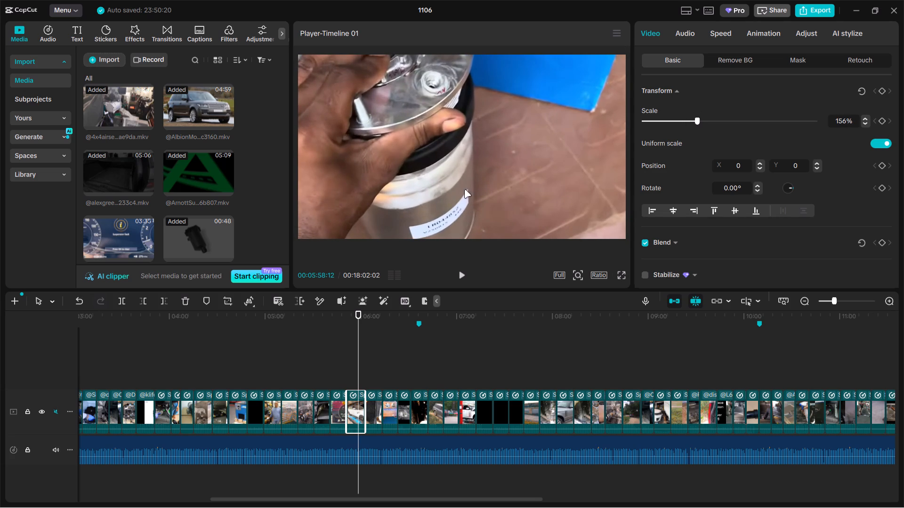
# Trim the loading-screen ending off the premiumcargallery clip at about 5:58 and try to extend its opening to compensate.
pyautogui.moveTo(359, 335); pyautogui.dragTo(374, 335)
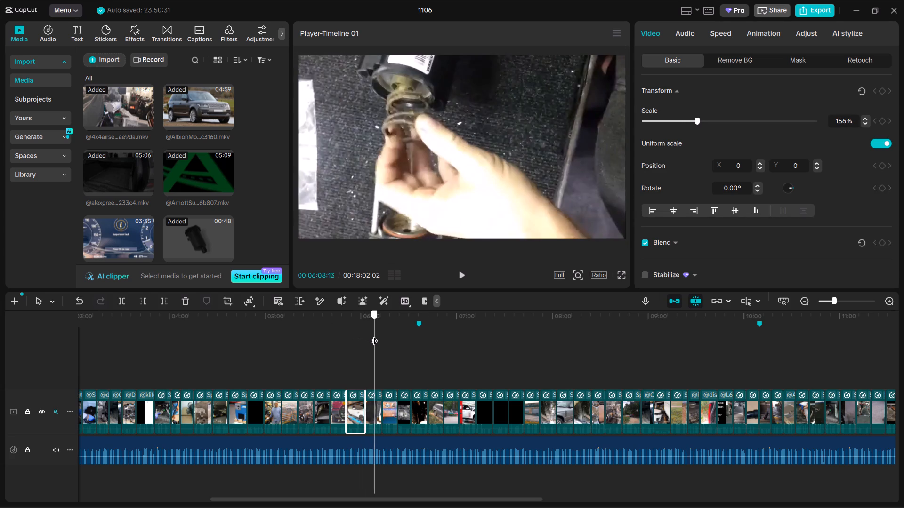
pyautogui.moveTo(374, 335); pyautogui.dragTo(357, 342)
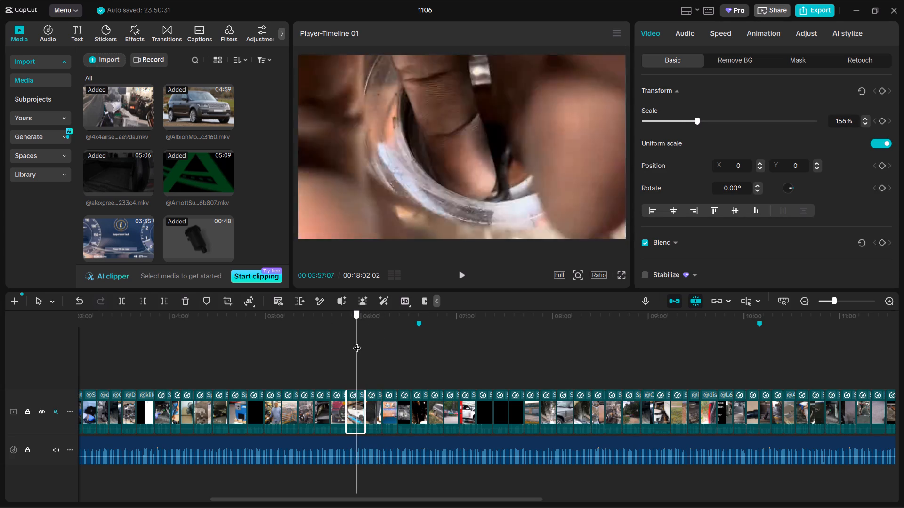
pyautogui.moveTo(357, 342); pyautogui.dragTo(358, 341)
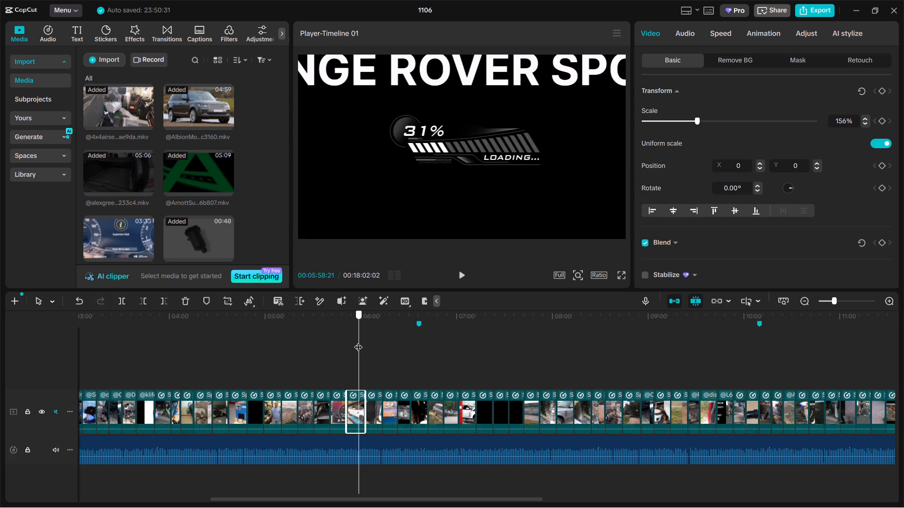
pyautogui.moveTo(358, 341); pyautogui.dragTo(356, 342)
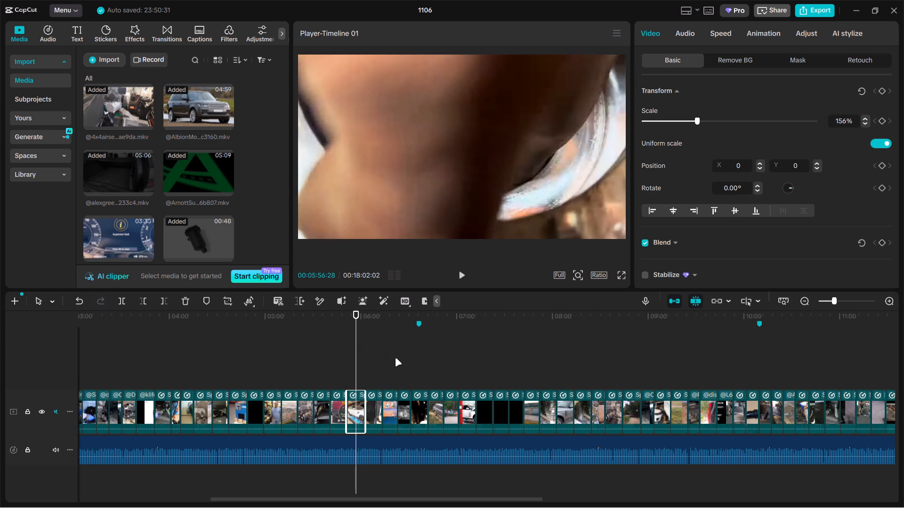
pyautogui.keyDown('ctrl'); pyautogui.scroll(15, 395, 358); pyautogui.keyUp('ctrl')
pyautogui.moveTo(357, 368); pyautogui.dragTo(358, 368)
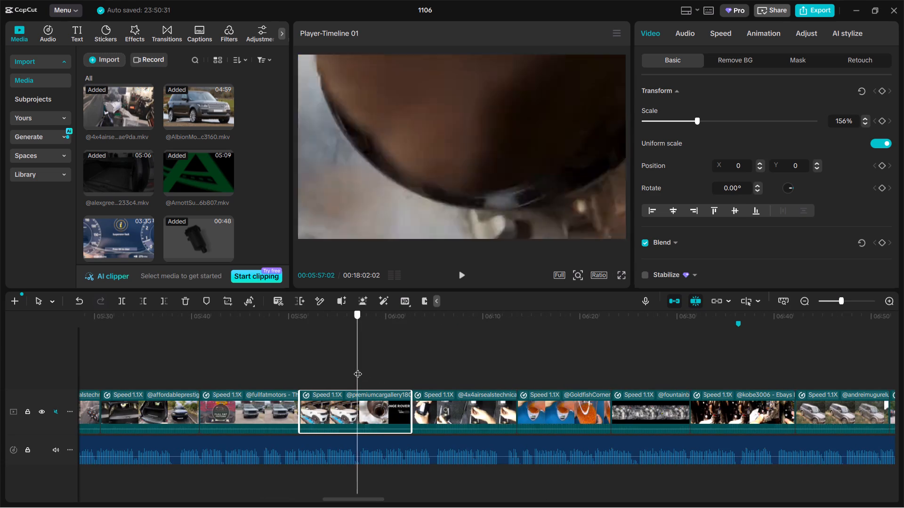
pyautogui.moveTo(358, 368); pyautogui.dragTo(378, 368)
pyautogui.moveTo(412, 400); pyautogui.dragTo(378, 403)
pyautogui.moveTo(301, 403); pyautogui.dragTo(280, 404)
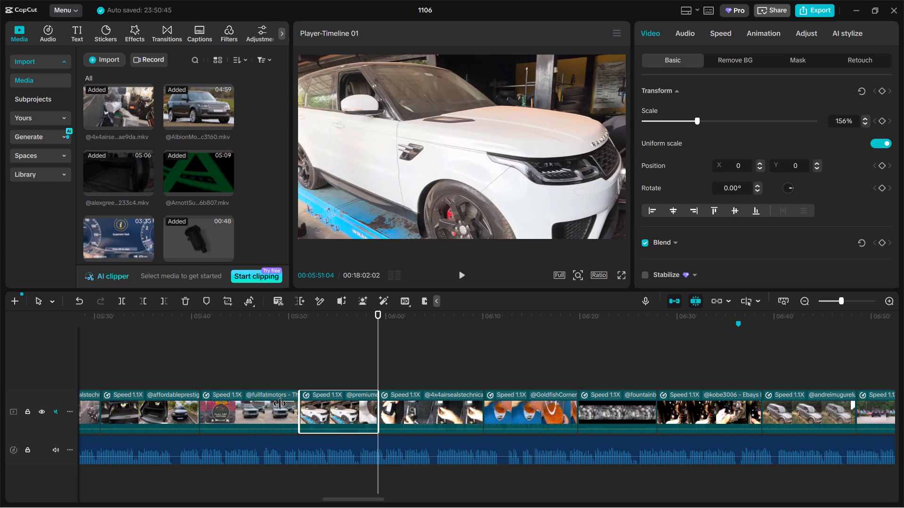
pyautogui.moveTo(280, 404); pyautogui.dragTo(272, 402)
# Review the footage from about 5:57 to 6:50 for watermarks, title cards and black bars.
pyautogui.click(303, 366)
pyautogui.moveTo(303, 366); pyautogui.dragTo(379, 364)
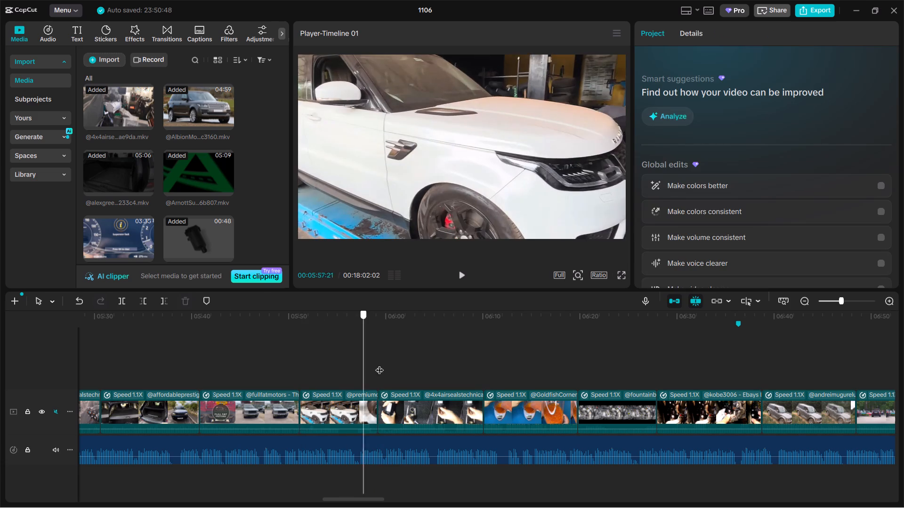
pyautogui.moveTo(379, 364); pyautogui.dragTo(540, 364)
pyautogui.keyDown('ctrl'); pyautogui.scroll(-7, 541, 364); pyautogui.keyUp('ctrl')
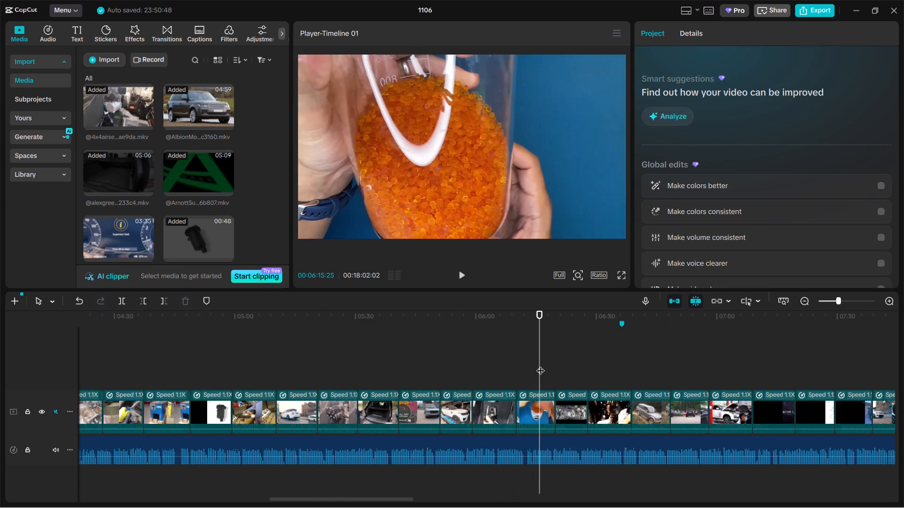
pyautogui.keyDown('ctrl'); pyautogui.scroll(-9, 541, 365); pyautogui.keyUp('ctrl')
pyautogui.moveTo(541, 365); pyautogui.dragTo(573, 363)
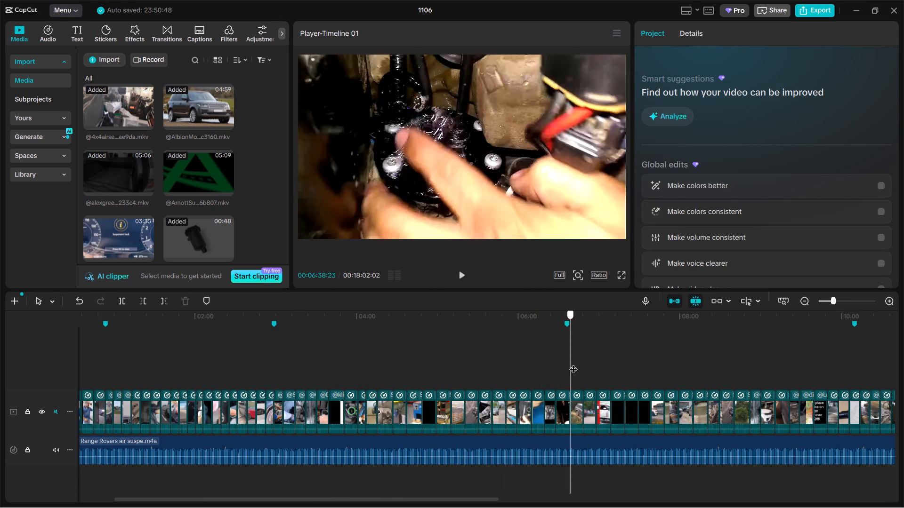
pyautogui.moveTo(573, 363); pyautogui.dragTo(583, 370)
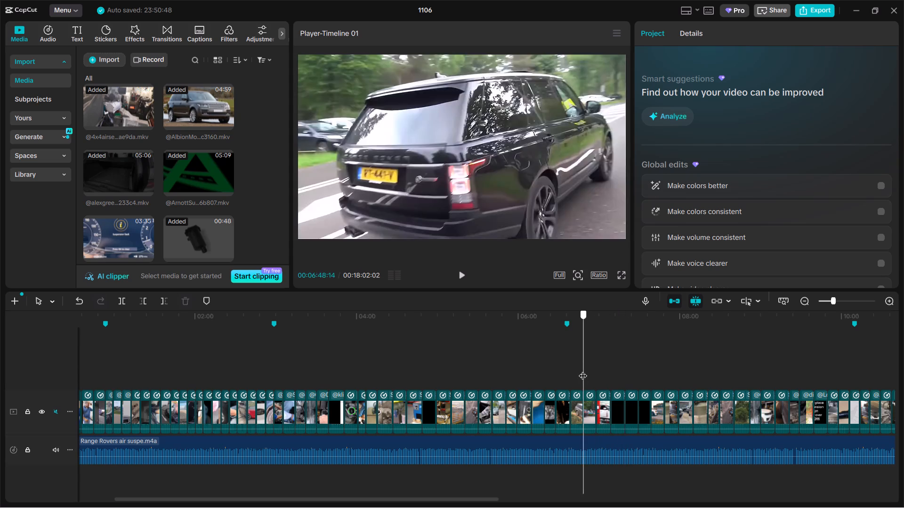
pyautogui.moveTo(583, 370); pyautogui.dragTo(564, 366)
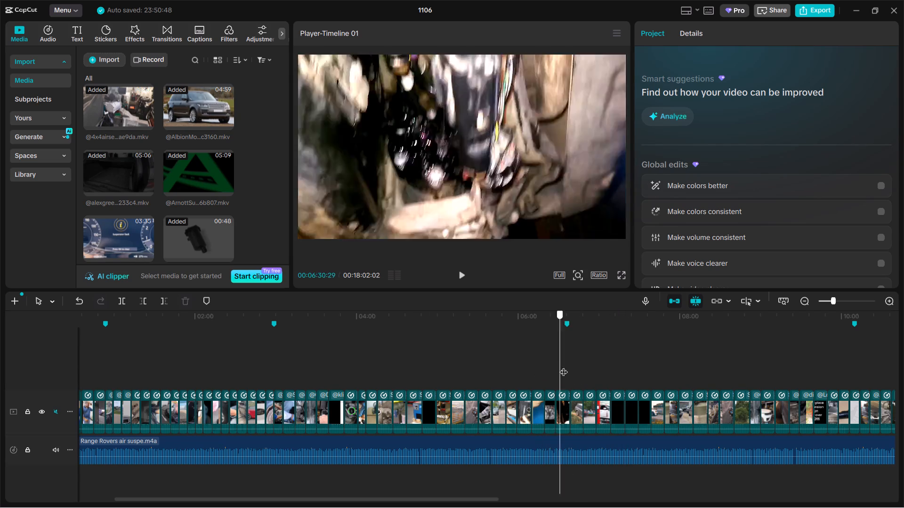
pyautogui.moveTo(564, 366); pyautogui.dragTo(586, 364)
pyautogui.keyDown('ctrl'); pyautogui.scroll(10, 606, 371); pyautogui.keyUp('ctrl')
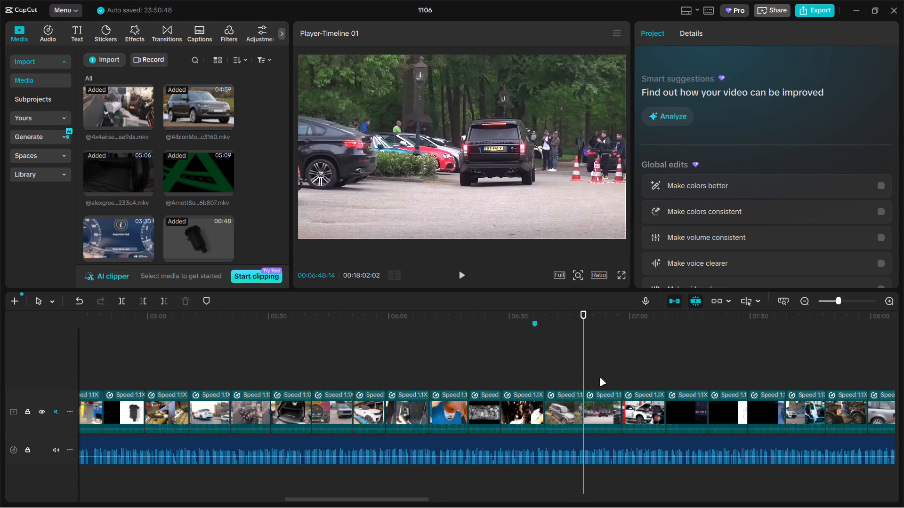
pyautogui.moveTo(600, 378); pyautogui.dragTo(435, 372)
pyautogui.keyDown('ctrl'); pyautogui.scroll(6, 398, 369); pyautogui.keyUp('ctrl')
pyautogui.moveTo(310, 358); pyautogui.dragTo(333, 358)
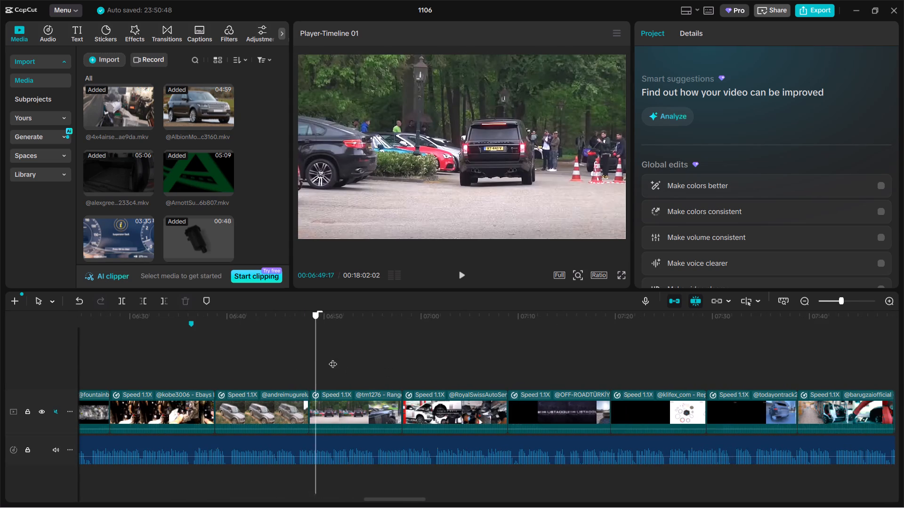
# Trim the valve block title opening off the RoyalSwissAuto clip near 6:58 and extend its end to about 7:06.
pyautogui.moveTo(333, 358); pyautogui.dragTo(412, 364)
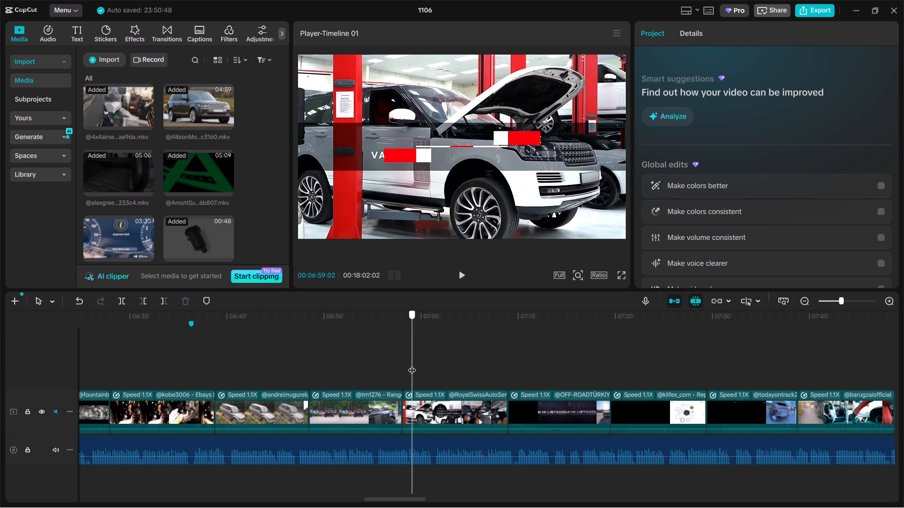
pyautogui.moveTo(412, 364); pyautogui.dragTo(436, 367)
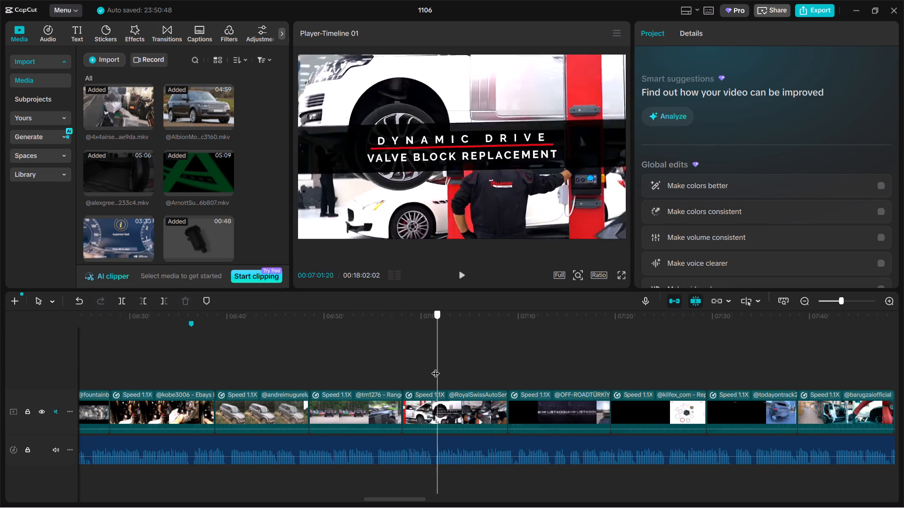
pyautogui.moveTo(436, 367); pyautogui.dragTo(445, 363)
pyautogui.click(430, 404)
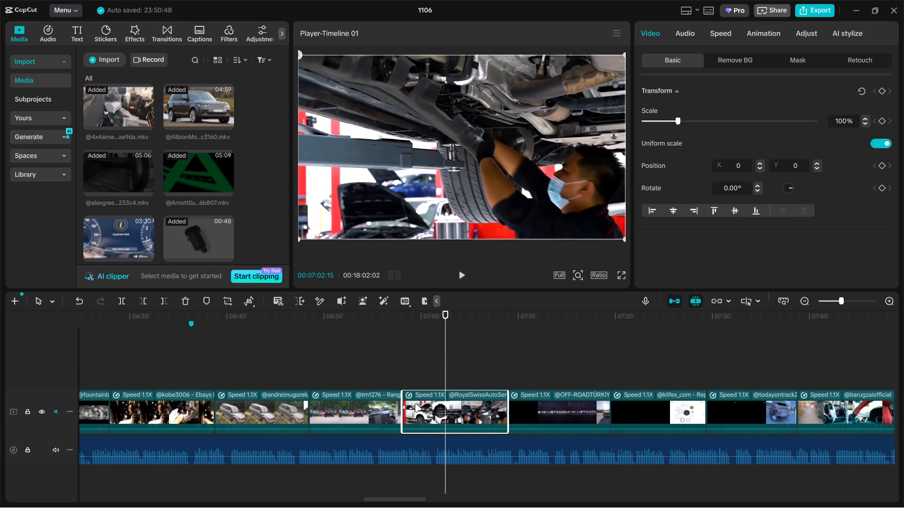
pyautogui.moveTo(402, 405); pyautogui.dragTo(448, 403)
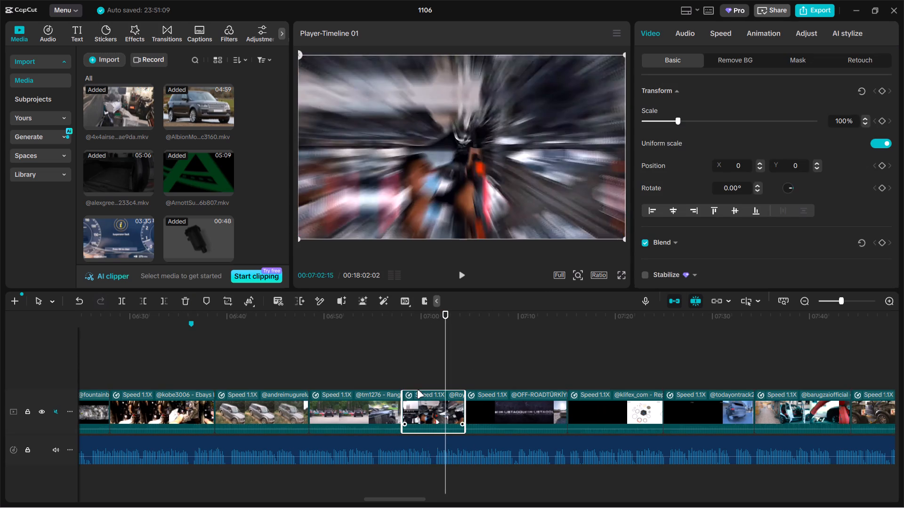
pyautogui.click(403, 375)
pyautogui.moveTo(403, 375); pyautogui.dragTo(436, 373)
pyautogui.click(434, 404)
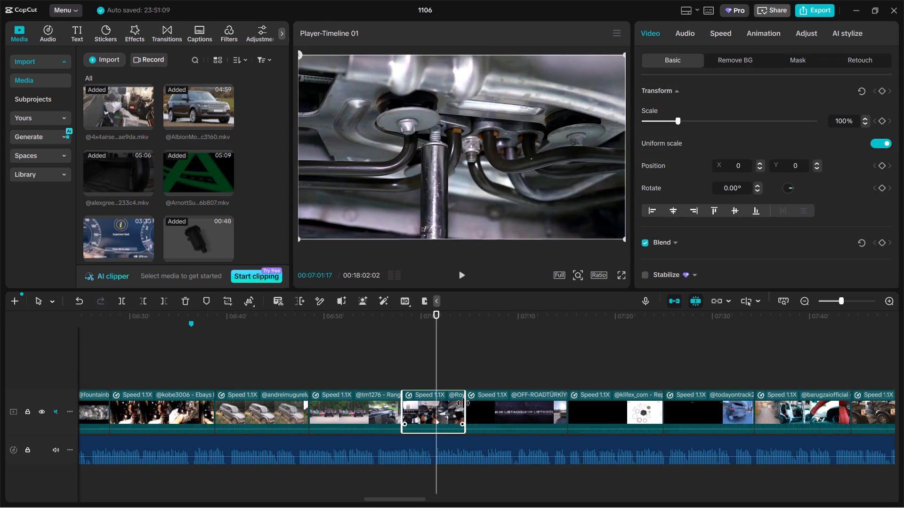
pyautogui.moveTo(464, 403); pyautogui.dragTo(499, 402)
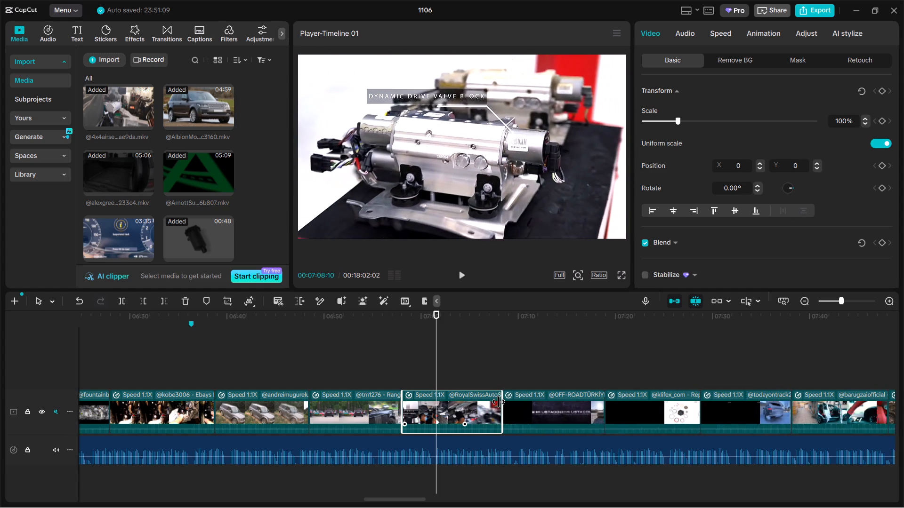
pyautogui.moveTo(499, 402); pyautogui.dragTo(480, 406)
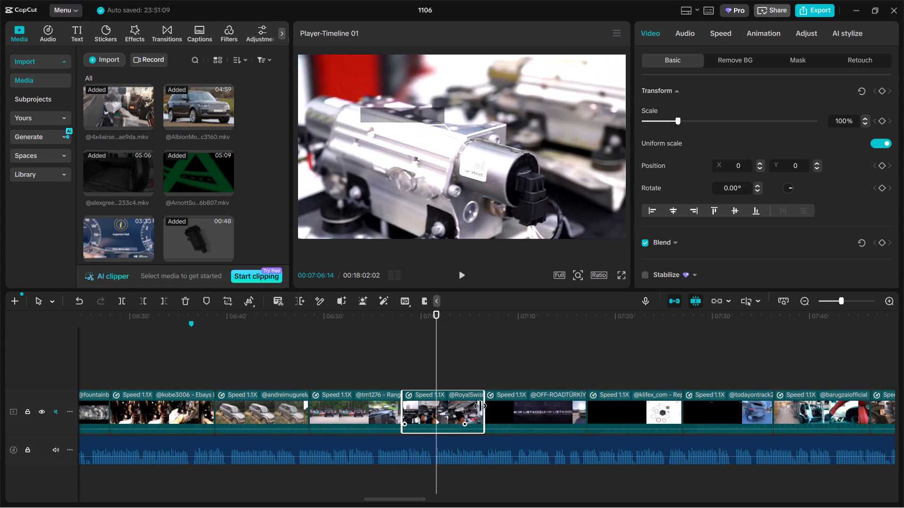
pyautogui.moveTo(480, 406); pyautogui.dragTo(480, 406)
# Trim the name-title intro off the OFF-ROADTÜRKİYE clip at 7:06 and extend its snowy Range Rover footage to about 7:16.
pyautogui.click(475, 368)
pyautogui.moveTo(475, 368); pyautogui.dragTo(518, 368)
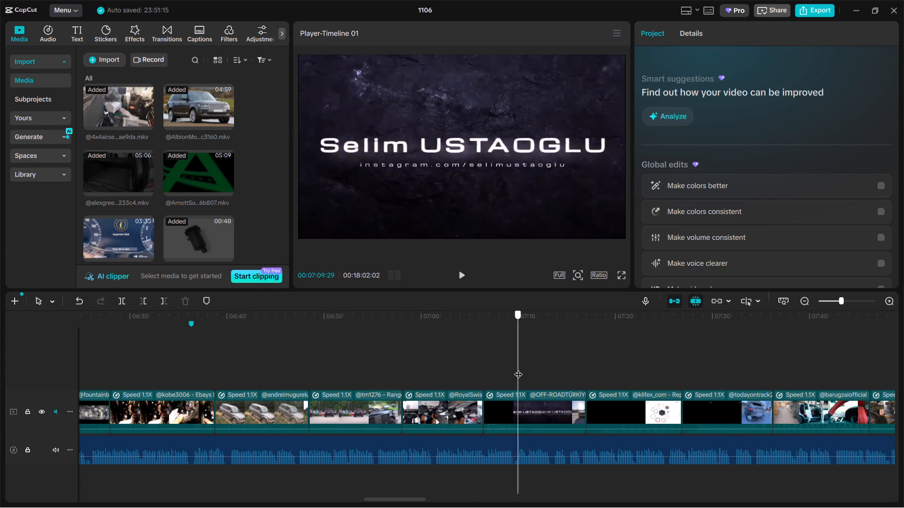
pyautogui.moveTo(518, 368); pyautogui.dragTo(547, 376)
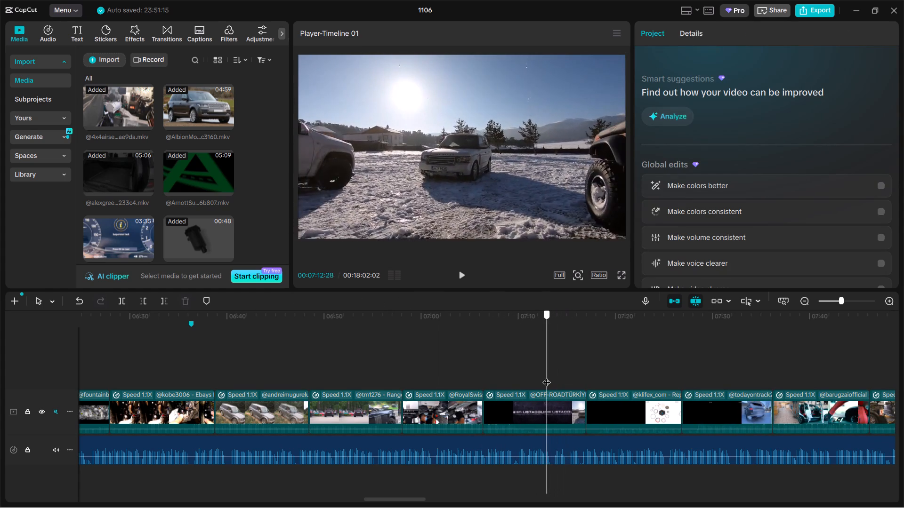
pyautogui.moveTo(547, 376); pyautogui.dragTo(542, 378)
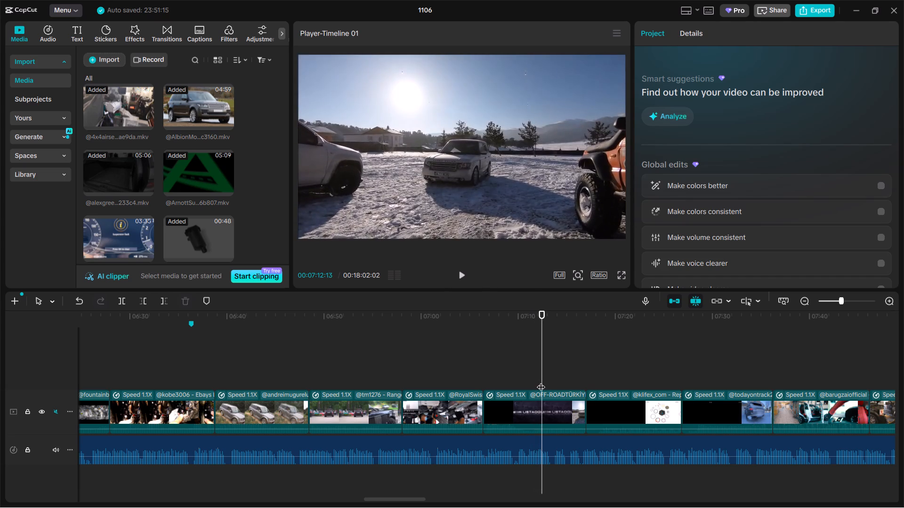
pyautogui.click(539, 418)
pyautogui.moveTo(485, 410); pyautogui.dragTo(539, 405)
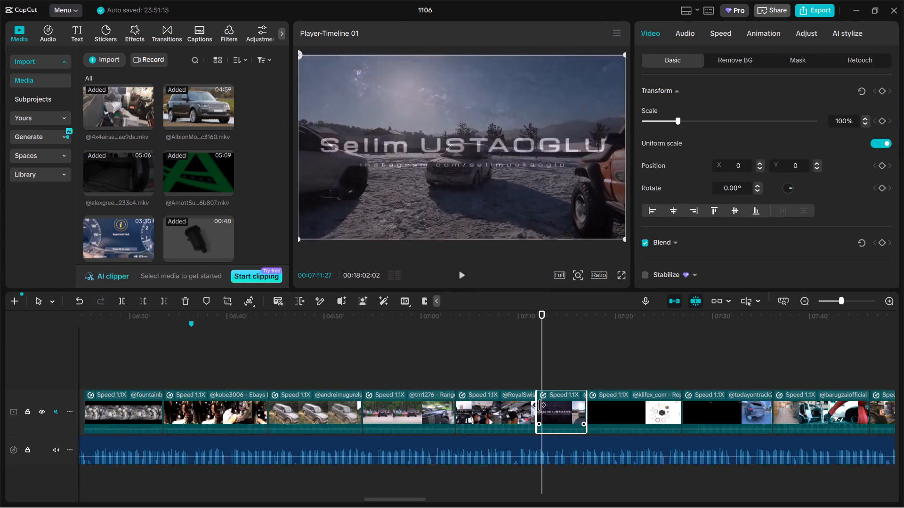
pyautogui.moveTo(539, 405); pyautogui.dragTo(545, 405)
pyautogui.moveTo(529, 406); pyautogui.dragTo(561, 405)
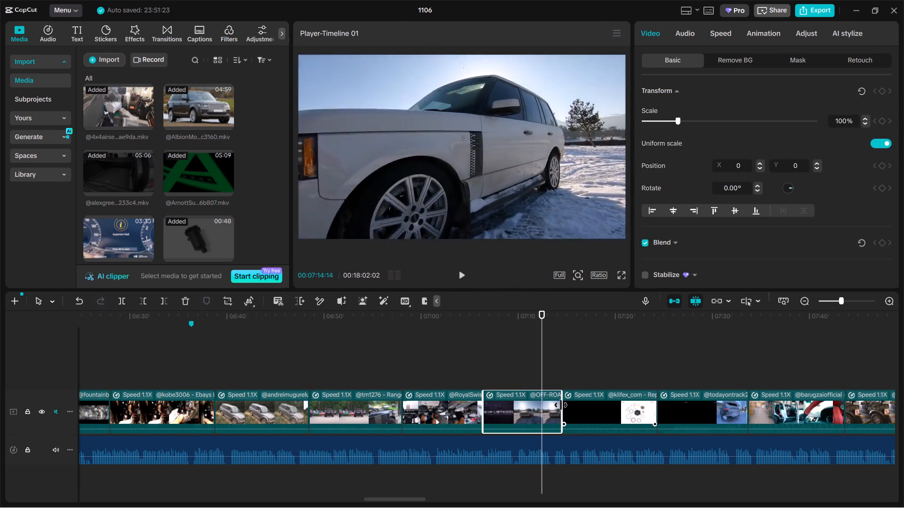
pyautogui.moveTo(561, 405); pyautogui.dragTo(573, 404)
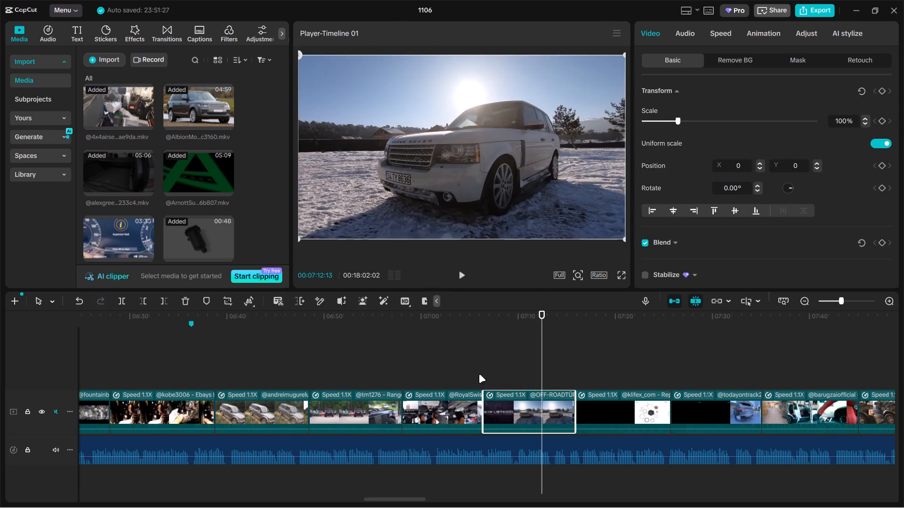
# Trim the black logo intro off the start of the klifex_com clip near 7:16.
pyautogui.click(479, 374)
pyautogui.moveTo(479, 374); pyautogui.dragTo(544, 378)
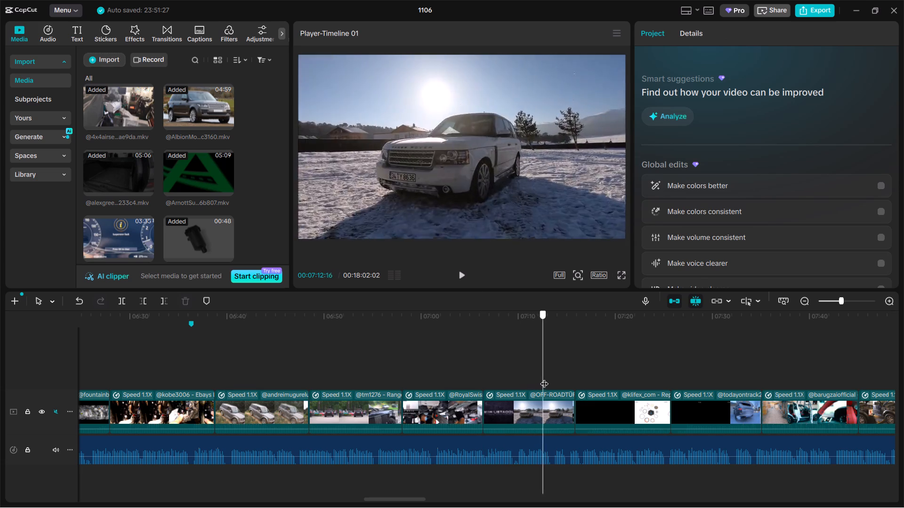
pyautogui.moveTo(544, 378); pyautogui.dragTo(574, 379)
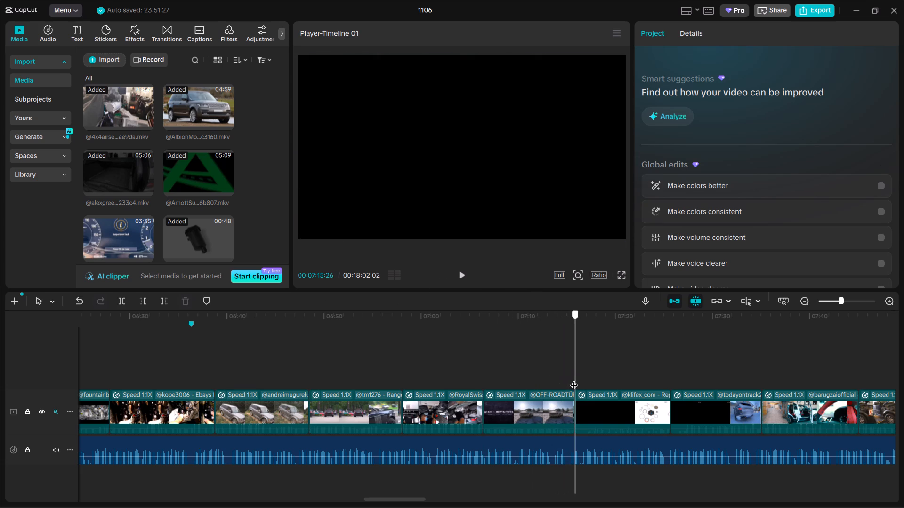
pyautogui.moveTo(574, 379); pyautogui.dragTo(574, 379)
pyautogui.click(586, 370)
pyautogui.moveTo(586, 370); pyautogui.dragTo(622, 370)
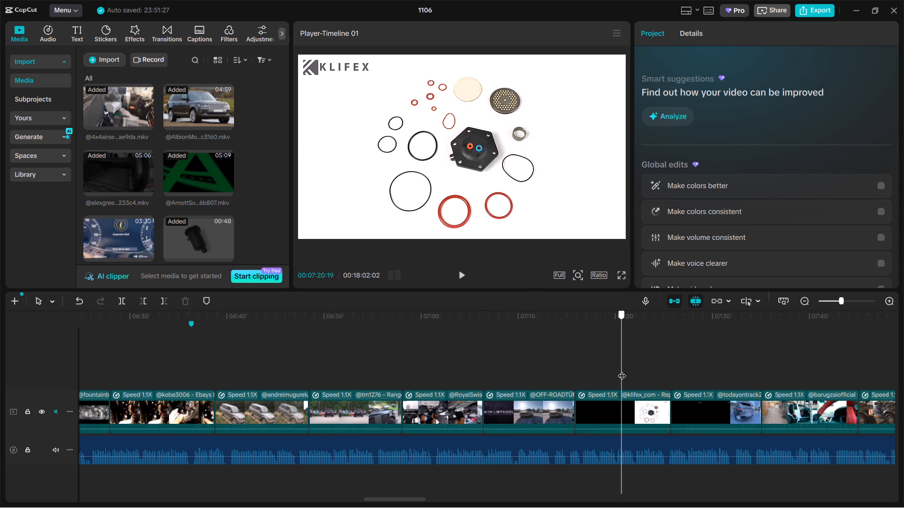
pyautogui.moveTo(622, 370); pyautogui.dragTo(616, 373)
pyautogui.click(612, 401)
pyautogui.moveTo(577, 405); pyautogui.dragTo(580, 405)
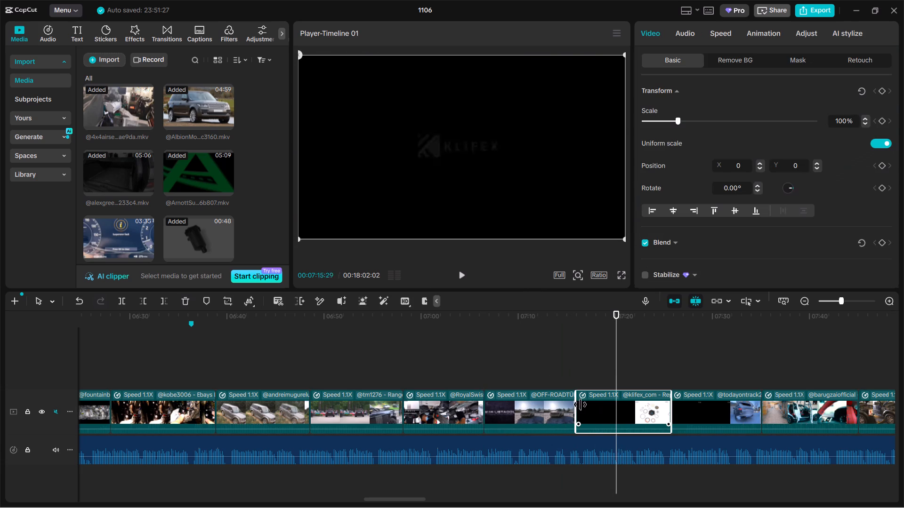
pyautogui.moveTo(580, 405); pyautogui.dragTo(615, 398)
# Scale the klifex_com repair kit clip to 124% to crop out its logo and extend its end to about 7:25.
pyautogui.click(683, 122)
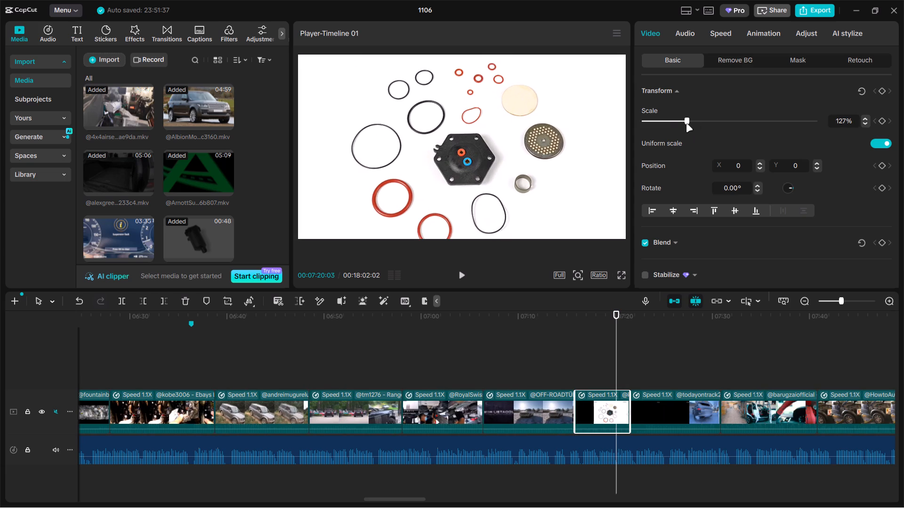
pyautogui.moveTo(630, 405); pyautogui.dragTo(654, 404)
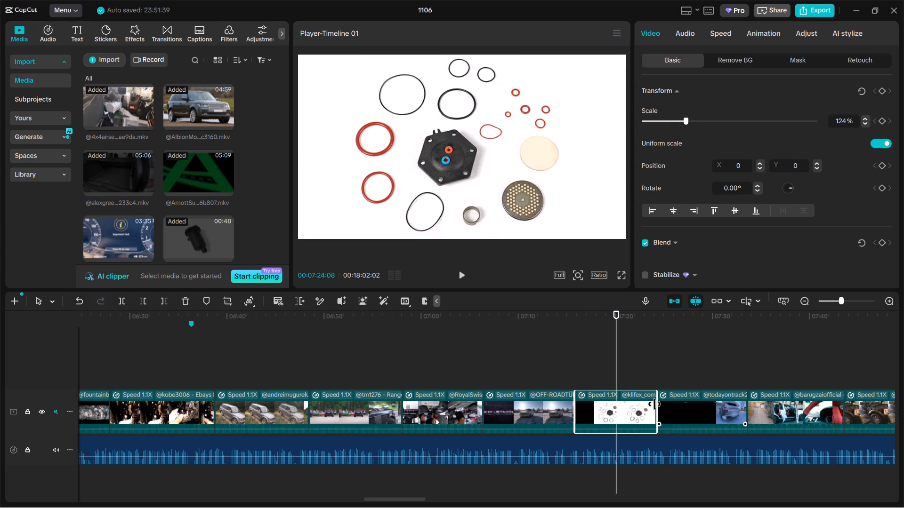
pyautogui.moveTo(654, 404); pyautogui.dragTo(664, 404)
pyautogui.click(572, 377)
pyautogui.moveTo(572, 377); pyautogui.dragTo(575, 376)
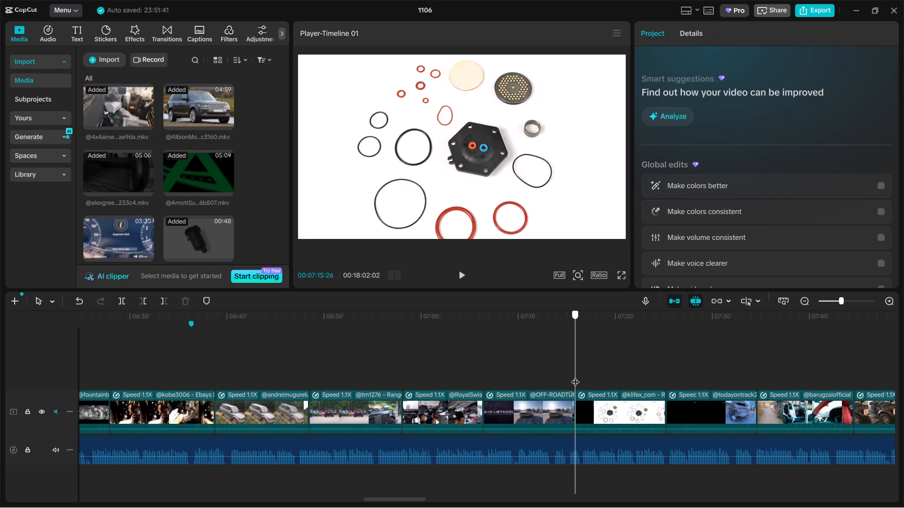
pyautogui.moveTo(575, 376); pyautogui.dragTo(632, 372)
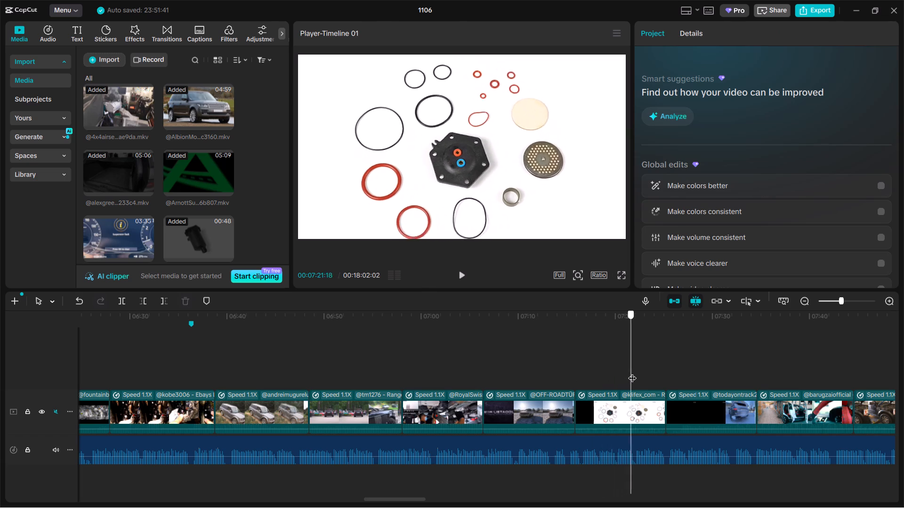
pyautogui.moveTo(632, 372); pyautogui.dragTo(663, 362)
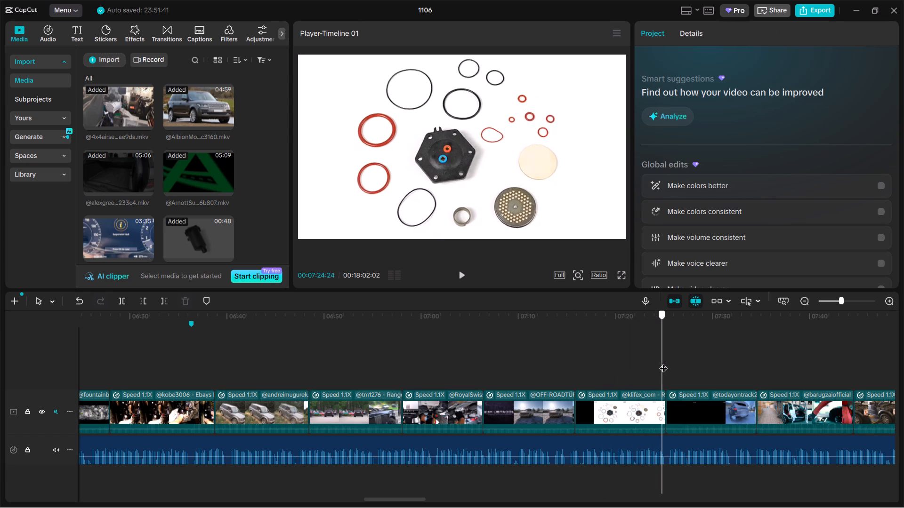
pyautogui.moveTo(663, 362); pyautogui.dragTo(668, 360)
pyautogui.moveTo(673, 360); pyautogui.dragTo(577, 353)
pyautogui.click(531, 352)
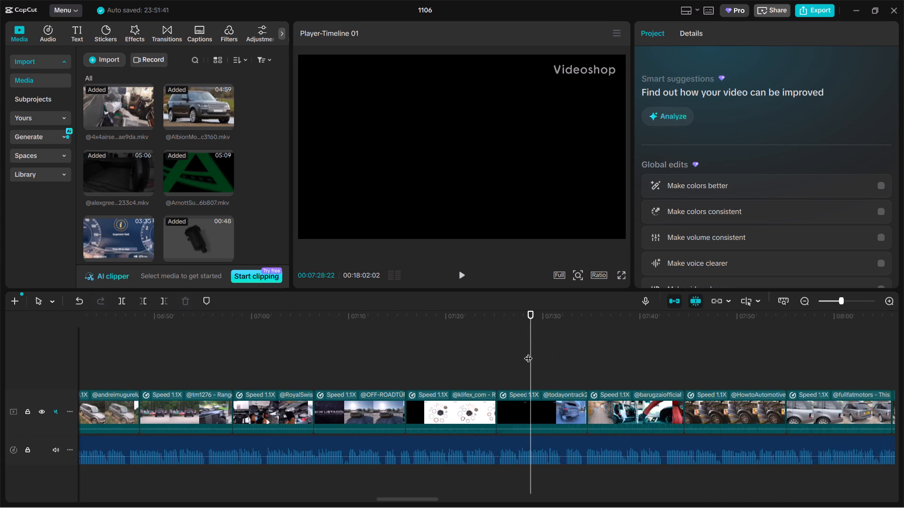
pyautogui.click(551, 177)
pyautogui.moveTo(530, 359); pyautogui.dragTo(496, 363)
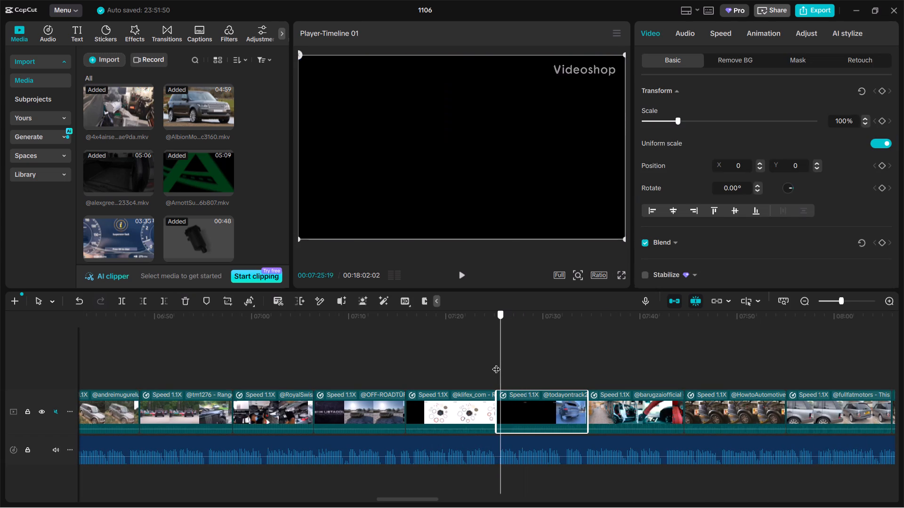
pyautogui.moveTo(496, 363); pyautogui.dragTo(507, 364)
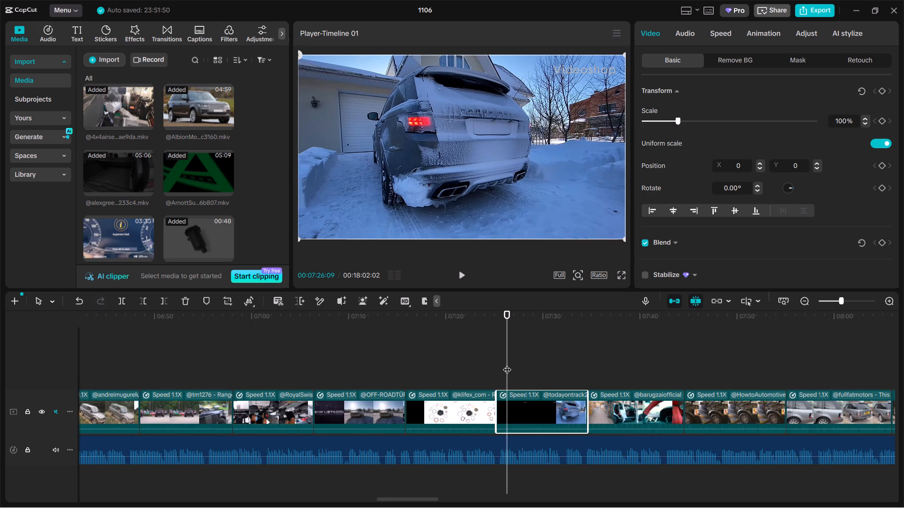
pyautogui.keyDown('ctrl'); pyautogui.scroll(4, 507, 364); pyautogui.keyUp('ctrl')
pyautogui.moveTo(507, 364); pyautogui.dragTo(503, 361)
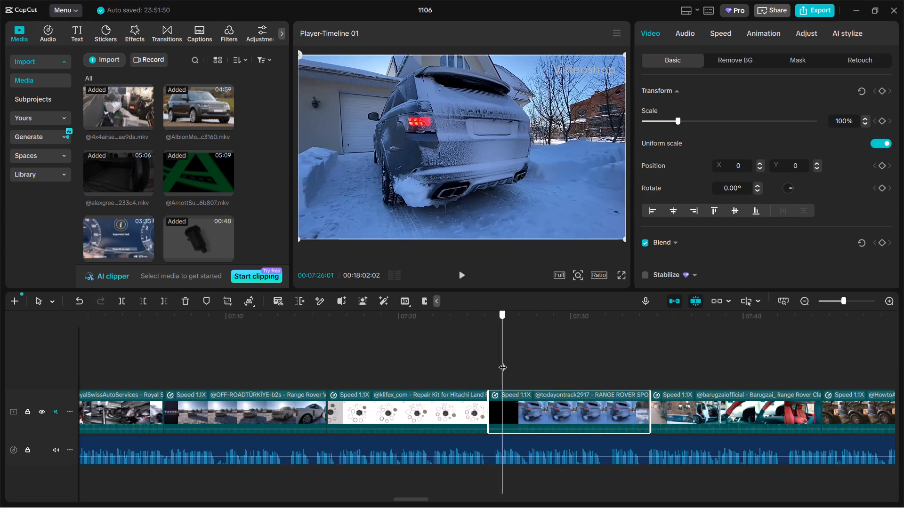
pyautogui.moveTo(503, 361); pyautogui.dragTo(493, 366)
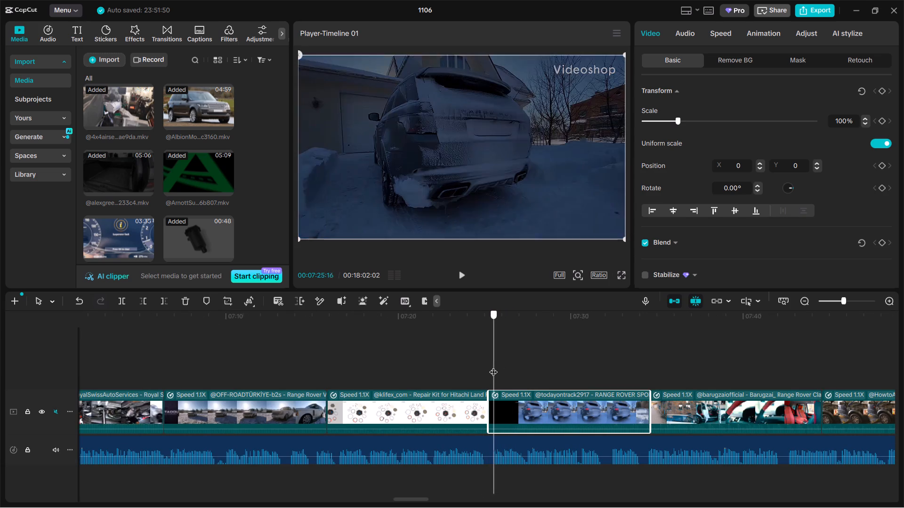
pyautogui.moveTo(493, 366); pyautogui.dragTo(528, 359)
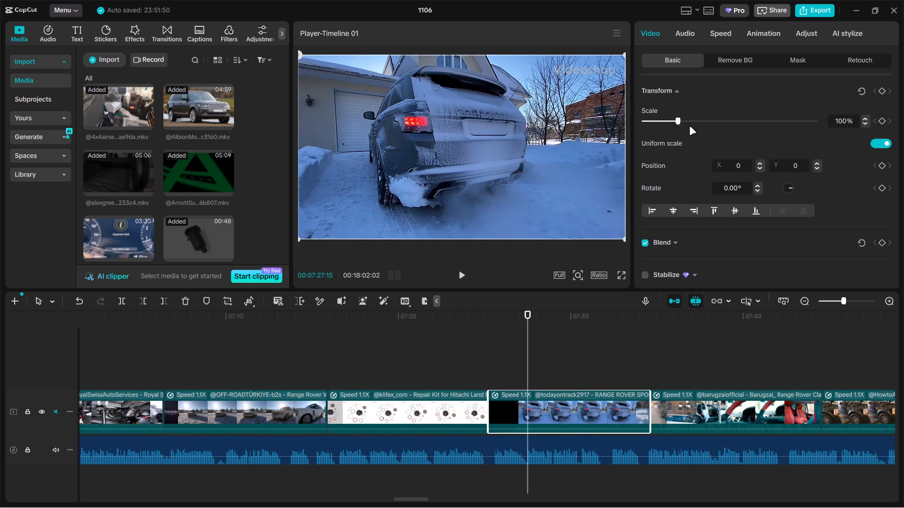
pyautogui.moveTo(680, 127); pyautogui.dragTo(688, 124)
# Review the footage from about 7:27 to 8:15 for watermarks, title cards and black bars.
pyautogui.keyDown('ctrl'); pyautogui.scroll(-6, 569, 356); pyautogui.keyUp('ctrl')
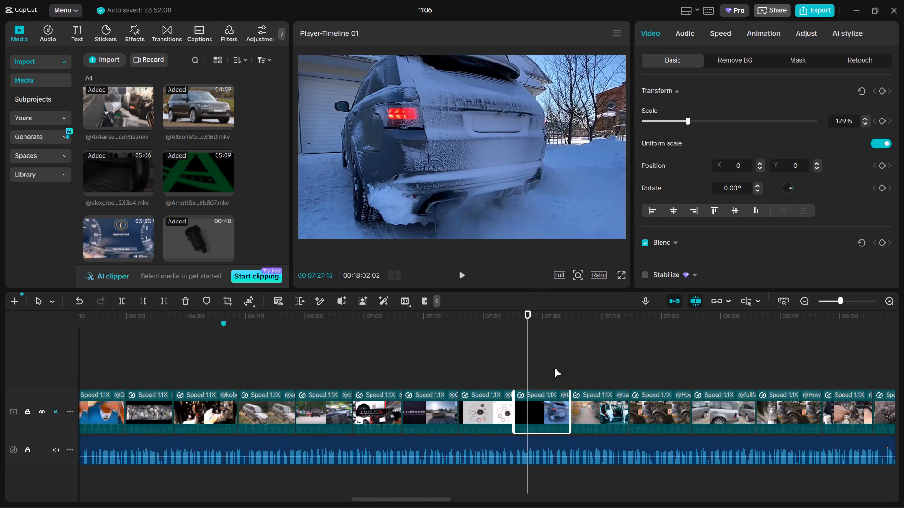
pyautogui.click(554, 368)
pyautogui.moveTo(553, 368); pyautogui.dragTo(632, 357)
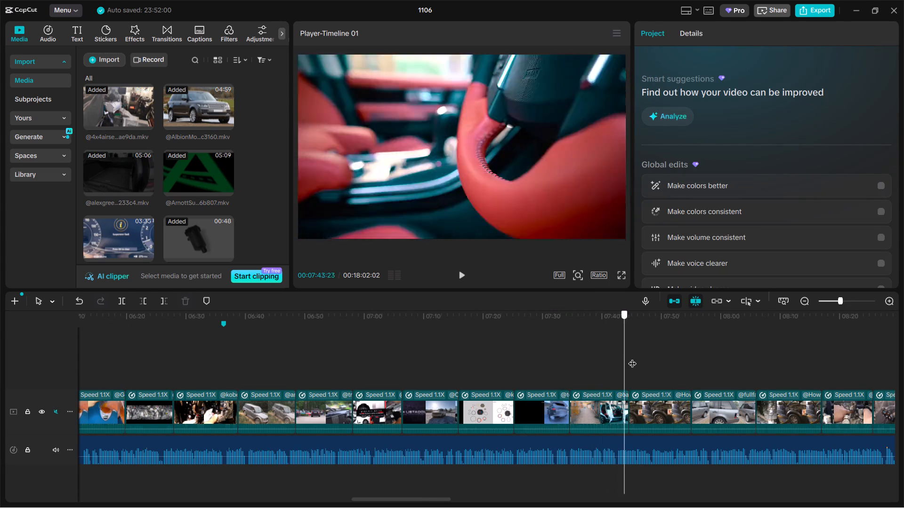
pyautogui.moveTo(632, 357); pyautogui.dragTo(746, 363)
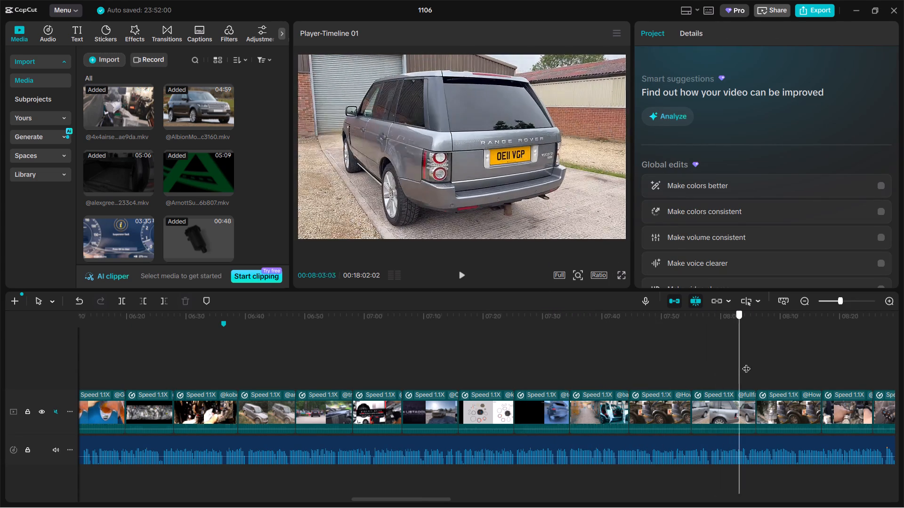
pyautogui.moveTo(746, 363); pyautogui.dragTo(792, 362)
pyautogui.moveTo(745, 385); pyautogui.dragTo(744, 388)
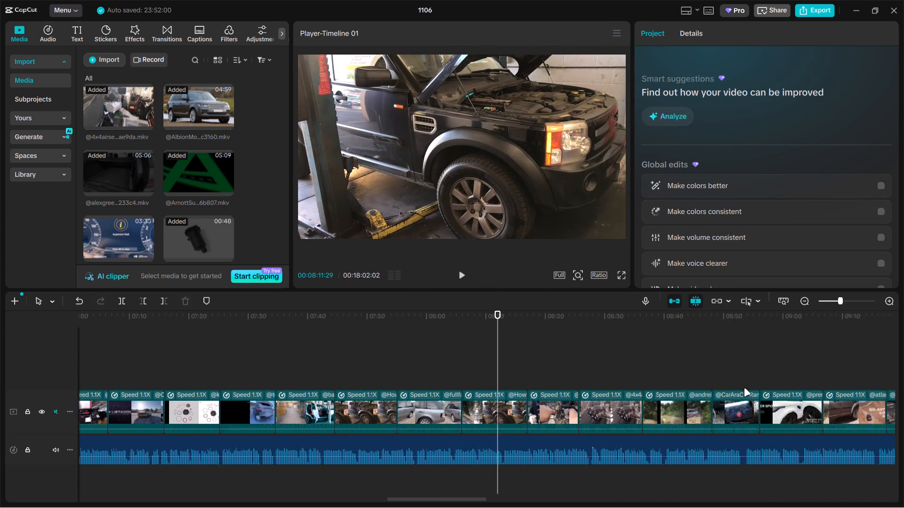
pyautogui.moveTo(744, 388); pyautogui.dragTo(504, 377)
pyautogui.moveTo(172, 359); pyautogui.dragTo(195, 354)
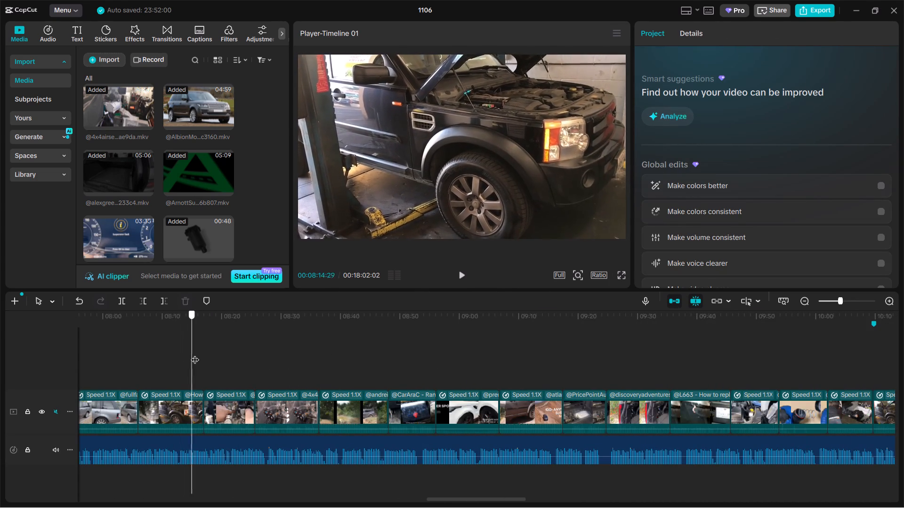
# Scale the square off-road clip near 8:39 to 192% so that it fills the frame without black side bars.
pyautogui.moveTo(195, 354); pyautogui.dragTo(368, 340)
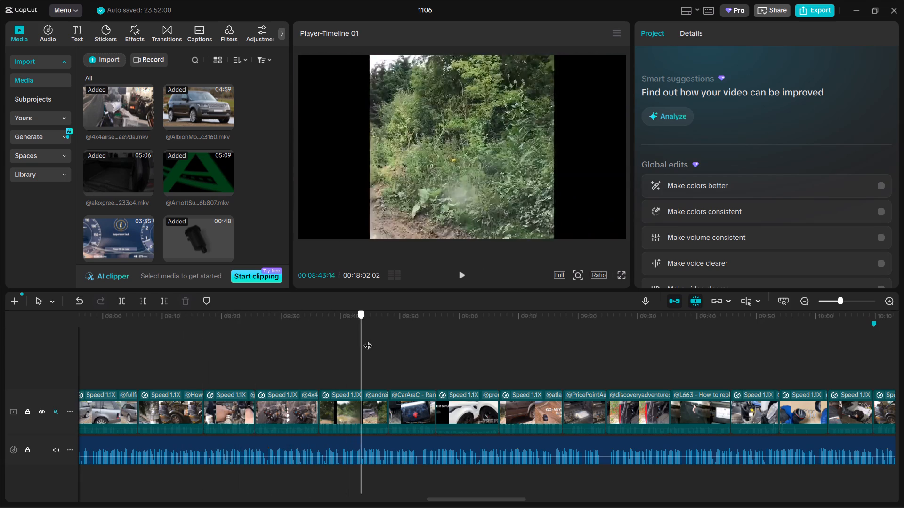
pyautogui.moveTo(368, 340); pyautogui.dragTo(336, 350)
pyautogui.click(541, 167)
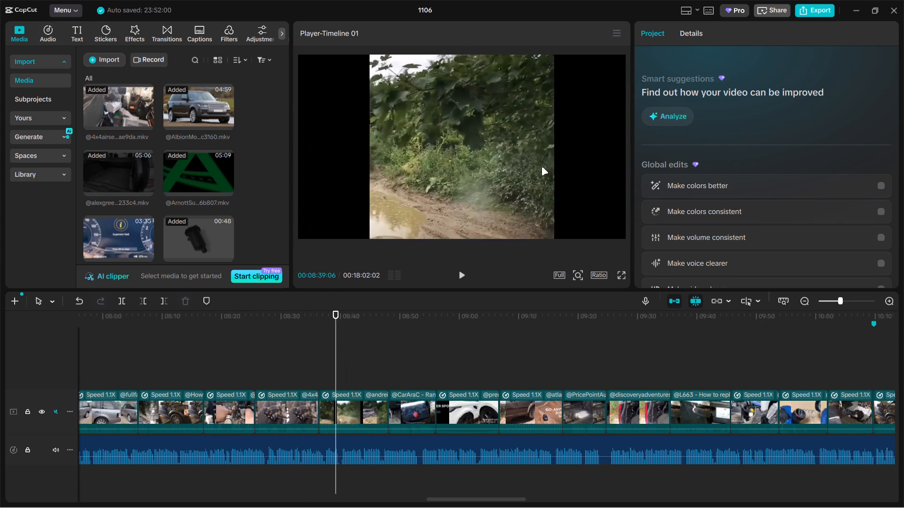
pyautogui.moveTo(679, 120); pyautogui.dragTo(710, 118)
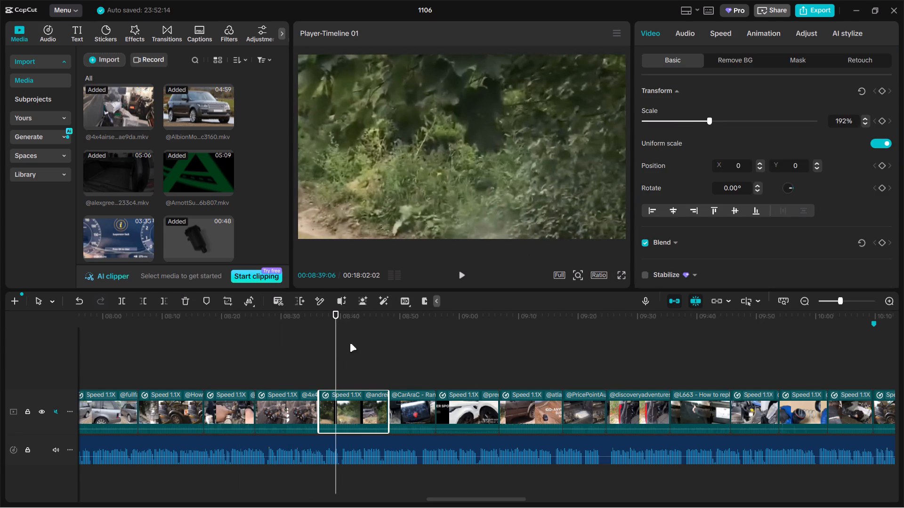
# Scale the white Range Rover Sport clip near 9:00 to 187% to push its title text out of frame.
pyautogui.moveTo(337, 345); pyautogui.dragTo(429, 344)
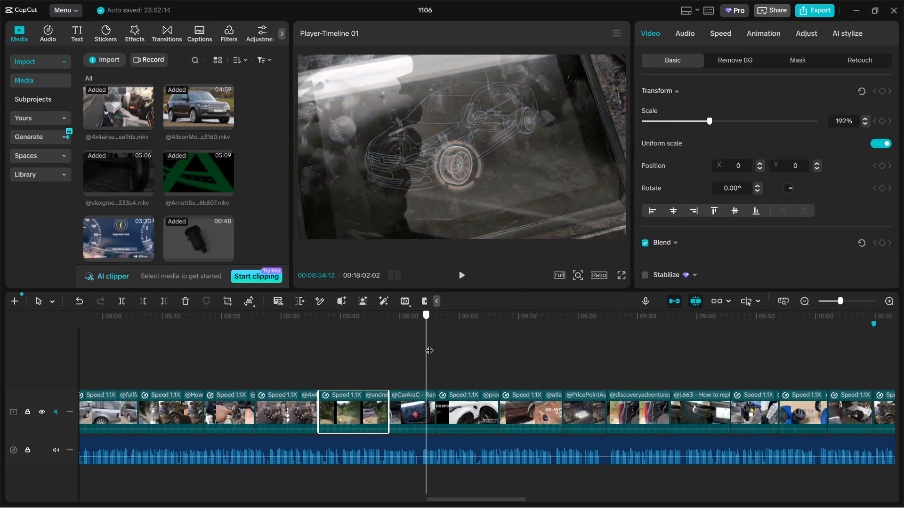
pyautogui.moveTo(429, 344); pyautogui.dragTo(473, 351)
pyautogui.click(527, 137)
pyautogui.moveTo(675, 132); pyautogui.dragTo(686, 130)
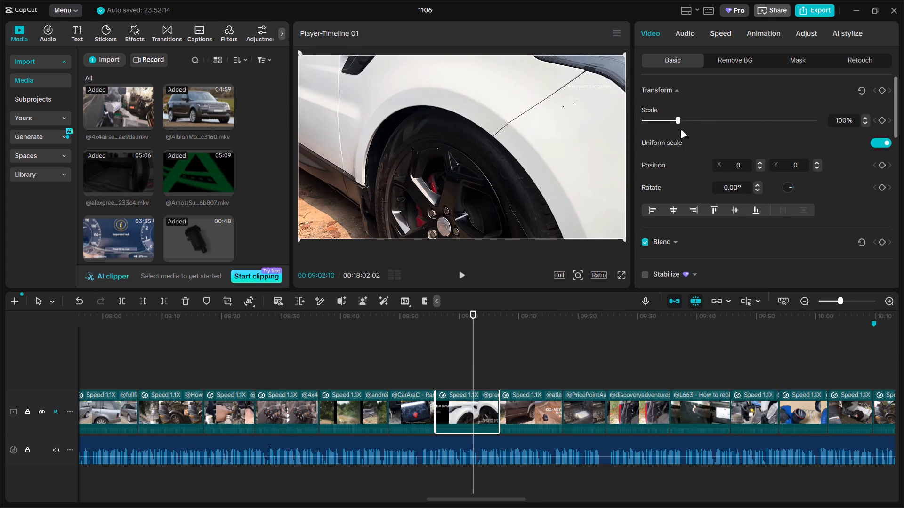
pyautogui.moveTo(680, 123); pyautogui.dragTo(699, 119)
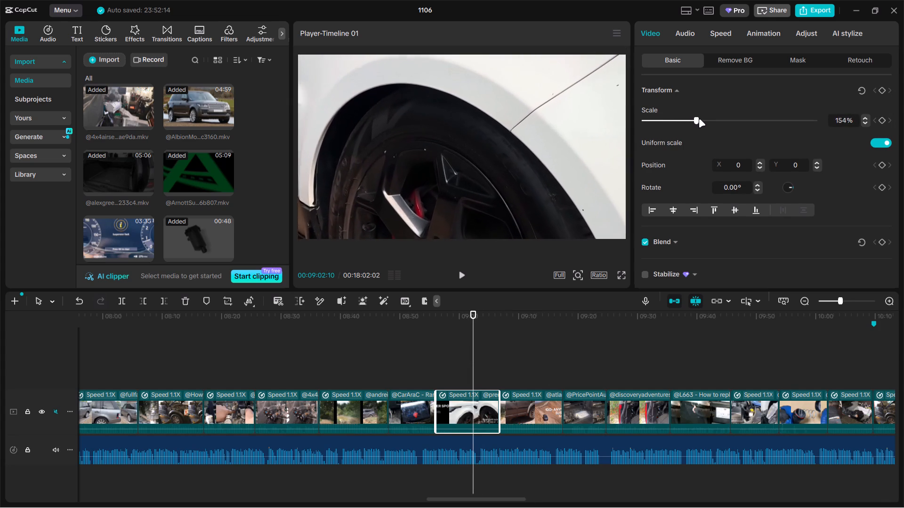
pyautogui.moveTo(699, 119); pyautogui.dragTo(700, 119)
pyautogui.moveTo(474, 361); pyautogui.dragTo(449, 362)
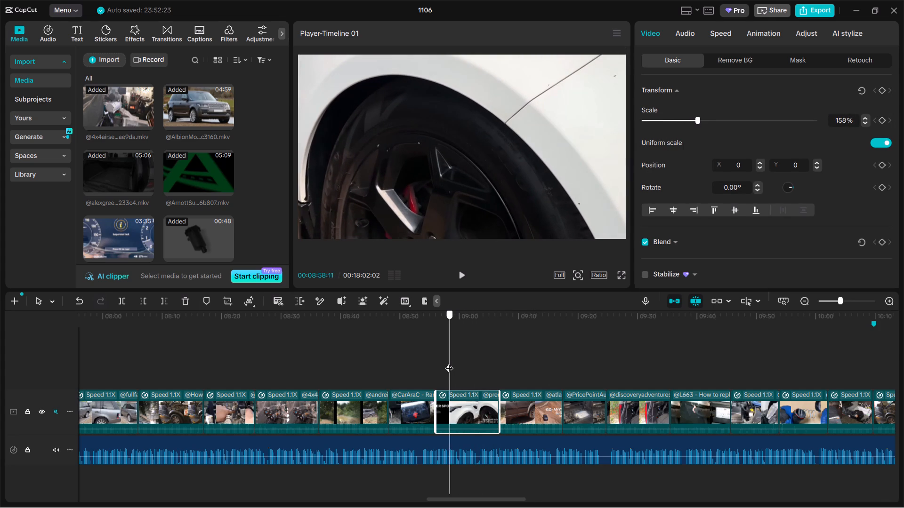
pyautogui.moveTo(449, 362); pyautogui.dragTo(418, 364)
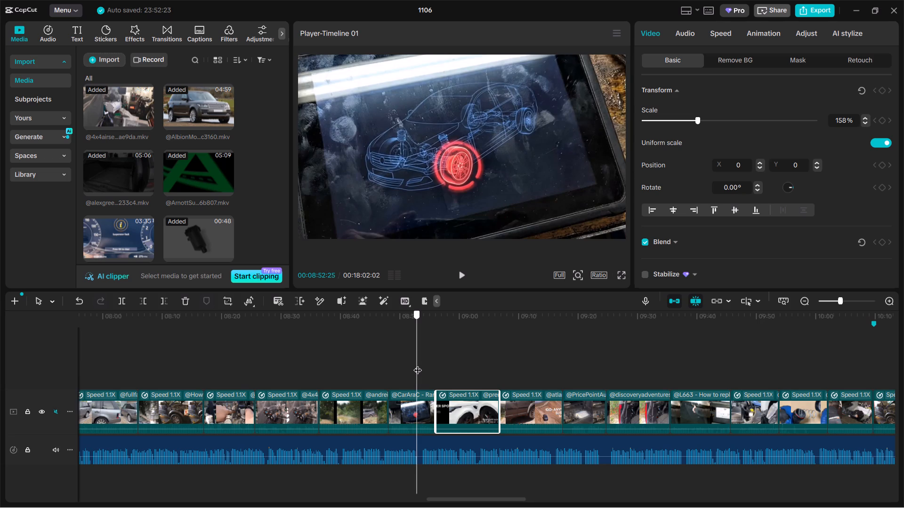
pyautogui.moveTo(418, 364); pyautogui.dragTo(442, 362)
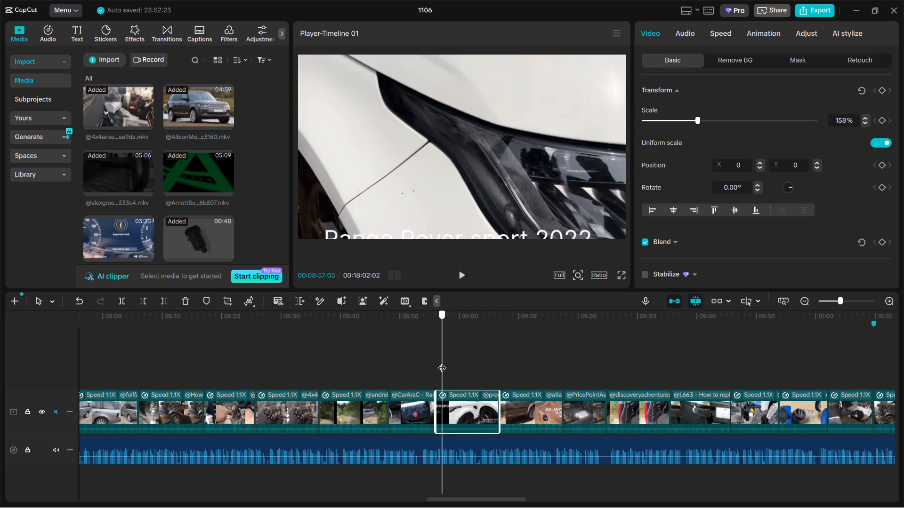
pyautogui.moveTo(442, 362); pyautogui.dragTo(413, 365)
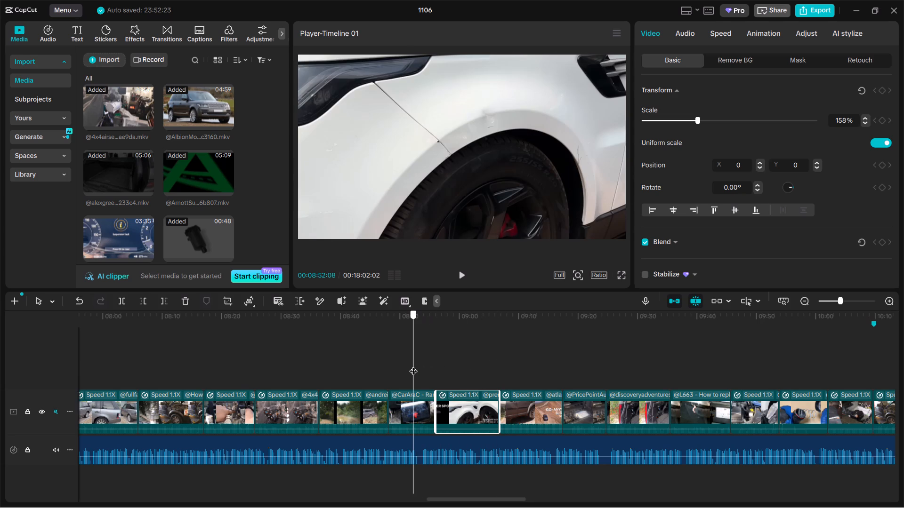
pyautogui.moveTo(413, 365); pyautogui.dragTo(454, 357)
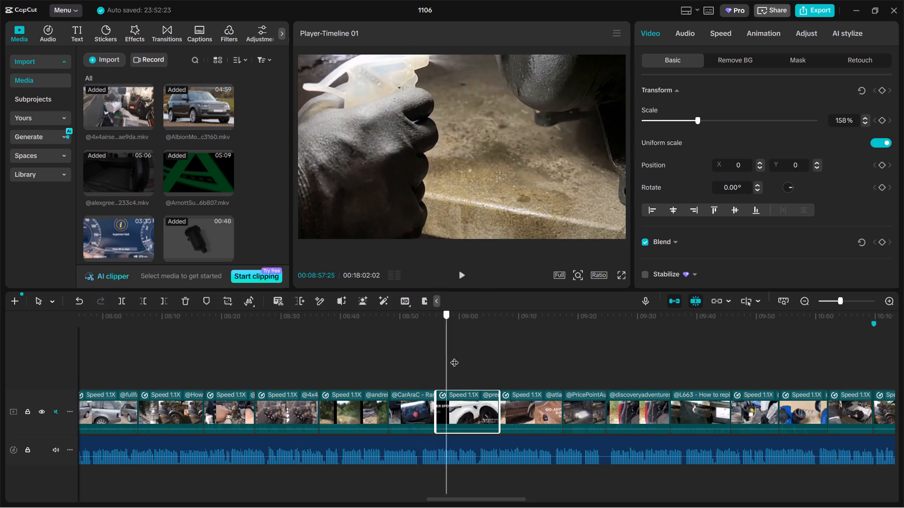
pyautogui.moveTo(454, 357); pyautogui.dragTo(463, 359)
pyautogui.click(541, 154)
pyautogui.moveTo(701, 126); pyautogui.dragTo(703, 126)
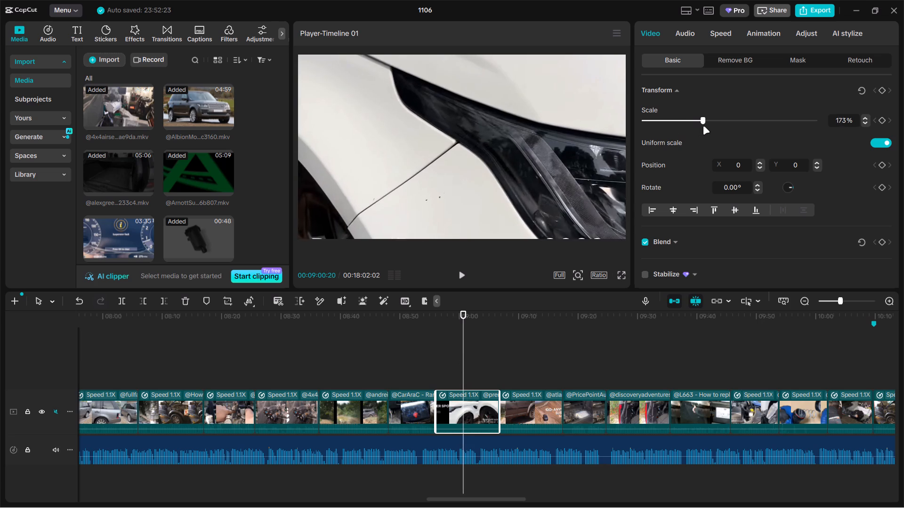
pyautogui.moveTo(703, 126); pyautogui.dragTo(708, 125)
# Scale the brown off-road vehicle clip near 9:07 to 280% to push its large title text out of frame.
pyautogui.moveTo(464, 364); pyautogui.dragTo(503, 354)
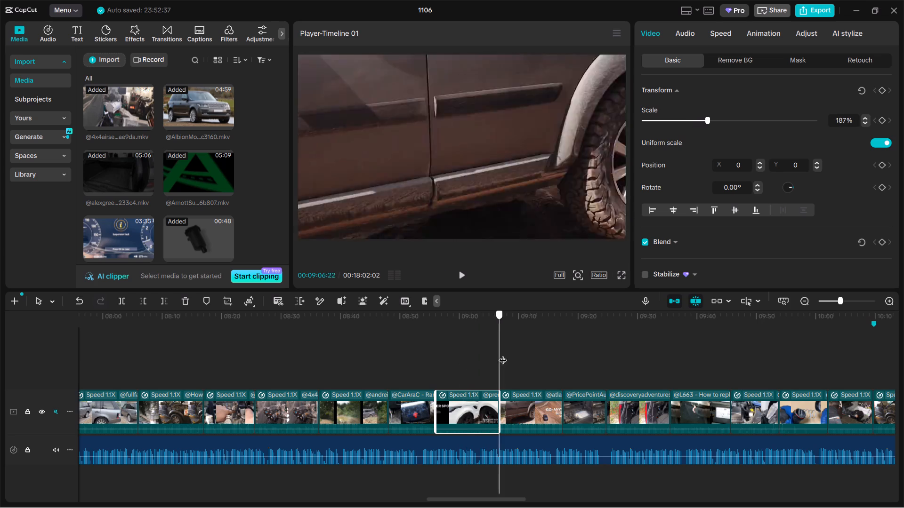
pyautogui.moveTo(503, 354); pyautogui.dragTo(503, 357)
pyautogui.click(527, 164)
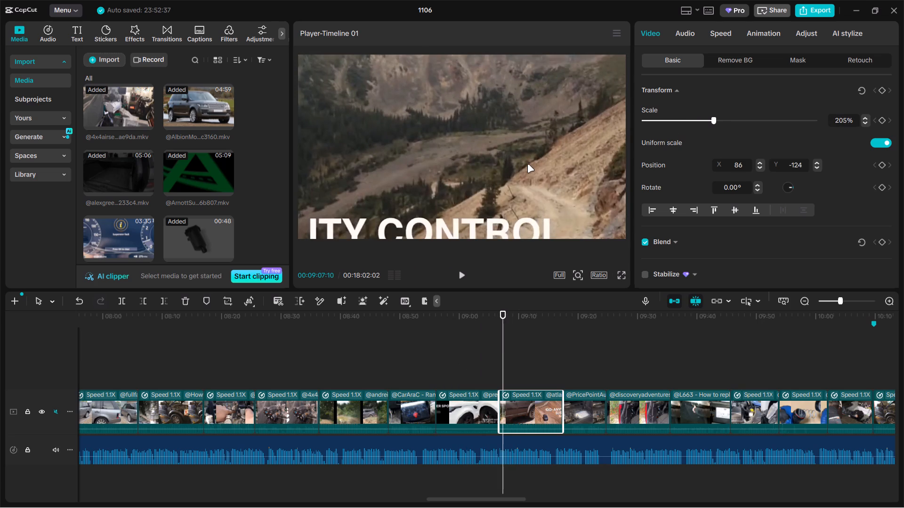
pyautogui.moveTo(715, 117); pyautogui.dragTo(740, 113)
pyautogui.moveTo(503, 359); pyautogui.dragTo(552, 357)
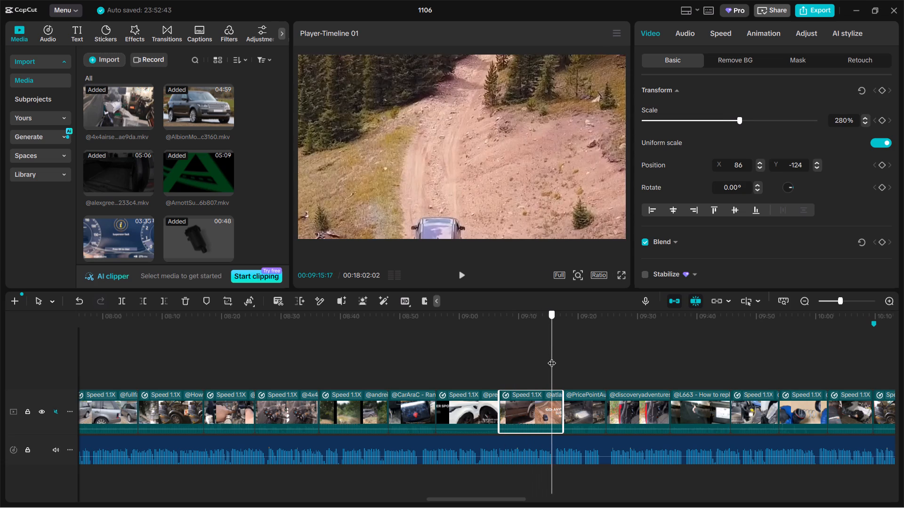
# Find and copy the workbench clip of hands holding a gasket near 5:04, as a substitute for the titled off-road clip.
pyautogui.moveTo(552, 357); pyautogui.dragTo(557, 356)
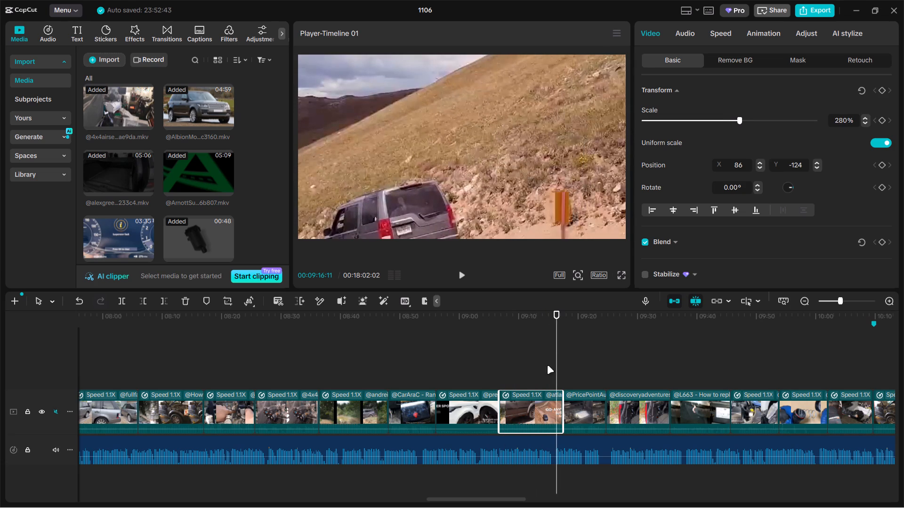
pyautogui.moveTo(557, 362); pyautogui.dragTo(530, 371)
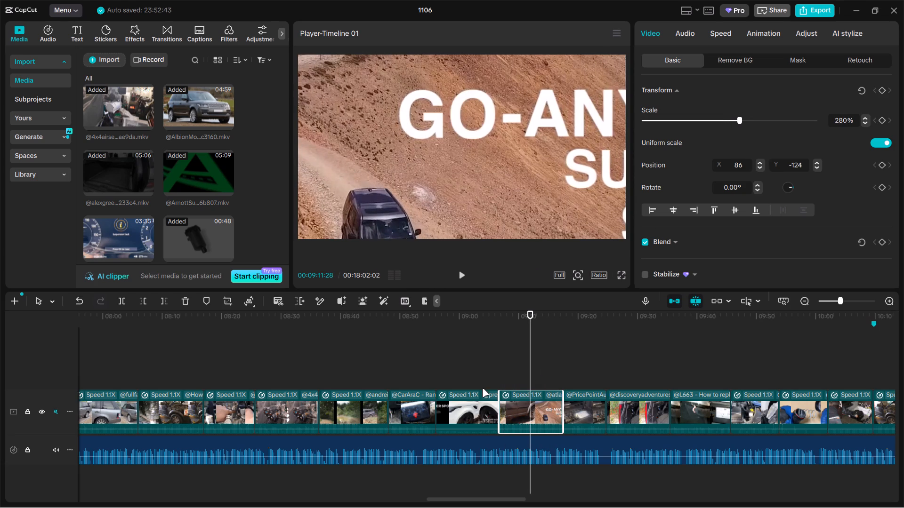
pyautogui.click(445, 365)
pyautogui.moveTo(445, 365); pyautogui.dragTo(75, 356)
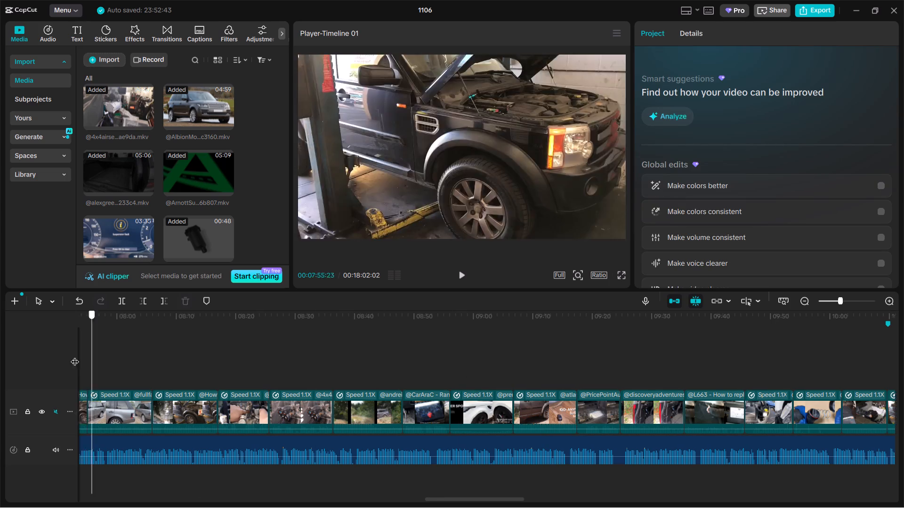
pyautogui.moveTo(75, 356); pyautogui.dragTo(245, 341)
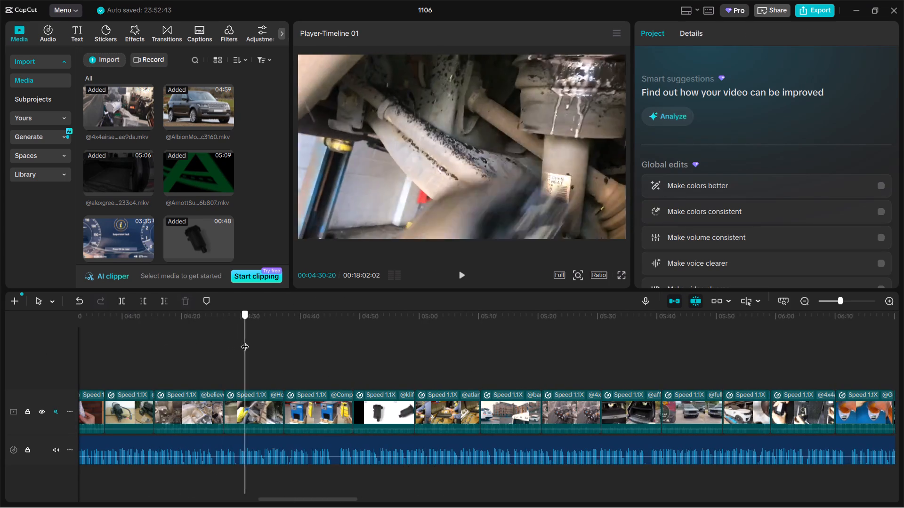
pyautogui.moveTo(245, 341); pyautogui.dragTo(250, 340)
pyautogui.moveTo(245, 365); pyautogui.dragTo(191, 369)
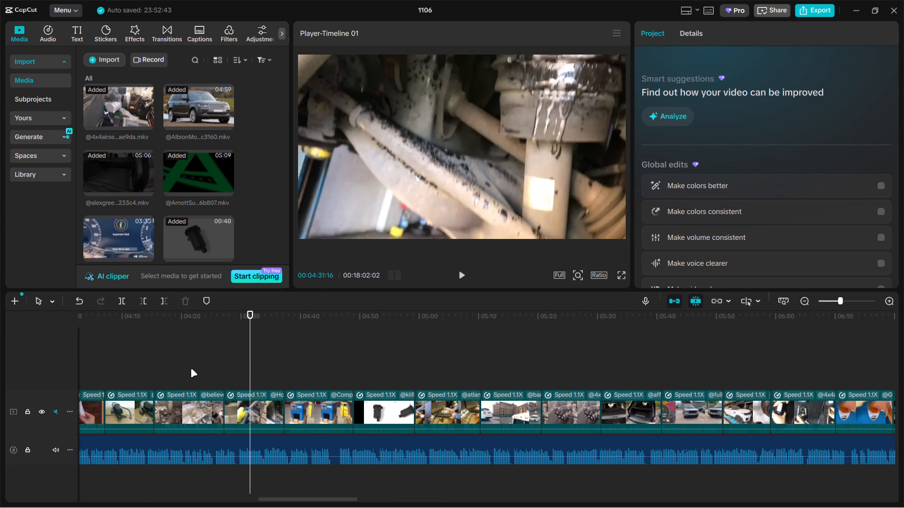
pyautogui.click(191, 369)
pyautogui.moveTo(191, 369); pyautogui.dragTo(329, 366)
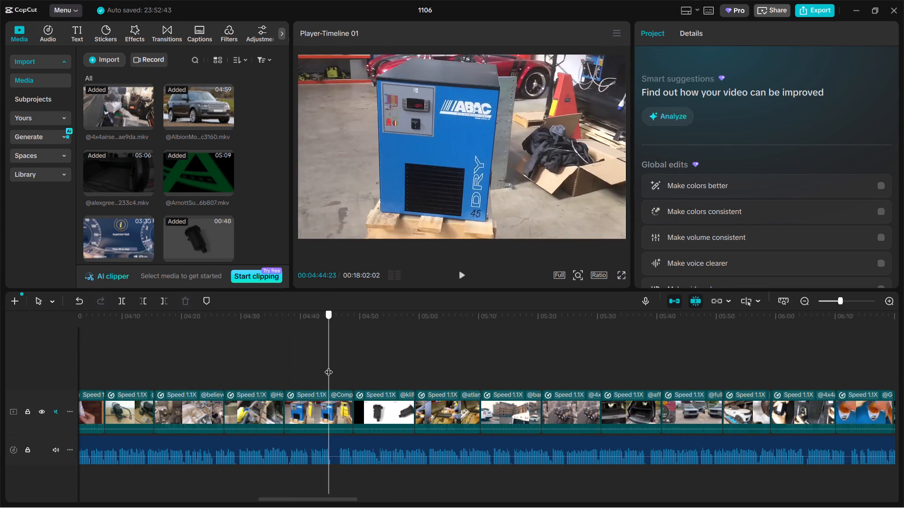
pyautogui.moveTo(329, 366); pyautogui.dragTo(446, 366)
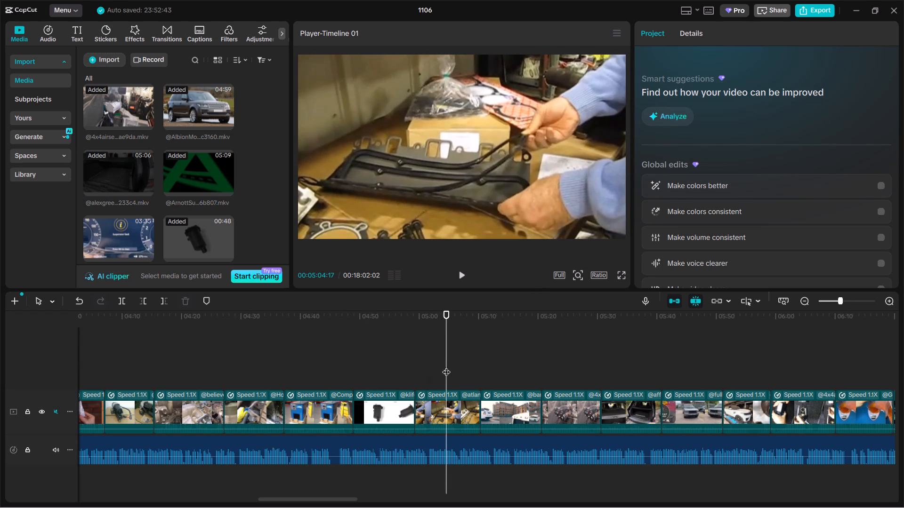
pyautogui.click(453, 413)
pyautogui.hotkey('ctrl', 'c')
# Paste the copied workbench clip above the main track at the start of the brown off-road clip, about 9:06.
pyautogui.keyDown('ctrl'); pyautogui.moveTo(462, 407); pyautogui.dragTo(525, 405); pyautogui.keyUp('ctrl')
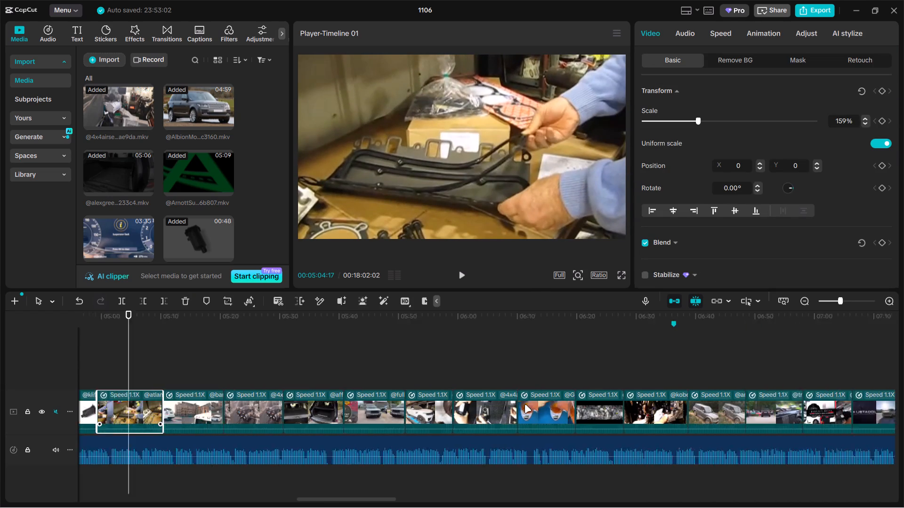
pyautogui.keyDown('ctrl'); pyautogui.moveTo(525, 405); pyautogui.dragTo(526, 404); pyautogui.keyUp('ctrl')
pyautogui.moveTo(706, 378); pyautogui.dragTo(679, 378)
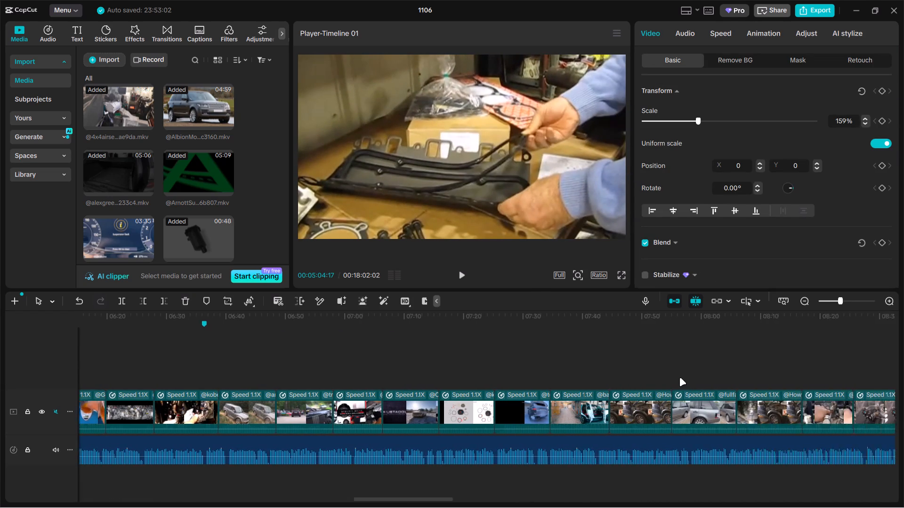
pyautogui.moveTo(679, 378); pyautogui.dragTo(528, 360)
pyautogui.click(434, 354)
pyautogui.moveTo(434, 354); pyautogui.dragTo(707, 361)
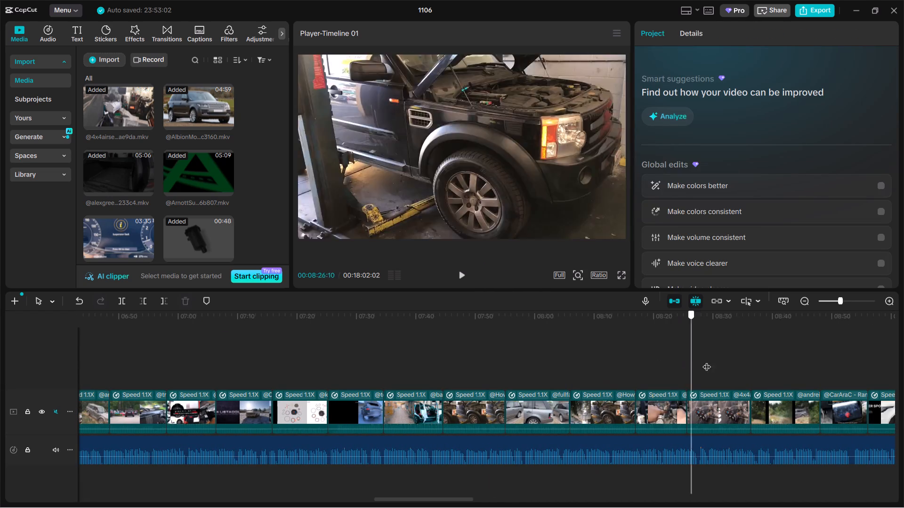
pyautogui.moveTo(707, 361); pyautogui.dragTo(864, 367)
pyautogui.moveTo(747, 373); pyautogui.dragTo(715, 387)
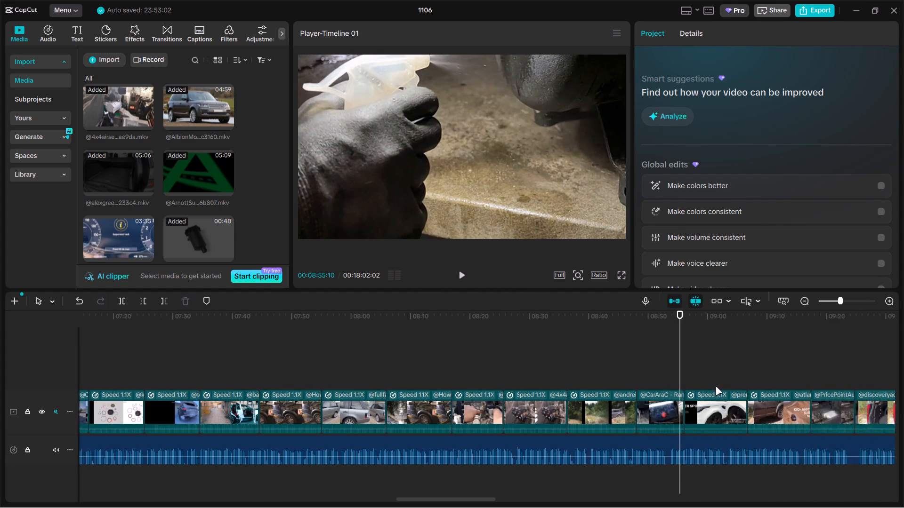
pyautogui.moveTo(715, 387); pyautogui.dragTo(407, 354)
pyautogui.moveTo(273, 356); pyautogui.dragTo(323, 355)
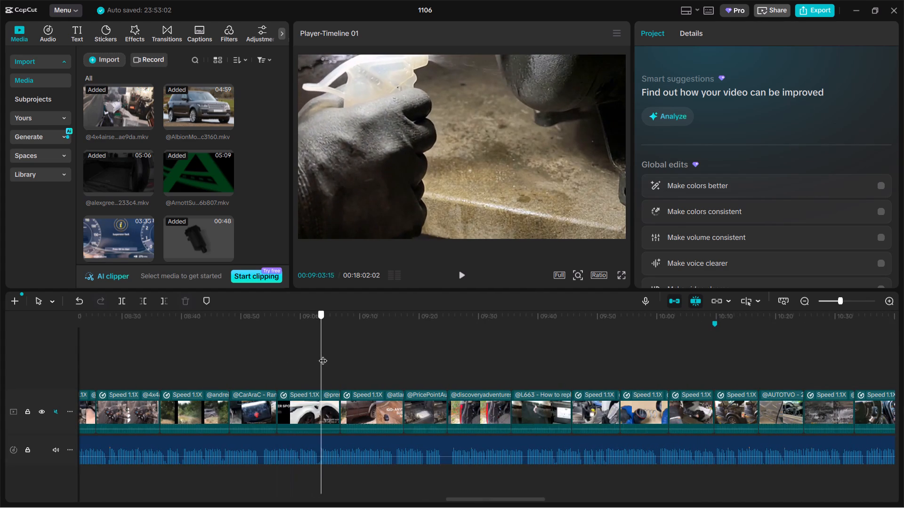
pyautogui.moveTo(323, 355); pyautogui.dragTo(339, 359)
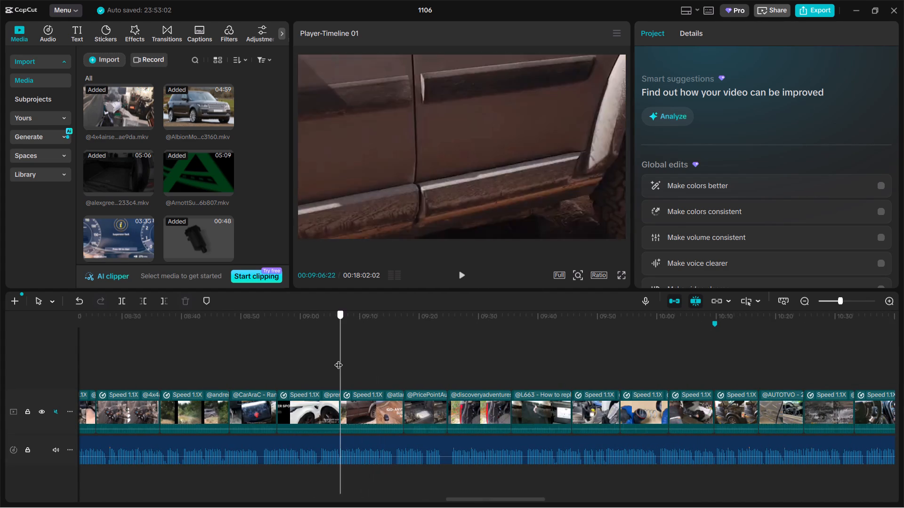
pyautogui.moveTo(339, 359); pyautogui.dragTo(337, 359)
pyautogui.click(337, 359)
pyautogui.hotkey('ctrl', 'v')
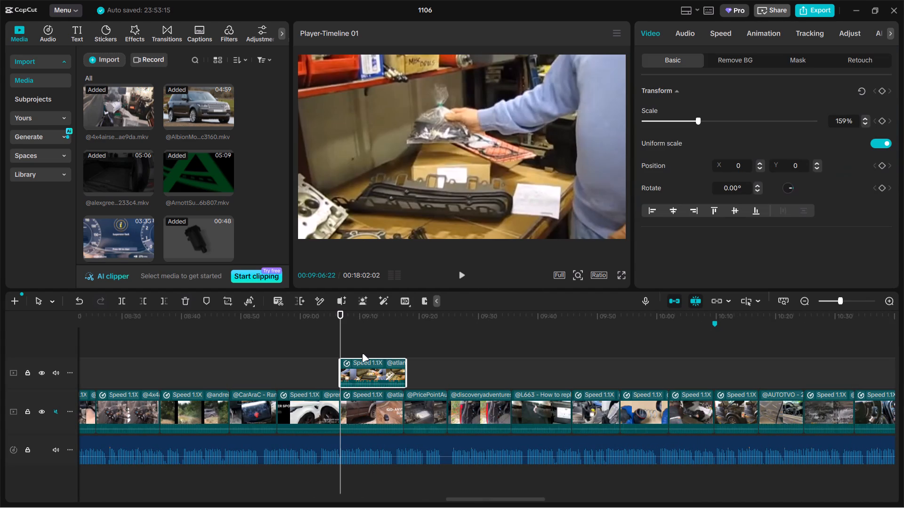
# Trim the pasted workbench clip to the brown off-road clip's length and replace the off-road clip with it on the main track.
pyautogui.moveTo(405, 370); pyautogui.dragTo(398, 372)
pyautogui.moveTo(385, 372); pyautogui.dragTo(372, 396)
pyautogui.click(370, 409)
pyautogui.press('Delete')
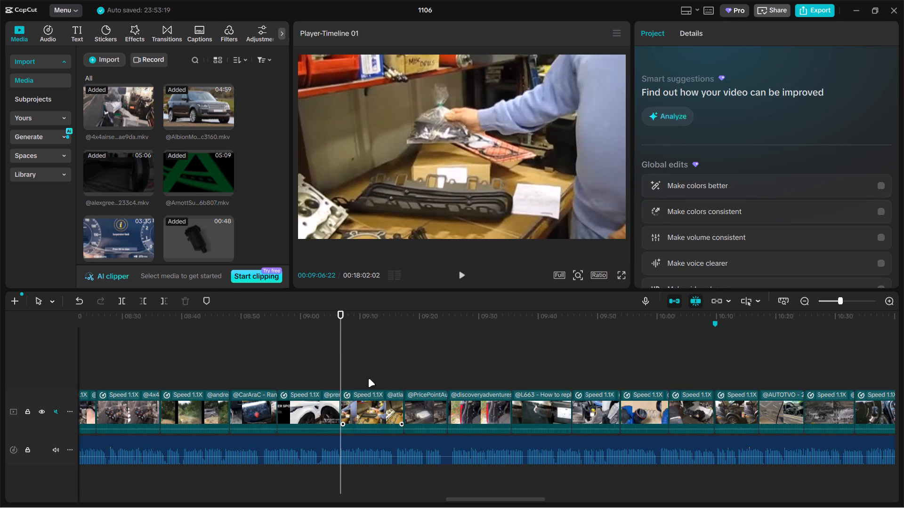
# Extend the end of the replacement workbench clip and trim its beginning so that it runs until about 9:18.
pyautogui.moveTo(339, 367); pyautogui.dragTo(360, 365)
pyautogui.click(370, 399)
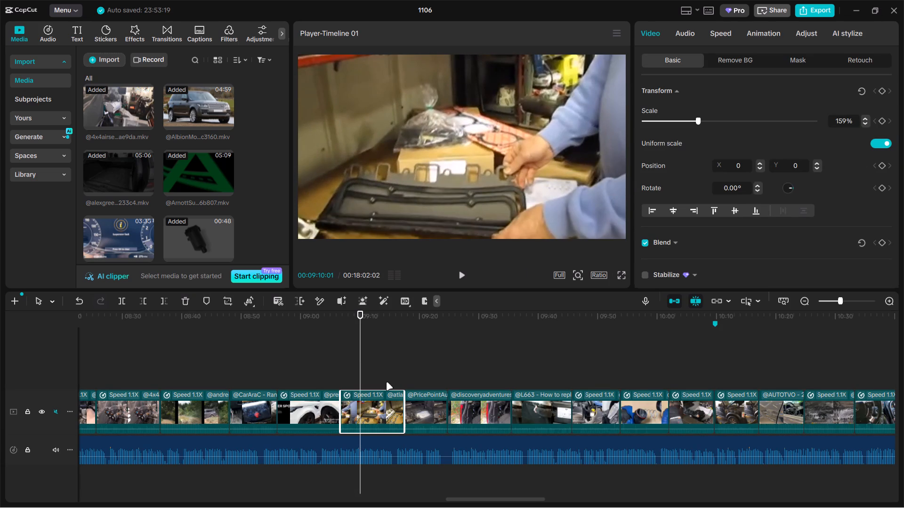
pyautogui.moveTo(403, 404); pyautogui.dragTo(418, 402)
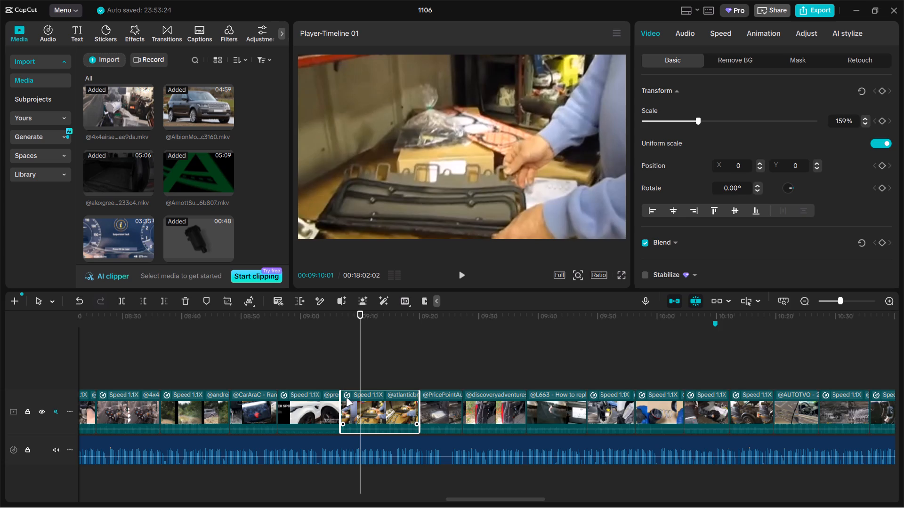
pyautogui.moveTo(342, 402); pyautogui.dragTo(353, 402)
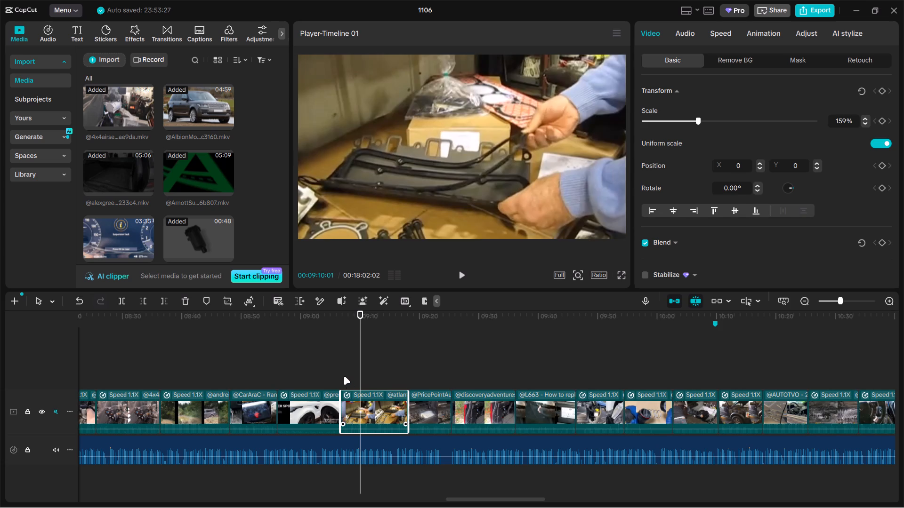
# Check the footage after the replacement clip and scale the foam-covered air tank clip near 10:31 to 126%.
pyautogui.click(343, 376)
pyautogui.moveTo(343, 376); pyautogui.dragTo(412, 382)
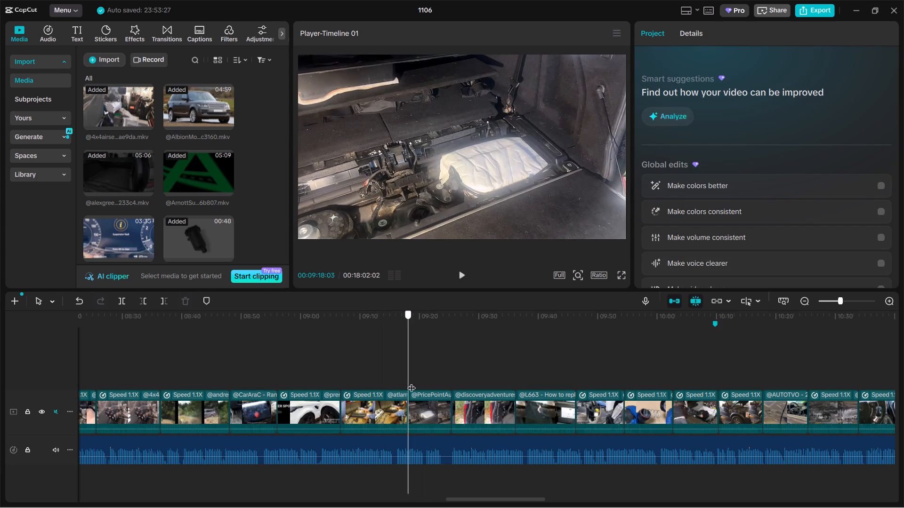
pyautogui.moveTo(412, 382); pyautogui.dragTo(669, 369)
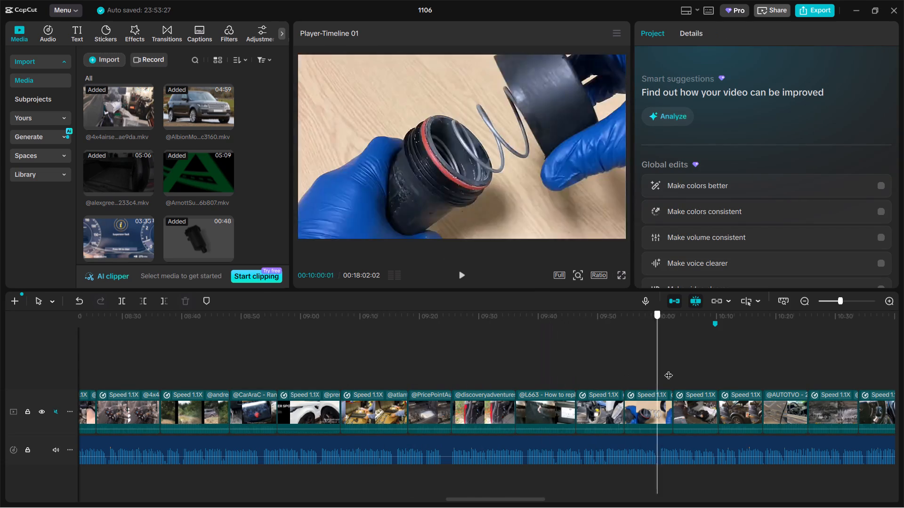
pyautogui.moveTo(669, 369); pyautogui.dragTo(858, 376)
pyautogui.moveTo(730, 408); pyautogui.dragTo(452, 360)
pyautogui.moveTo(391, 356); pyautogui.dragTo(388, 357)
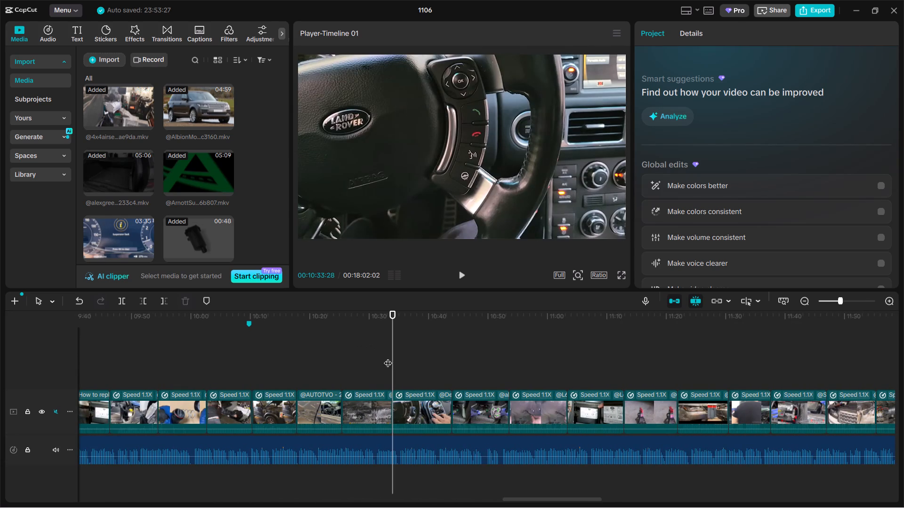
pyautogui.moveTo(388, 357); pyautogui.dragTo(375, 357)
pyautogui.click(499, 179)
pyautogui.moveTo(679, 121); pyautogui.dragTo(688, 119)
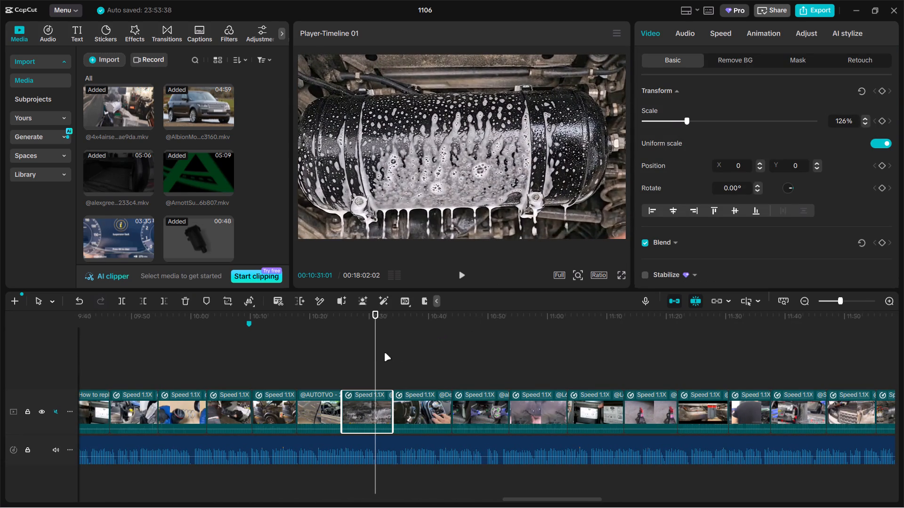
# Scale the Torx T30 clip near 10:51 to 171% and position it at X 421, Y -76 to hide the inset and text.
pyautogui.moveTo(379, 354); pyautogui.dragTo(534, 342)
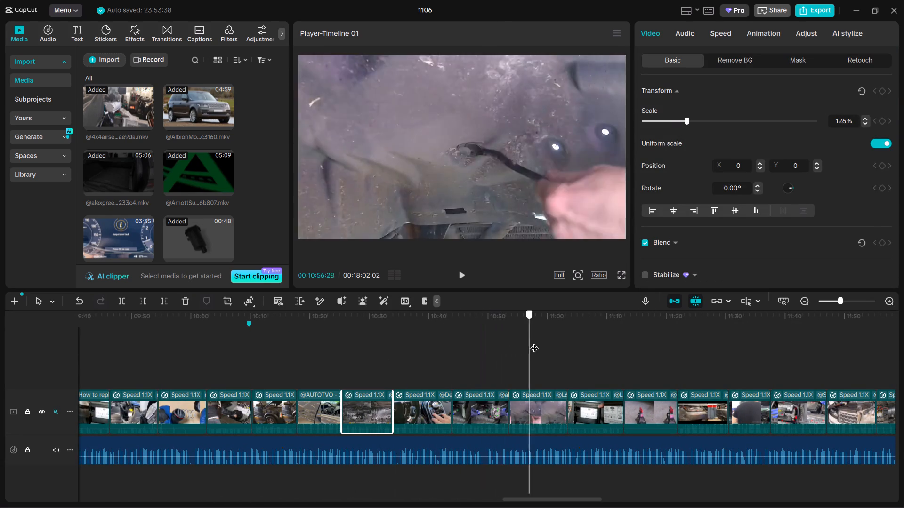
pyautogui.moveTo(534, 342); pyautogui.dragTo(531, 339)
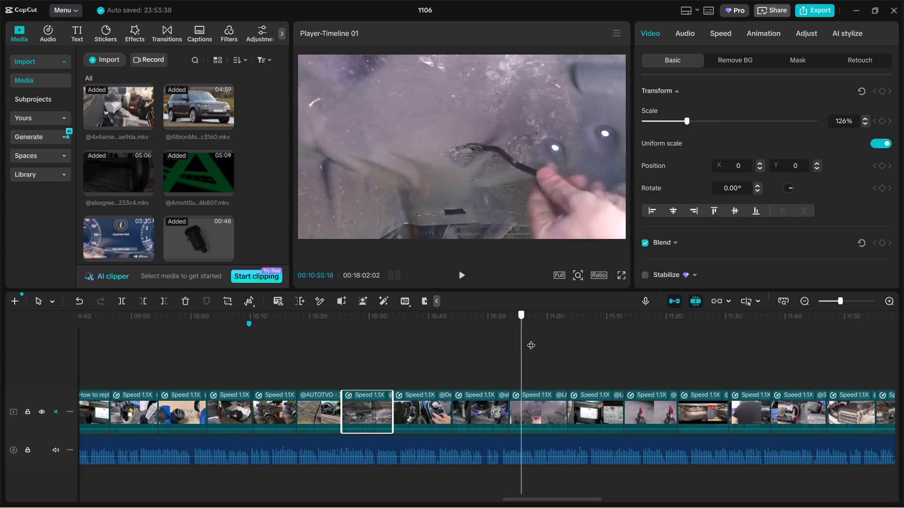
pyautogui.moveTo(531, 339); pyautogui.dragTo(499, 348)
pyautogui.click(540, 150)
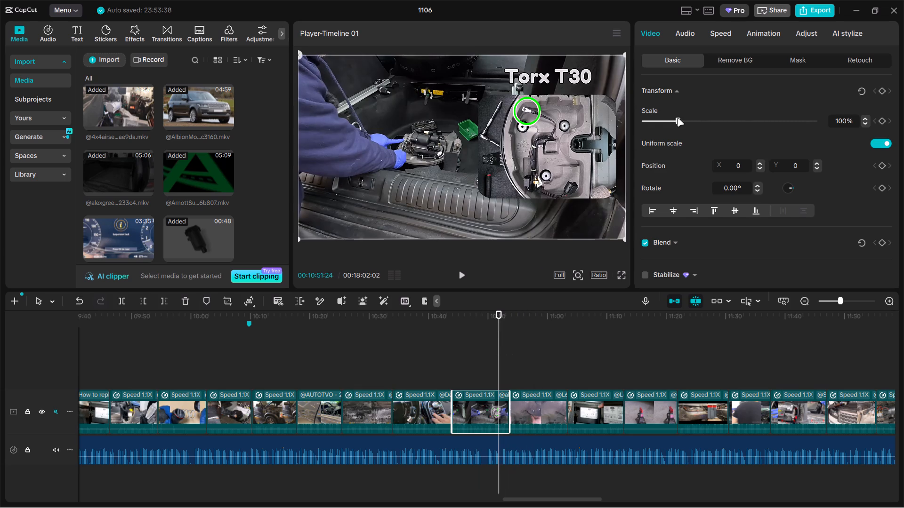
pyautogui.moveTo(677, 118); pyautogui.dragTo(702, 118)
pyautogui.moveTo(483, 159); pyautogui.dragTo(519, 166)
# Scale the red jack stand clip near 11:16 to 122%.
pyautogui.moveTo(502, 364); pyautogui.dragTo(708, 351)
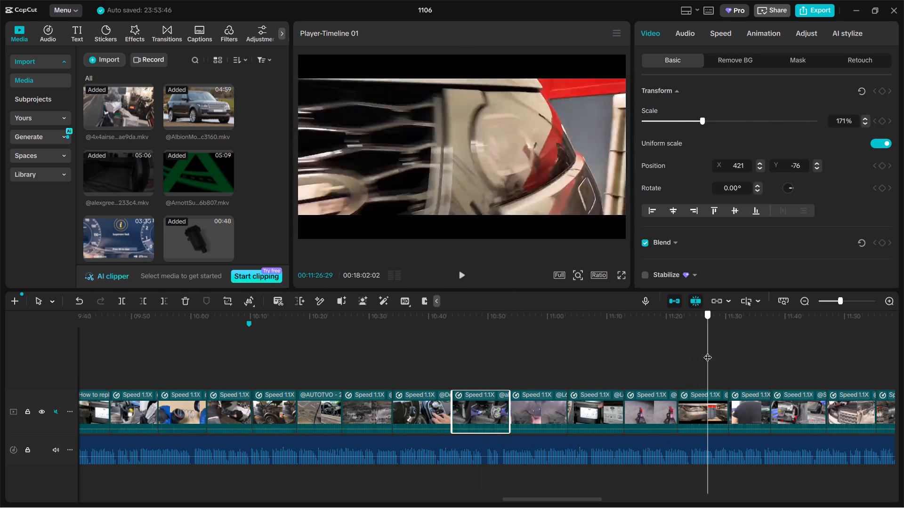
pyautogui.moveTo(708, 351); pyautogui.dragTo(644, 359)
pyautogui.click(487, 145)
pyautogui.moveTo(679, 120); pyautogui.dragTo(687, 120)
# Scale the grey Range Rover Sport clip near 11:26 to 137% to remove its black bars.
pyautogui.moveTo(553, 365); pyautogui.dragTo(301, 386)
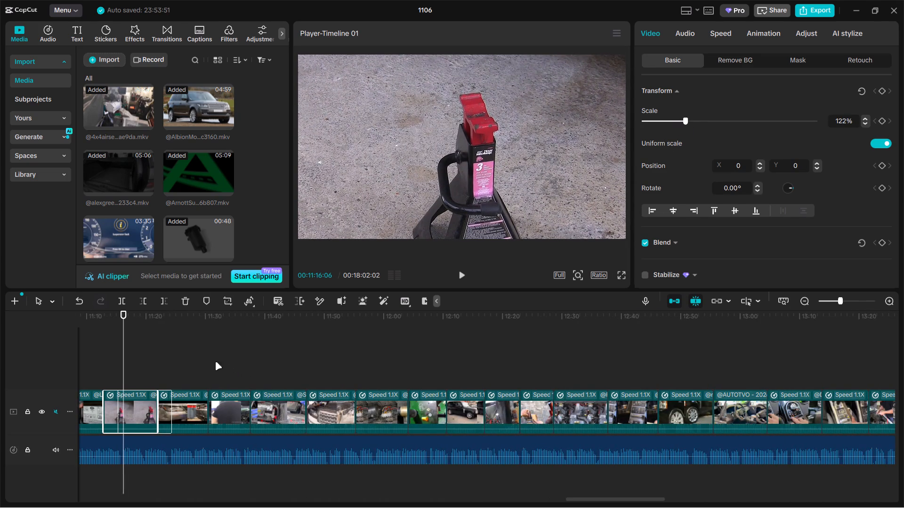
pyautogui.moveTo(122, 356); pyautogui.dragTo(186, 350)
pyautogui.click(563, 160)
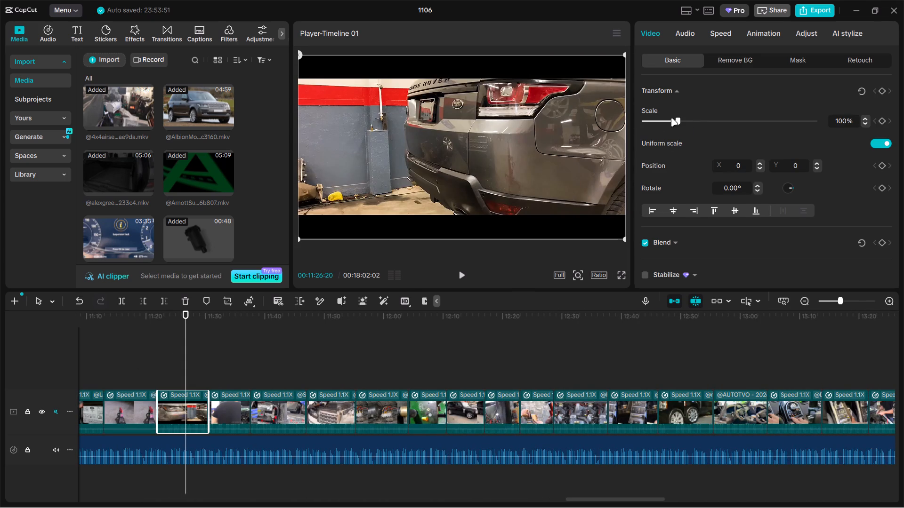
pyautogui.moveTo(678, 120); pyautogui.dragTo(691, 120)
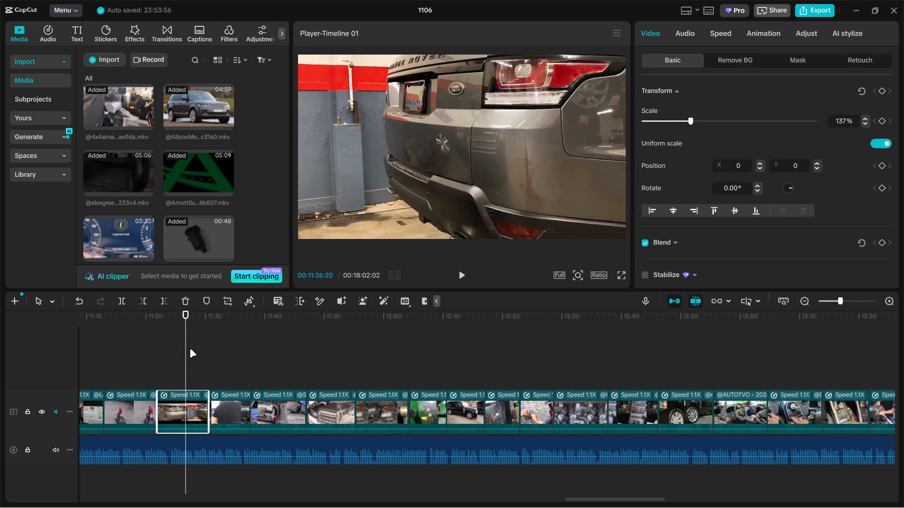
# Scale the engine bay clip near 11:34 to 136% to push its website watermark out of frame.
pyautogui.moveTo(189, 349); pyautogui.dragTo(234, 355)
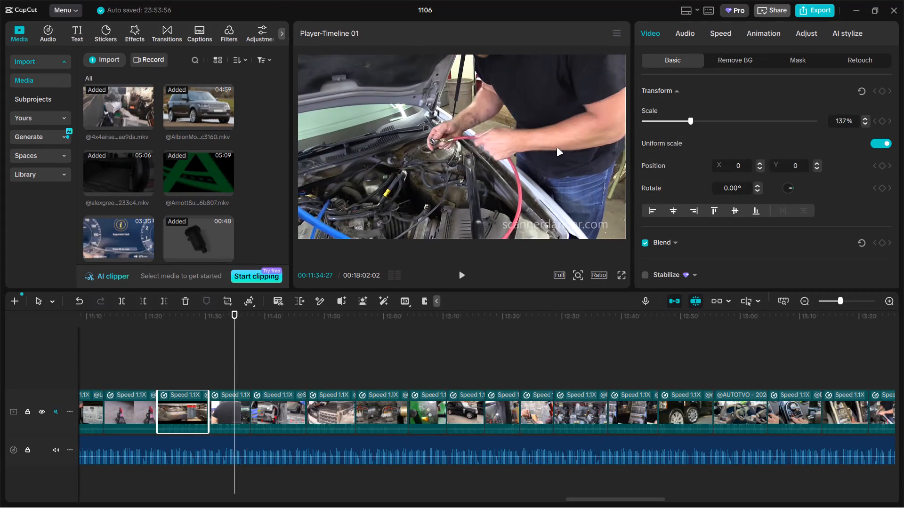
pyautogui.click(564, 145)
pyautogui.moveTo(684, 126); pyautogui.dragTo(690, 126)
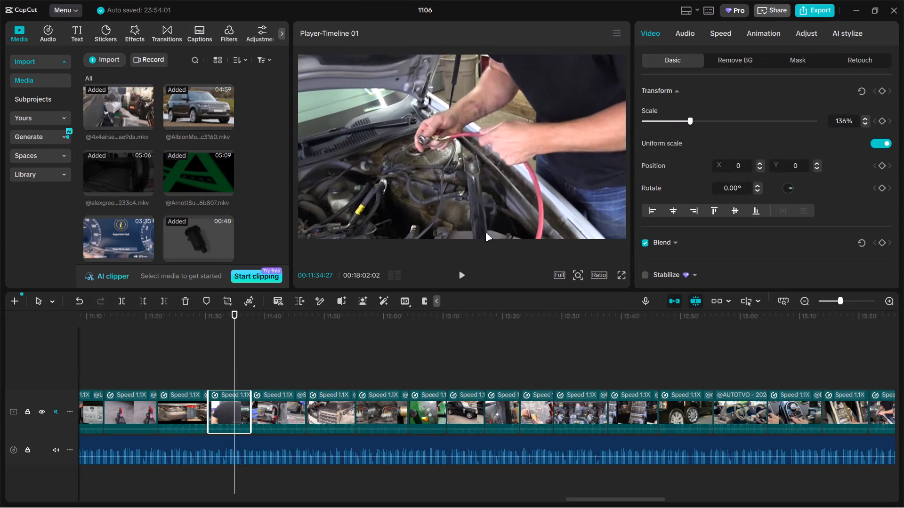
# Scale the Sidhu DIY engine bay clip near 11:42 to 166% to push its logos and subscribe text out of frame.
pyautogui.moveTo(235, 356); pyautogui.dragTo(282, 355)
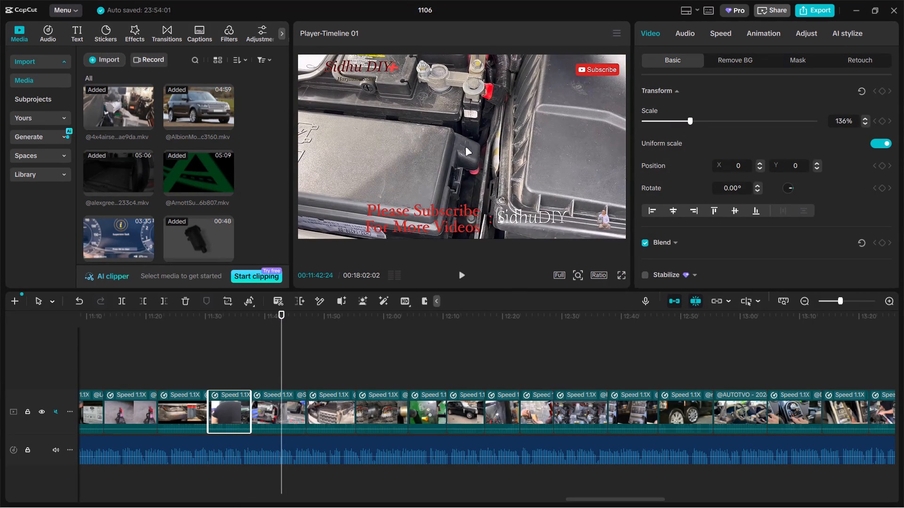
pyautogui.click(487, 133)
pyautogui.moveTo(670, 121); pyautogui.dragTo(701, 121)
# Scale the foamed valve block clip near 12:00 to 124% to push its caption and corner logo out of frame.
pyautogui.moveTo(282, 347); pyautogui.dragTo(338, 345)
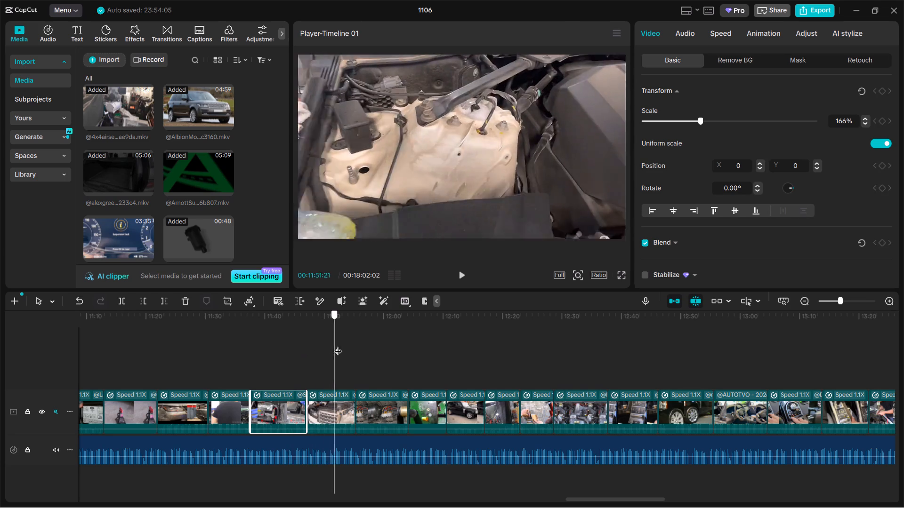
pyautogui.moveTo(338, 345); pyautogui.dragTo(385, 345)
pyautogui.click(485, 193)
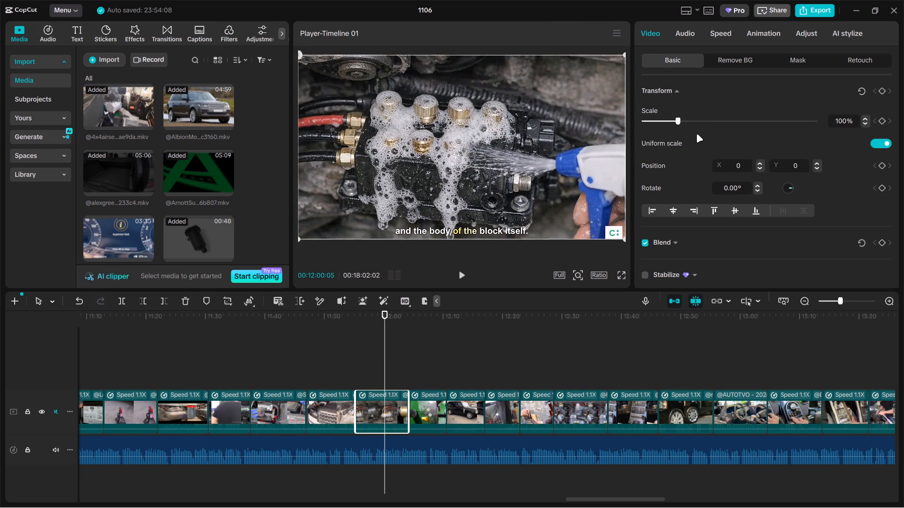
pyautogui.moveTo(681, 123); pyautogui.dragTo(686, 122)
# Scale the green-bench parts clip near 12:06 to 140% to push its GZ Bravo logo out of frame.
pyautogui.moveTo(488, 377); pyautogui.dragTo(175, 364)
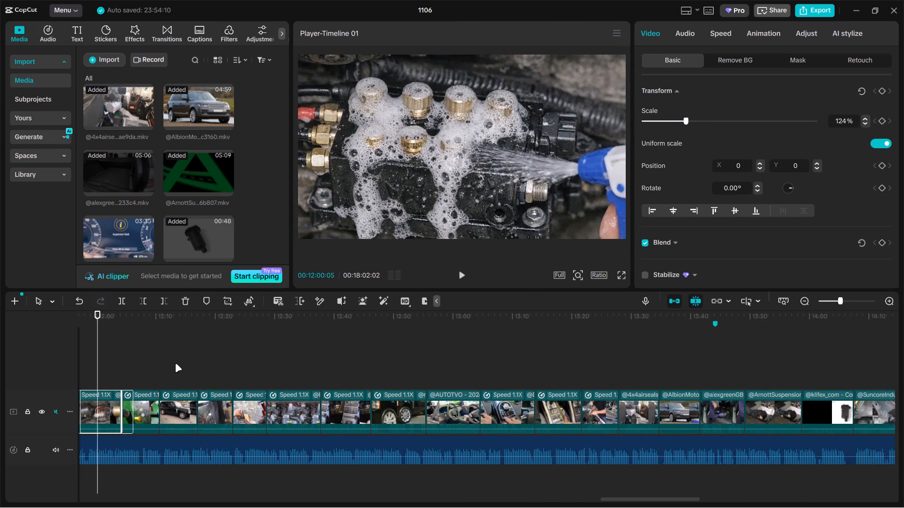
pyautogui.moveTo(175, 364); pyautogui.dragTo(169, 360)
pyautogui.click(112, 357)
pyautogui.moveTo(97, 357); pyautogui.dragTo(187, 360)
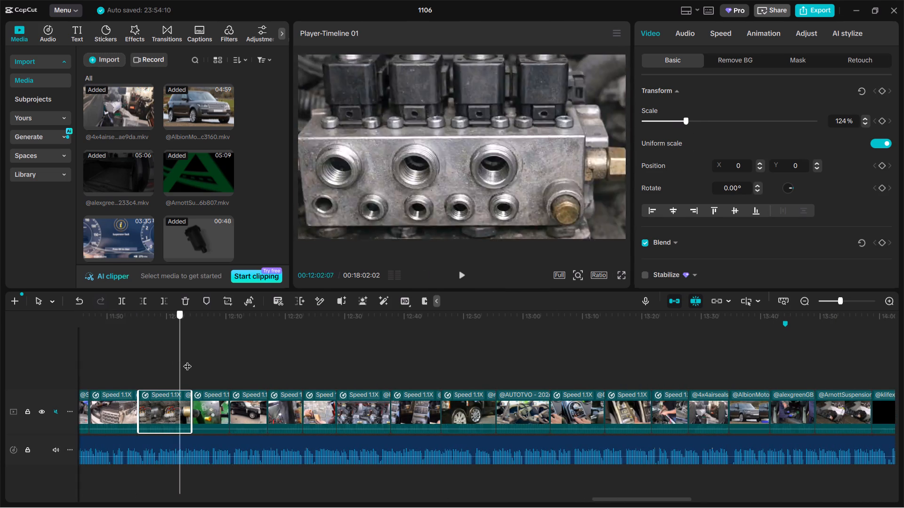
pyautogui.moveTo(187, 360); pyautogui.dragTo(205, 367)
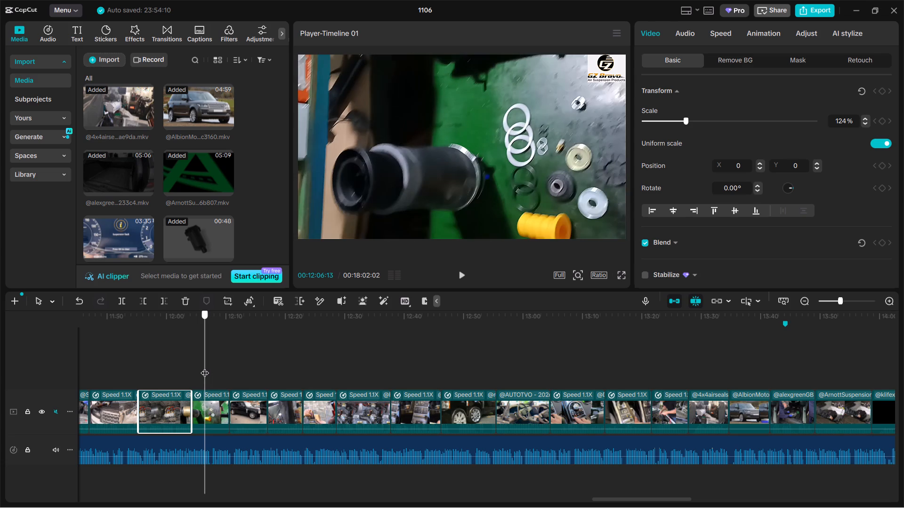
pyautogui.moveTo(205, 367); pyautogui.dragTo(205, 367)
pyautogui.click(526, 103)
pyautogui.moveTo(680, 122); pyautogui.dragTo(694, 122)
# Scale the engine bay clip near 12:35 to 143% to remove its black side bars.
pyautogui.moveTo(208, 354); pyautogui.dragTo(234, 354)
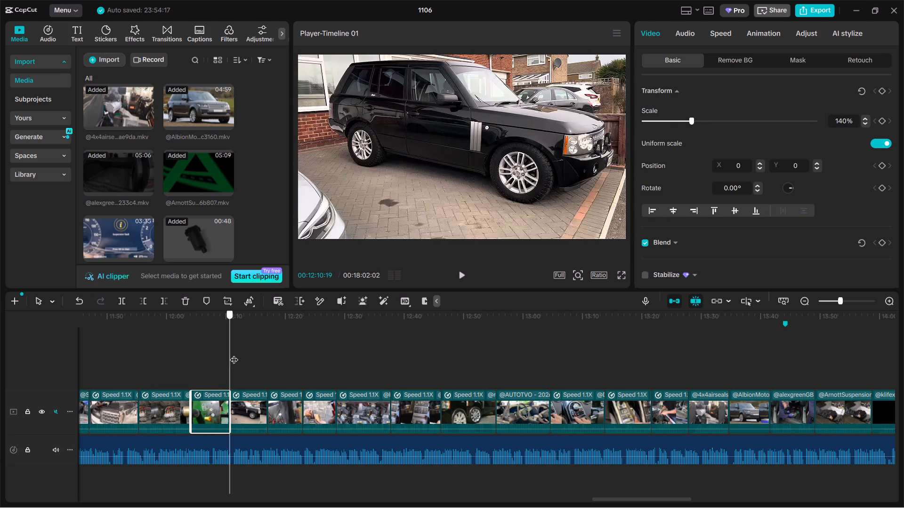
pyautogui.moveTo(234, 354); pyautogui.dragTo(340, 352)
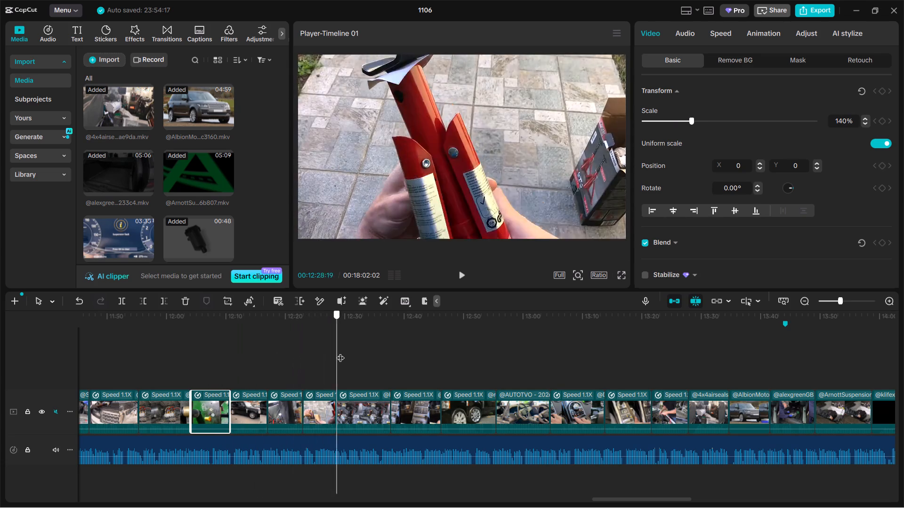
pyautogui.moveTo(340, 352); pyautogui.dragTo(376, 352)
pyautogui.click(483, 107)
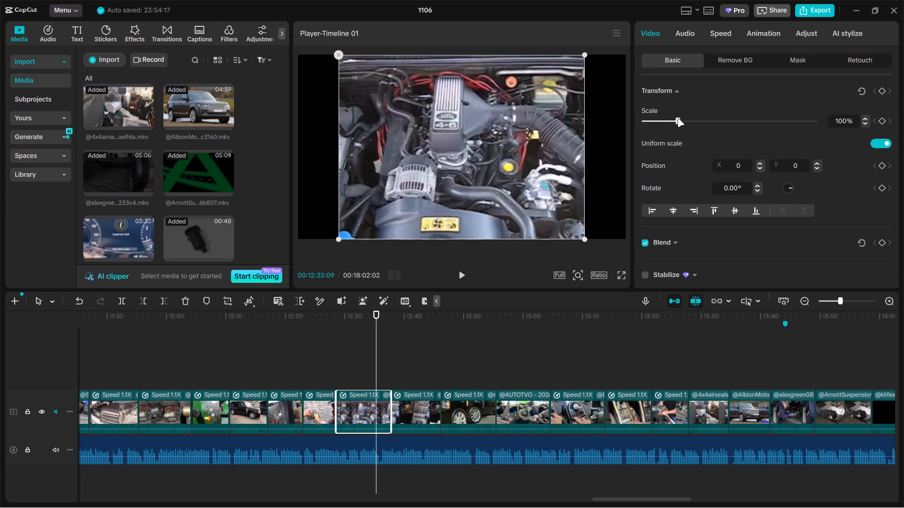
pyautogui.moveTo(678, 119); pyautogui.dragTo(693, 119)
# Scale the black Range Rover wheel clip near 12:54 to 196% and reposition it to X 1286, Y 486 to hide its On-Road/Off-Road text.
pyautogui.moveTo(378, 364); pyautogui.dragTo(486, 360)
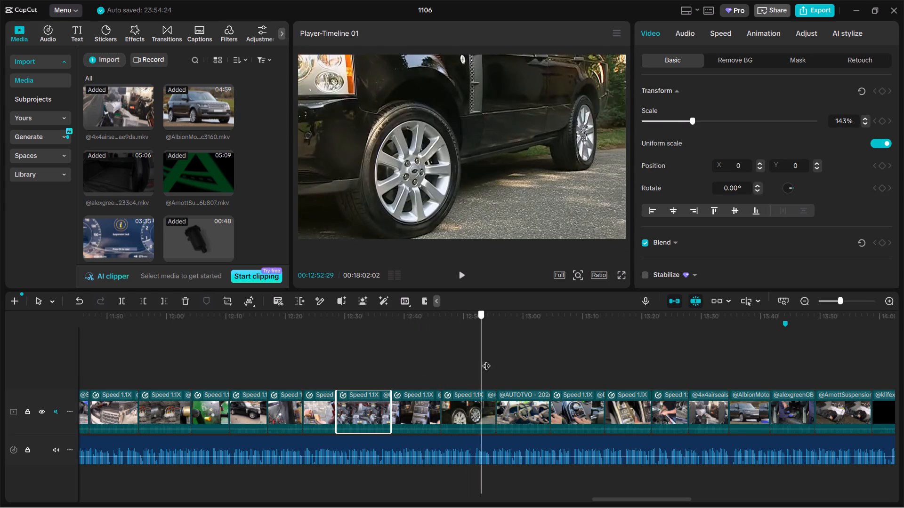
pyautogui.moveTo(486, 360); pyautogui.dragTo(488, 367)
pyautogui.click(542, 175)
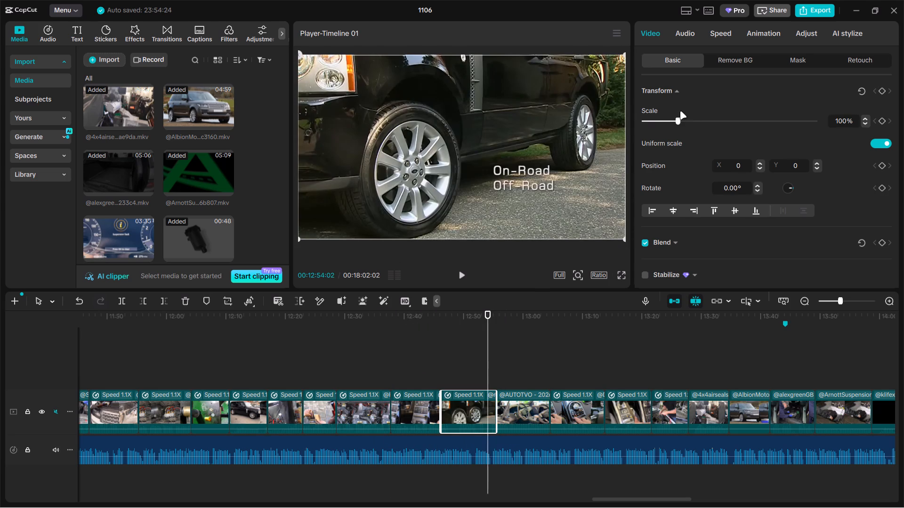
pyautogui.moveTo(681, 119); pyautogui.dragTo(695, 120)
pyautogui.moveTo(498, 142); pyautogui.dragTo(561, 137)
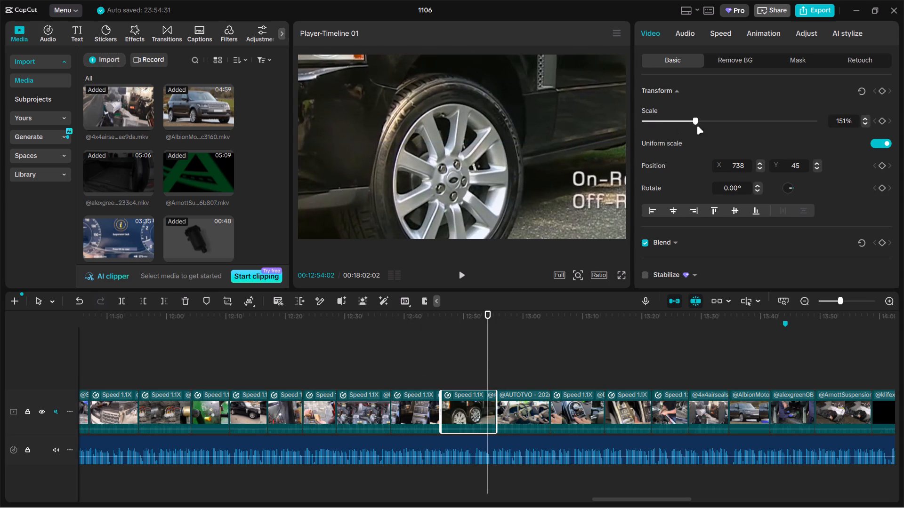
pyautogui.moveTo(704, 119); pyautogui.dragTo(711, 118)
pyautogui.moveTo(546, 165); pyautogui.dragTo(593, 127)
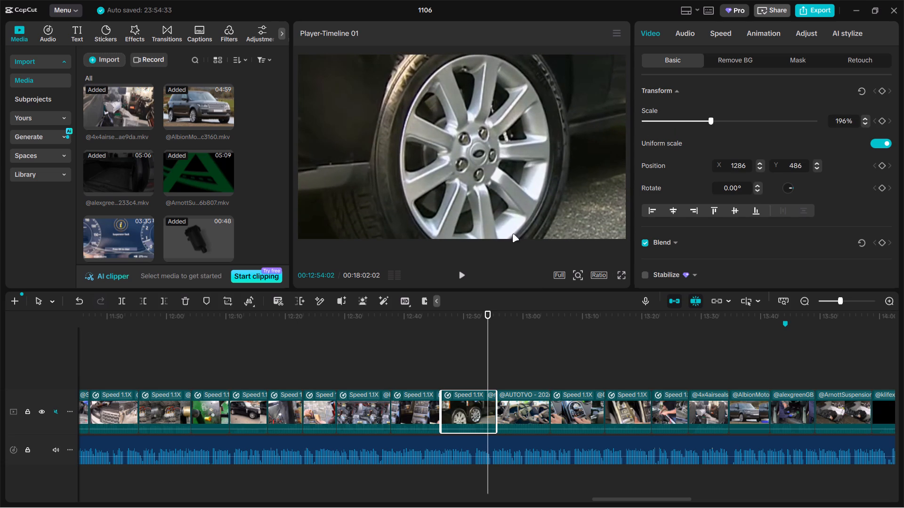
pyautogui.moveTo(485, 359); pyautogui.dragTo(485, 359)
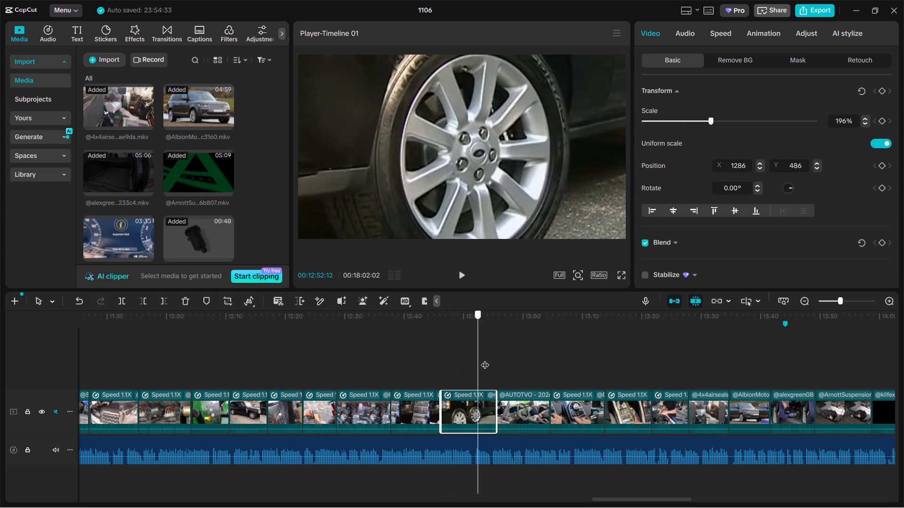
# Scale the engine bay clip near 13:22 to 132% to push its scannerdanner.com watermark out of frame.
pyautogui.moveTo(485, 359); pyautogui.dragTo(705, 364)
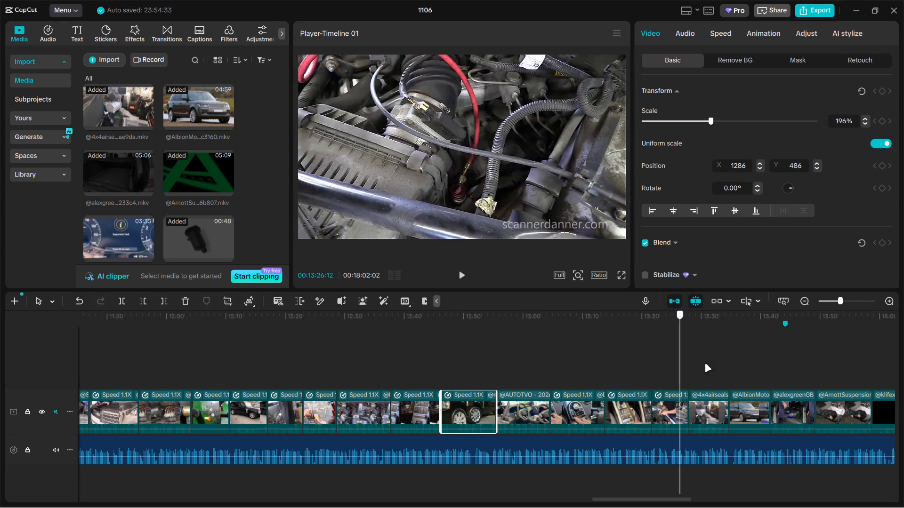
pyautogui.moveTo(705, 364); pyautogui.dragTo(700, 367)
pyautogui.moveTo(701, 366); pyautogui.dragTo(658, 369)
pyautogui.click(572, 208)
pyautogui.moveTo(677, 116); pyautogui.dragTo(689, 116)
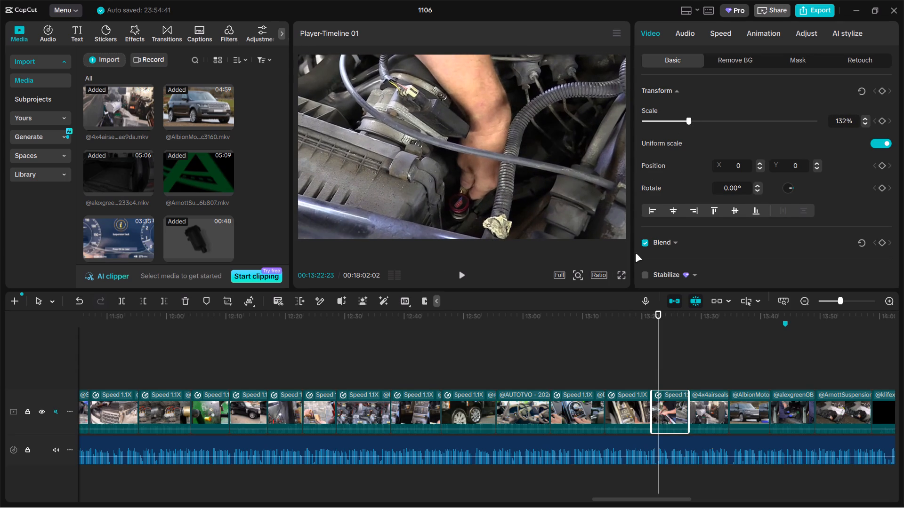
# Scale the grey Range Rover AlbionMotor clip near 13:37 to 154%.
pyautogui.moveTo(586, 375); pyautogui.dragTo(316, 379)
pyautogui.moveTo(250, 365); pyautogui.dragTo(337, 361)
pyautogui.click(524, 184)
pyautogui.moveTo(681, 123); pyautogui.dragTo(695, 120)
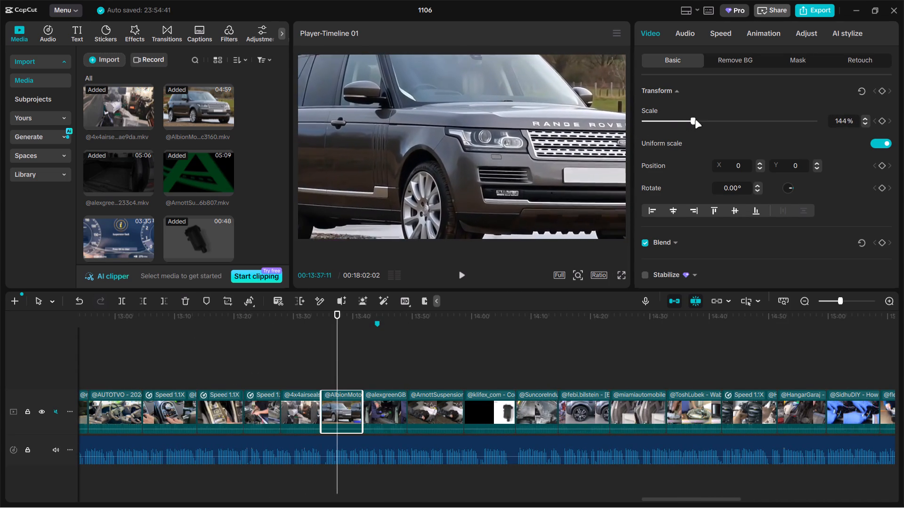
pyautogui.moveTo(695, 120); pyautogui.dragTo(696, 119)
# Trim the black opening off the Klifex clip near 14:00 and extend its end to fill the shortened length.
pyautogui.moveTo(337, 349); pyautogui.dragTo(401, 353)
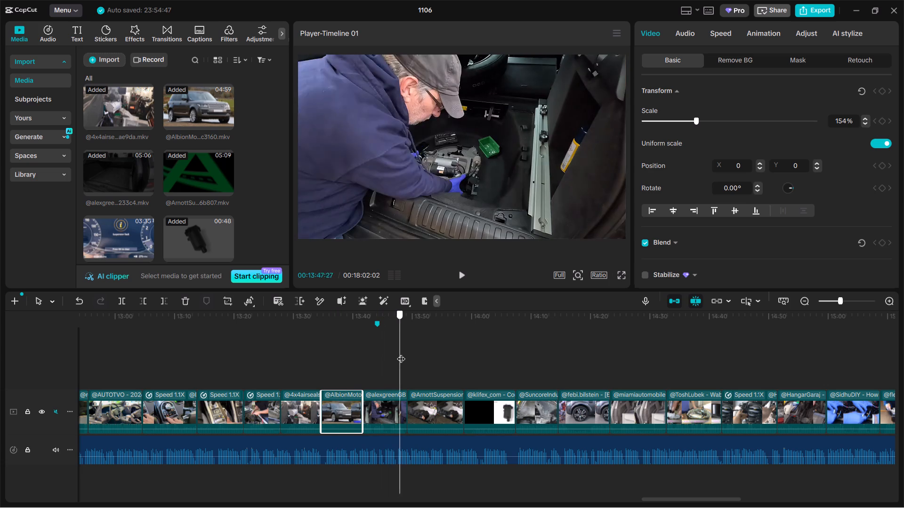
pyautogui.moveTo(401, 353); pyautogui.dragTo(463, 363)
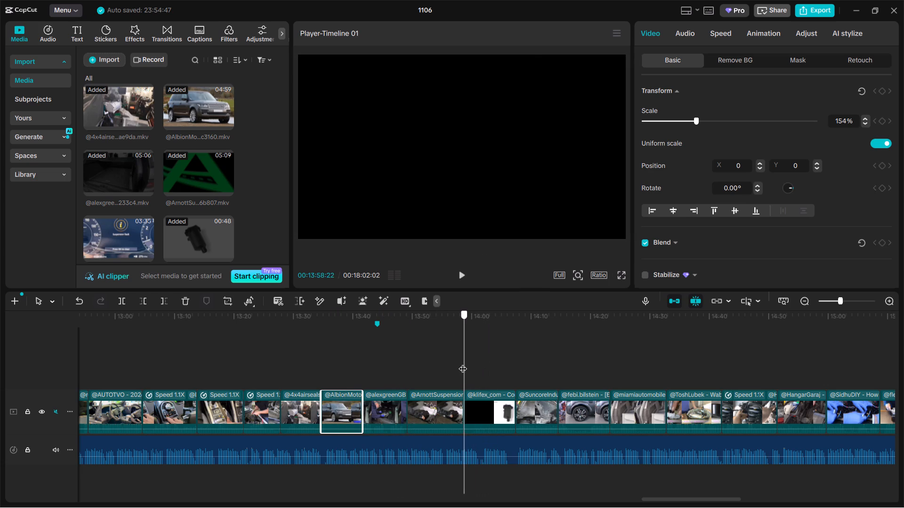
pyautogui.moveTo(463, 363); pyautogui.dragTo(487, 359)
pyautogui.click(484, 406)
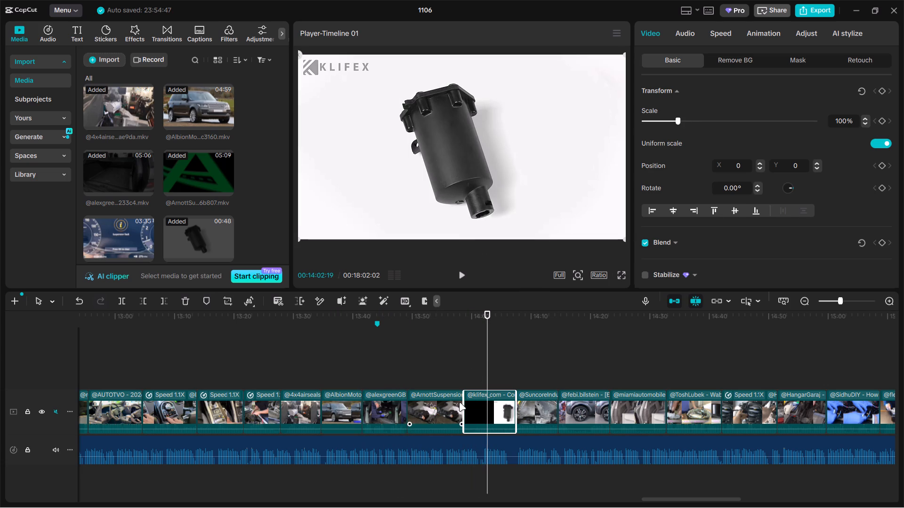
pyautogui.moveTo(464, 403); pyautogui.dragTo(486, 402)
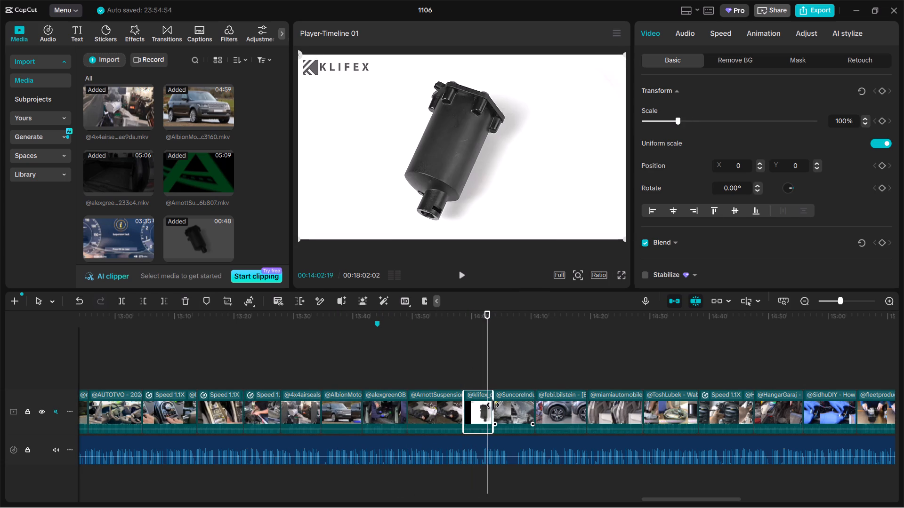
pyautogui.moveTo(494, 405); pyautogui.dragTo(517, 404)
# Scale the Klifex clip to 143% to push its corner logo out of frame.
pyautogui.moveTo(675, 120); pyautogui.dragTo(693, 121)
pyautogui.moveTo(590, 280); pyautogui.dragTo(577, 301)
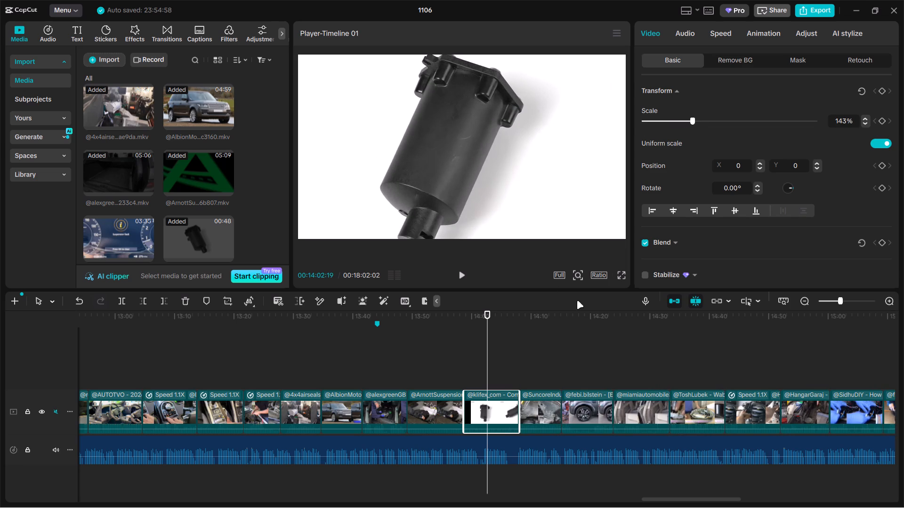
# Scale the Suncore clip near 14:11 to 195% and reposition it to X -514, Y -121 to hide its socket caption, red banner and logo.
pyautogui.moveTo(577, 301); pyautogui.dragTo(465, 362)
pyautogui.moveTo(466, 365); pyautogui.dragTo(347, 373)
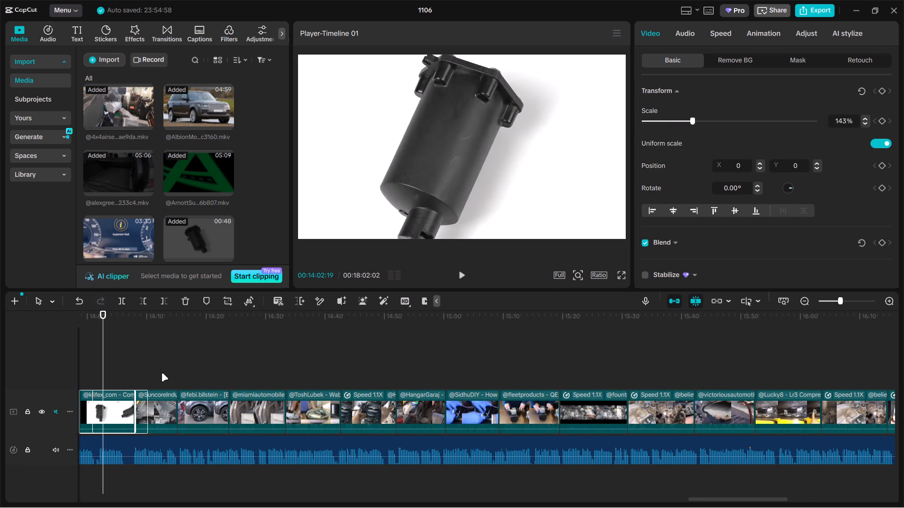
pyautogui.doubleClick(151, 375)
pyautogui.click(509, 180)
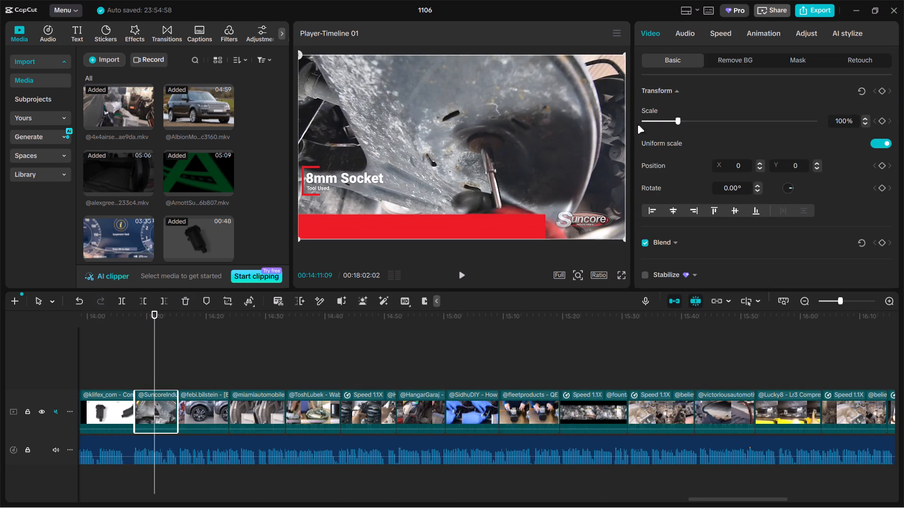
pyautogui.moveTo(670, 118); pyautogui.dragTo(710, 120)
pyautogui.moveTo(577, 148); pyautogui.dragTo(533, 158)
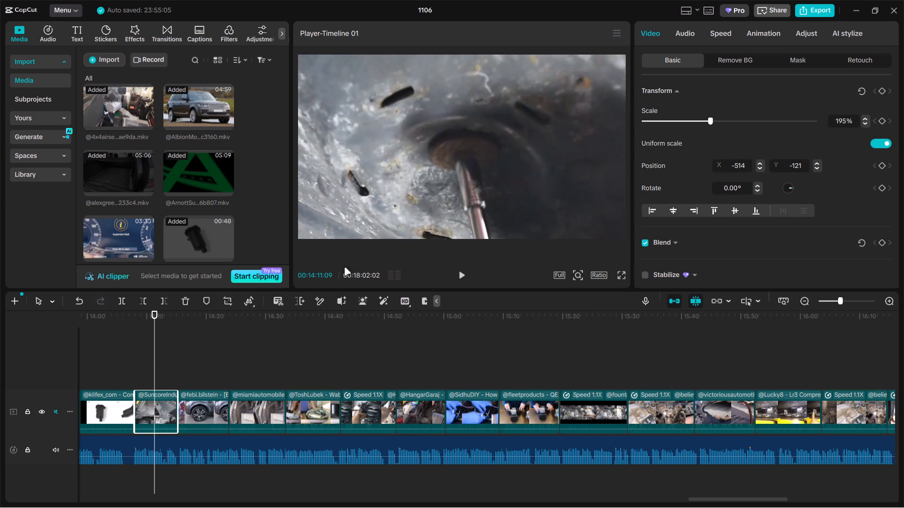
# Scale the febi bilstein wheel clip near 14:19 to 127% to push its corner logo out of frame.
pyautogui.moveTo(156, 351); pyautogui.dragTo(205, 353)
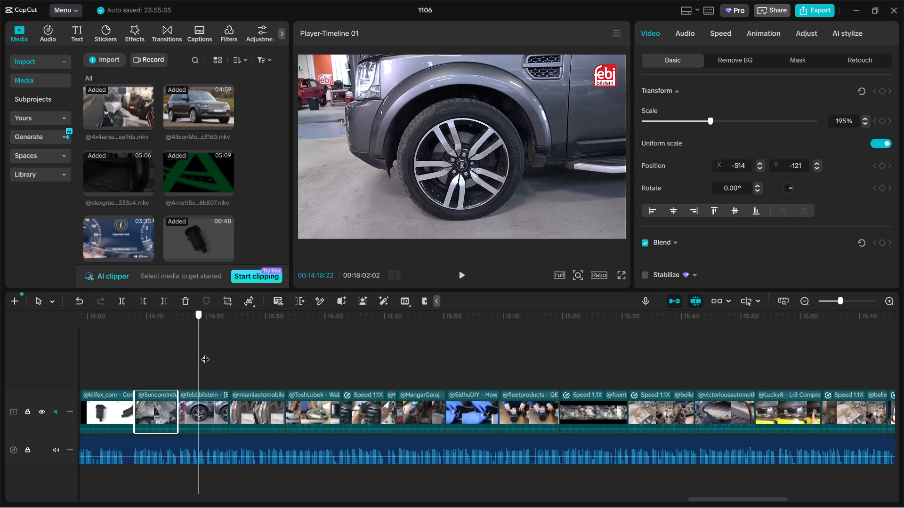
pyautogui.moveTo(205, 353); pyautogui.dragTo(208, 352)
pyautogui.click(584, 109)
pyautogui.moveTo(679, 122); pyautogui.dragTo(691, 119)
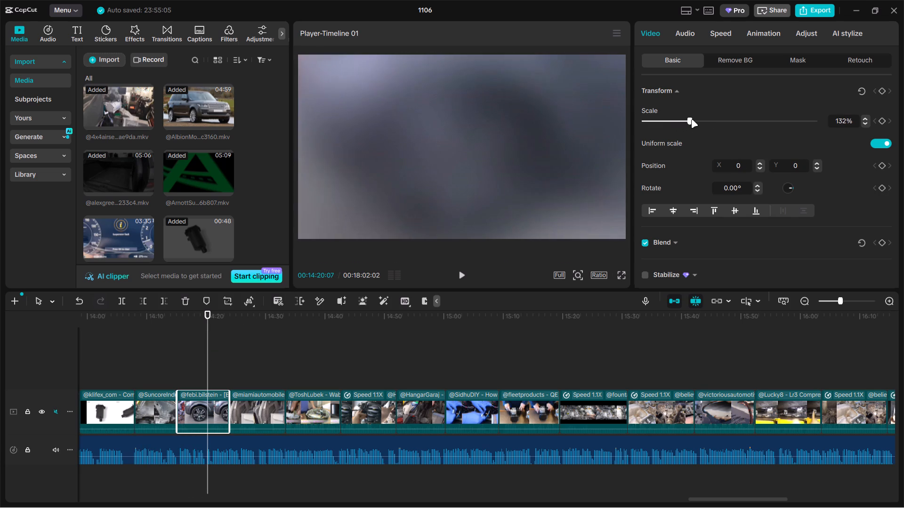
pyautogui.moveTo(691, 119); pyautogui.dragTo(689, 120)
pyautogui.moveTo(205, 331); pyautogui.dragTo(209, 331)
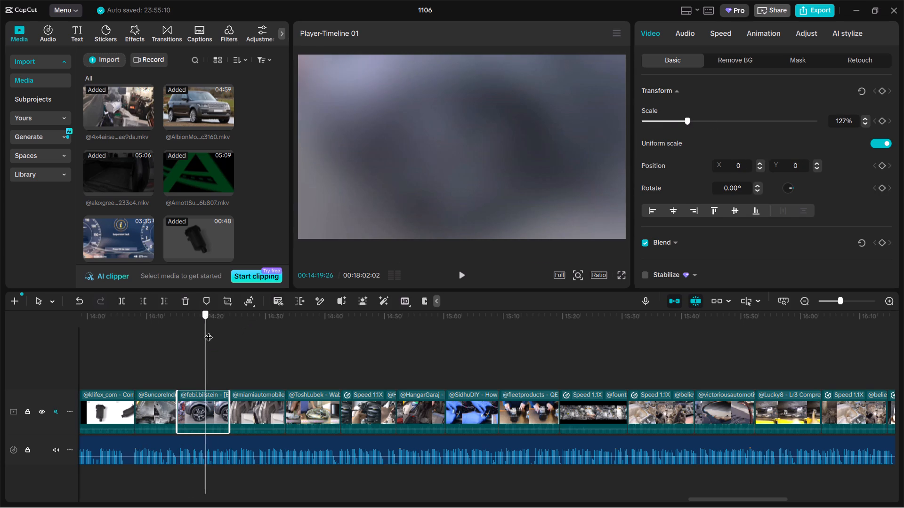
# Scale the ToshLubek clip near 14:41 to 130% and reposition it to X -45, Y -245 to hide its website banner.
pyautogui.moveTo(209, 331); pyautogui.dragTo(332, 328)
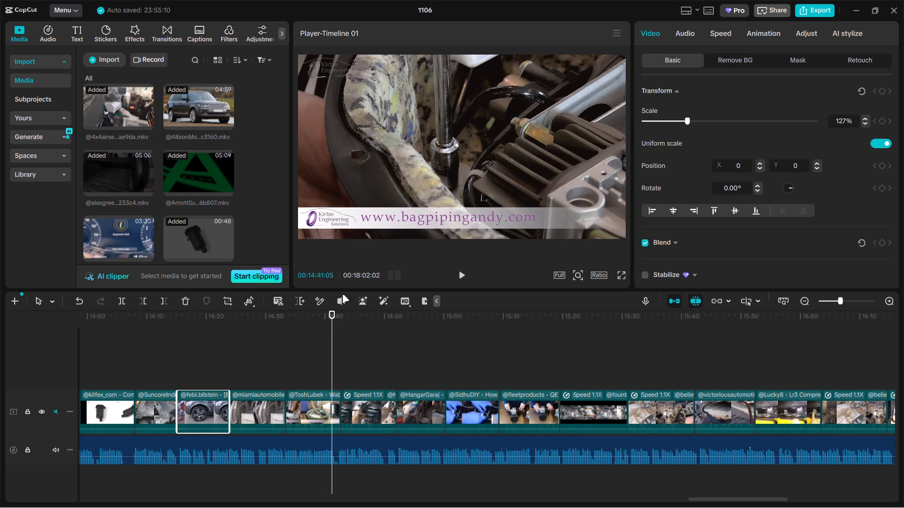
pyautogui.click(459, 171)
pyautogui.moveTo(679, 121); pyautogui.dragTo(690, 118)
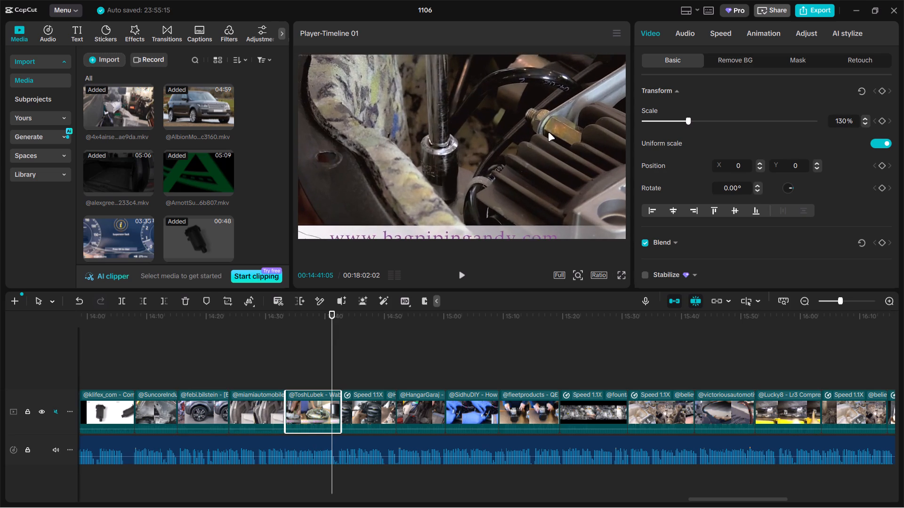
pyautogui.moveTo(548, 133); pyautogui.dragTo(544, 153)
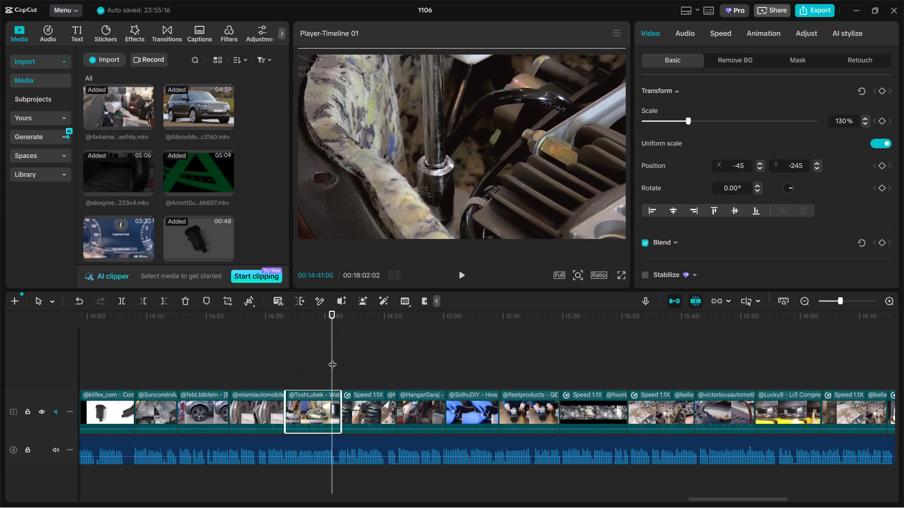
# Scale the Sidhu DIY blue-gloves clip near 15:05 to 141% to push its title and corner figure out of frame.
pyautogui.moveTo(332, 358); pyautogui.dragTo(368, 359)
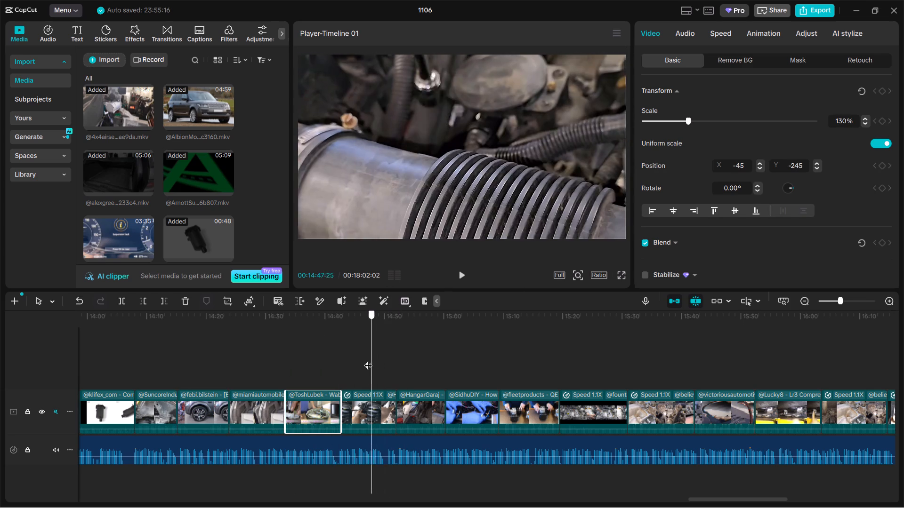
pyautogui.moveTo(368, 359); pyautogui.dragTo(460, 360)
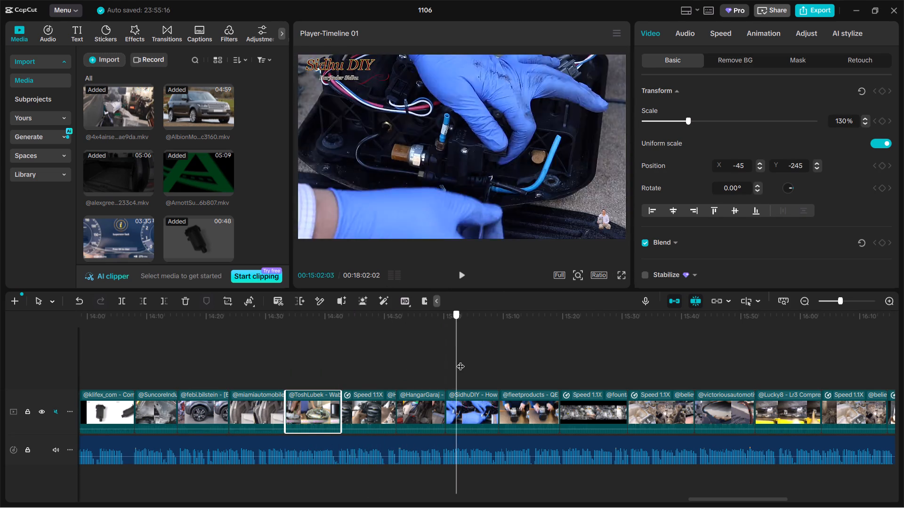
pyautogui.moveTo(460, 360); pyautogui.dragTo(479, 360)
pyautogui.click(475, 145)
pyautogui.moveTo(679, 119); pyautogui.dragTo(688, 119)
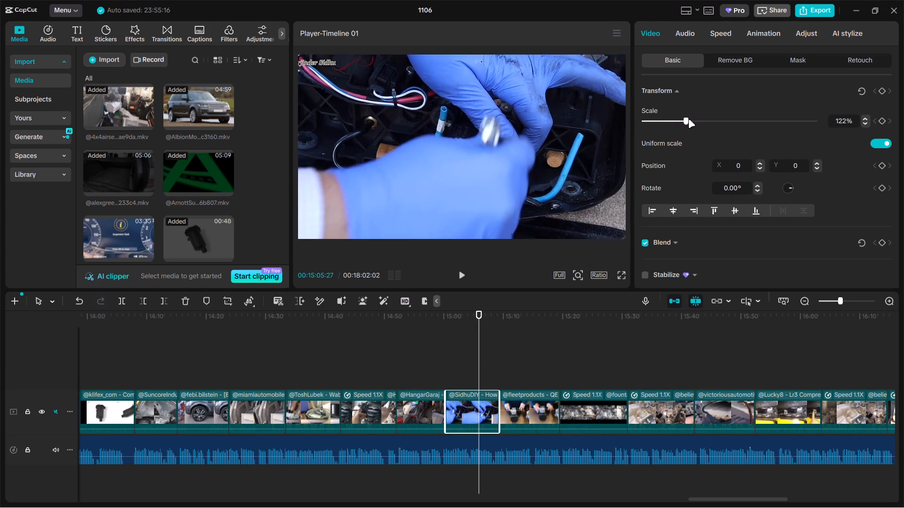
pyautogui.moveTo(688, 119); pyautogui.dragTo(694, 119)
# Review the clips from about 15:05 to 17:33 for leftover watermarks, captions and black bars.
pyautogui.moveTo(508, 380); pyautogui.dragTo(335, 372)
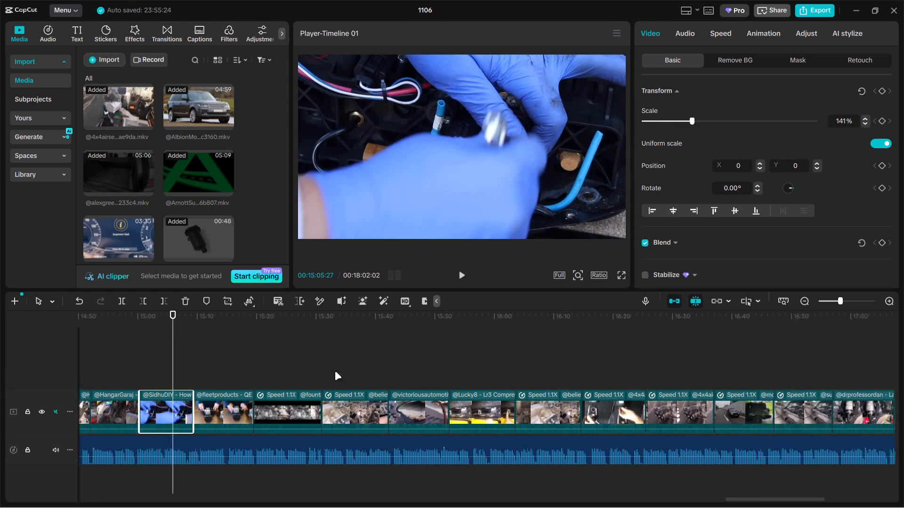
pyautogui.moveTo(335, 372); pyautogui.dragTo(323, 367)
pyautogui.moveTo(108, 350); pyautogui.dragTo(258, 357)
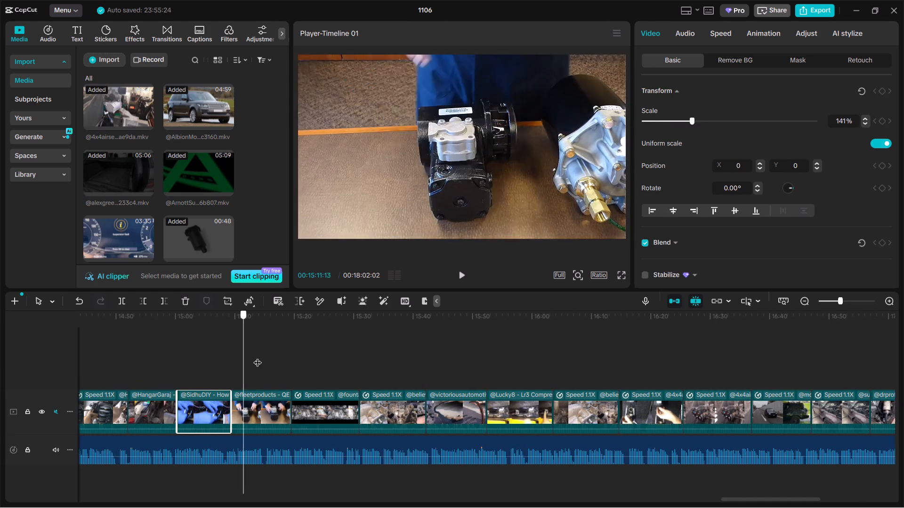
pyautogui.moveTo(258, 357); pyautogui.dragTo(508, 352)
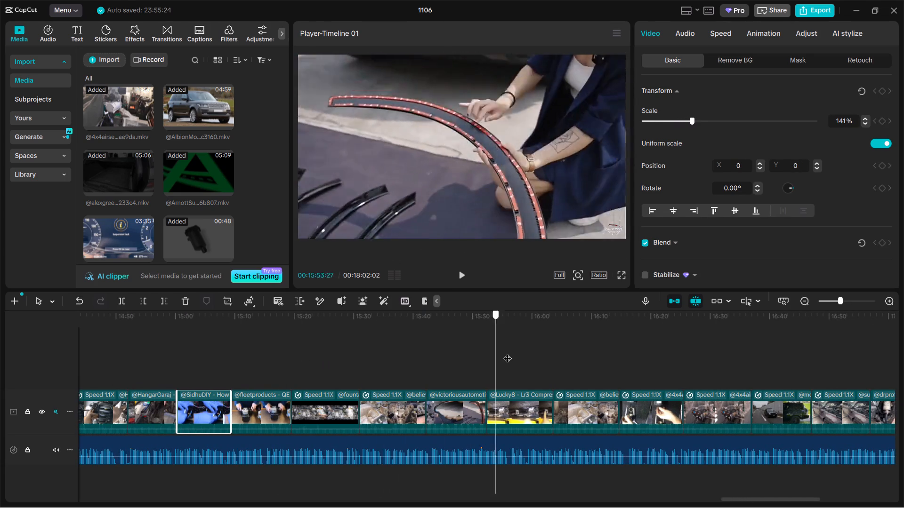
pyautogui.moveTo(508, 352); pyautogui.dragTo(763, 362)
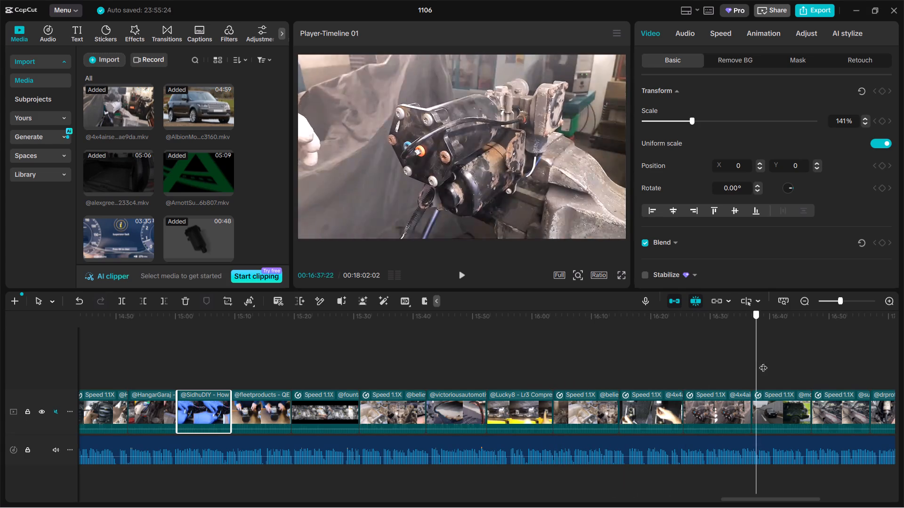
pyautogui.moveTo(763, 362); pyautogui.dragTo(837, 363)
pyautogui.moveTo(705, 388); pyautogui.dragTo(639, 417)
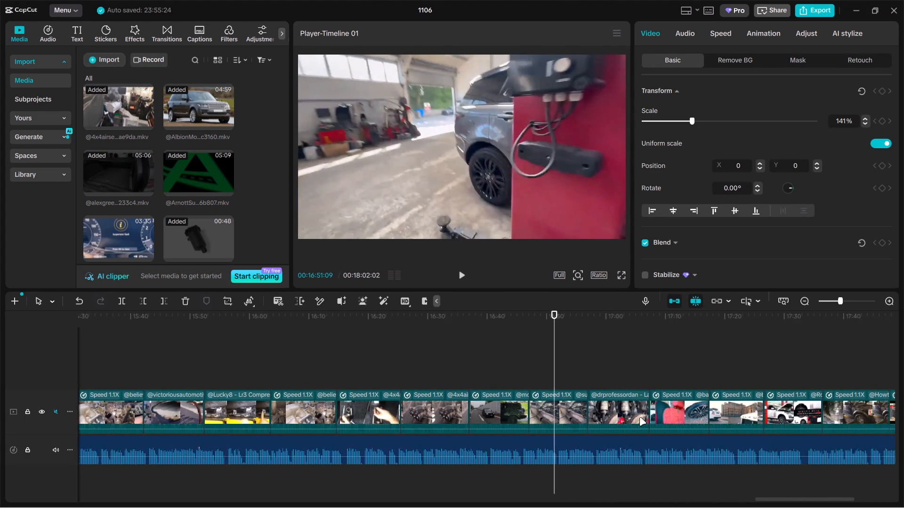
pyautogui.moveTo(639, 417); pyautogui.dragTo(533, 398)
pyautogui.moveTo(234, 361); pyautogui.dragTo(308, 354)
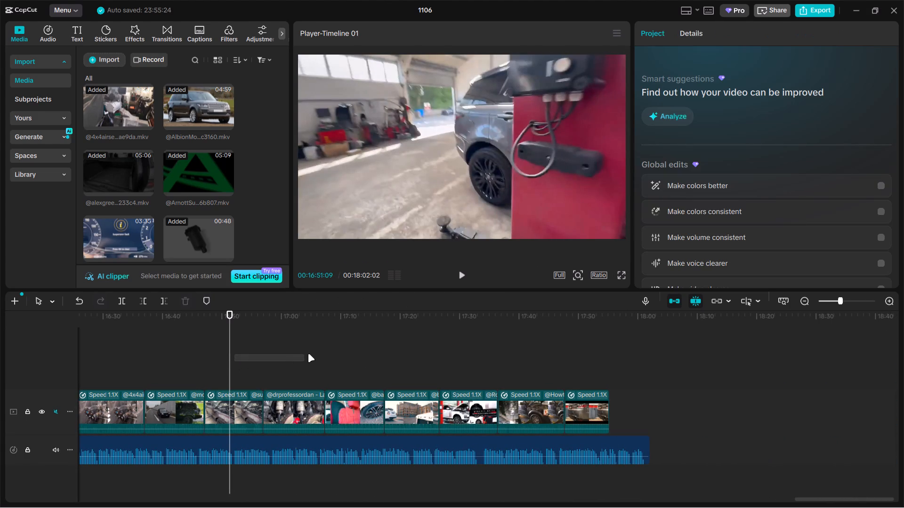
pyautogui.moveTo(308, 354); pyautogui.dragTo(309, 354)
pyautogui.moveTo(230, 351); pyautogui.dragTo(386, 350)
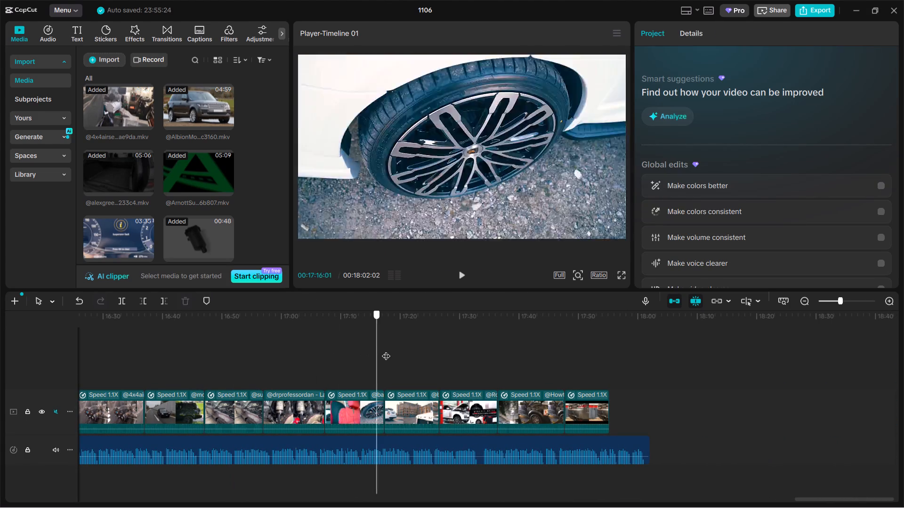
pyautogui.moveTo(386, 350); pyautogui.dragTo(427, 341)
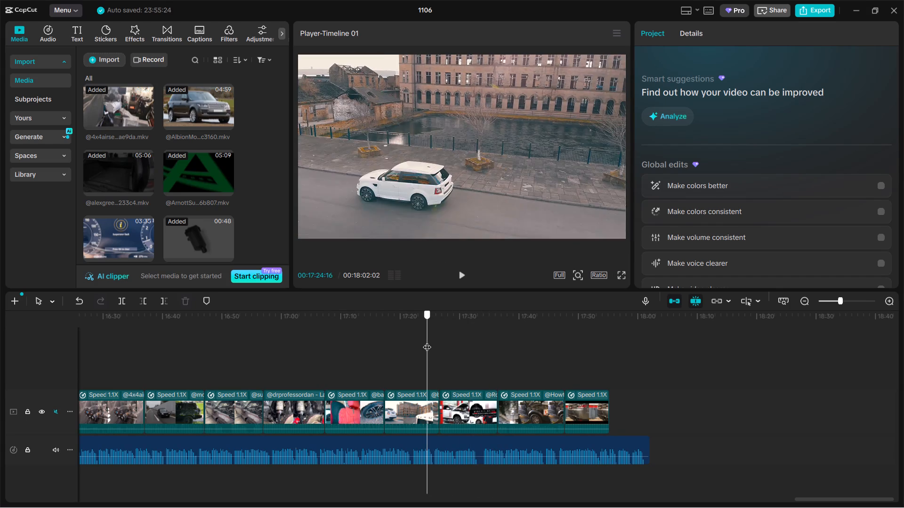
pyautogui.moveTo(427, 341); pyautogui.dragTo(480, 340)
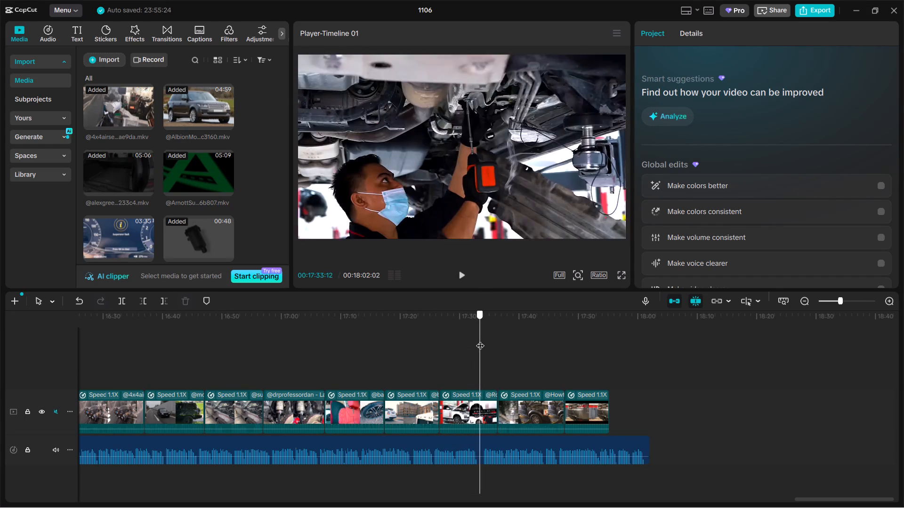
# Trim the start of the workshop truck clip beginning near 17:26 and set its end to 17:32:14.
pyautogui.moveTo(480, 340); pyautogui.dragTo(474, 344)
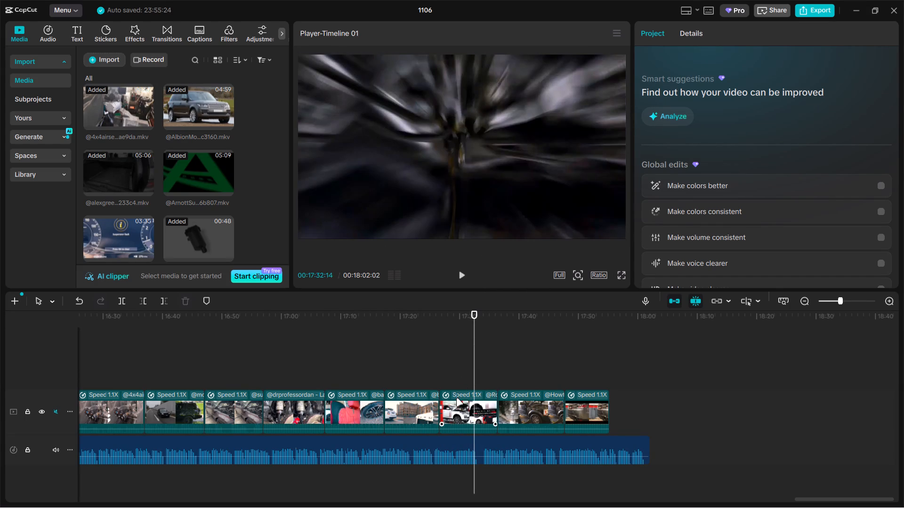
pyautogui.click(456, 398)
pyautogui.moveTo(442, 404); pyautogui.dragTo(479, 403)
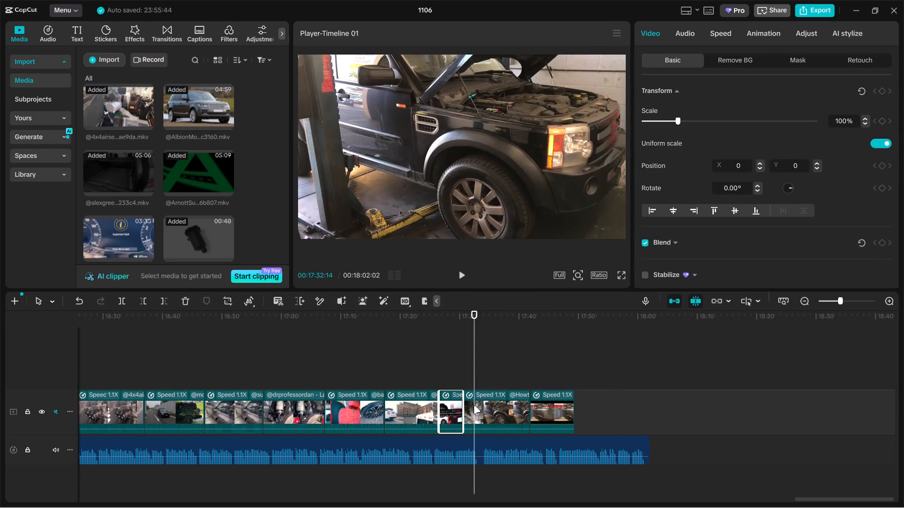
pyautogui.moveTo(465, 408); pyautogui.dragTo(484, 409)
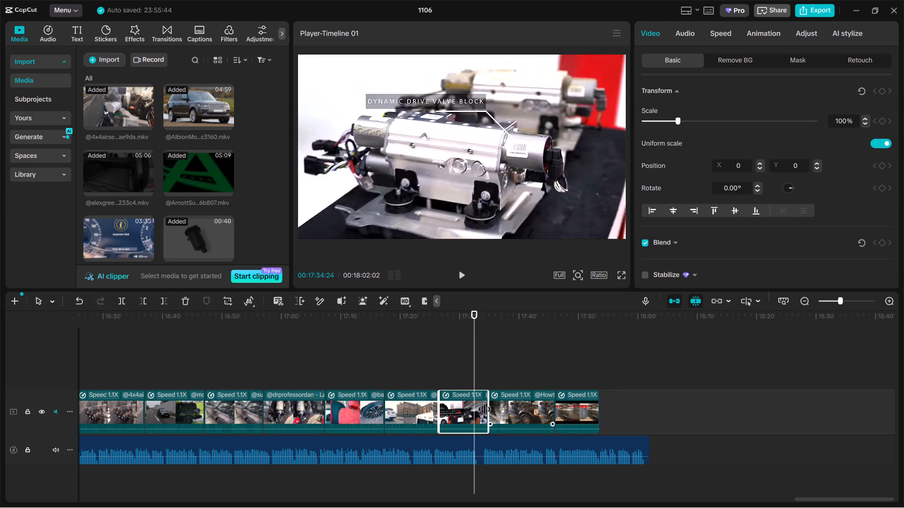
pyautogui.moveTo(484, 409); pyautogui.dragTo(473, 412)
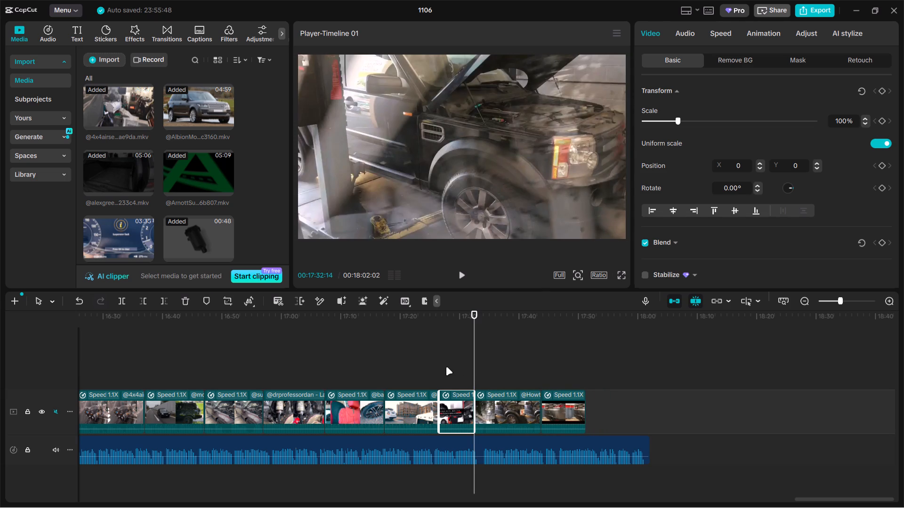
# Copy the clip of a hand on the suspension buttons near 12:42 to the end of the main video track at 17:51:08.
pyautogui.click(446, 367)
pyautogui.moveTo(446, 367); pyautogui.dragTo(143, 338)
pyautogui.keyDown('ctrl'); pyautogui.scroll(-2, 196, 365); pyautogui.keyUp('ctrl')
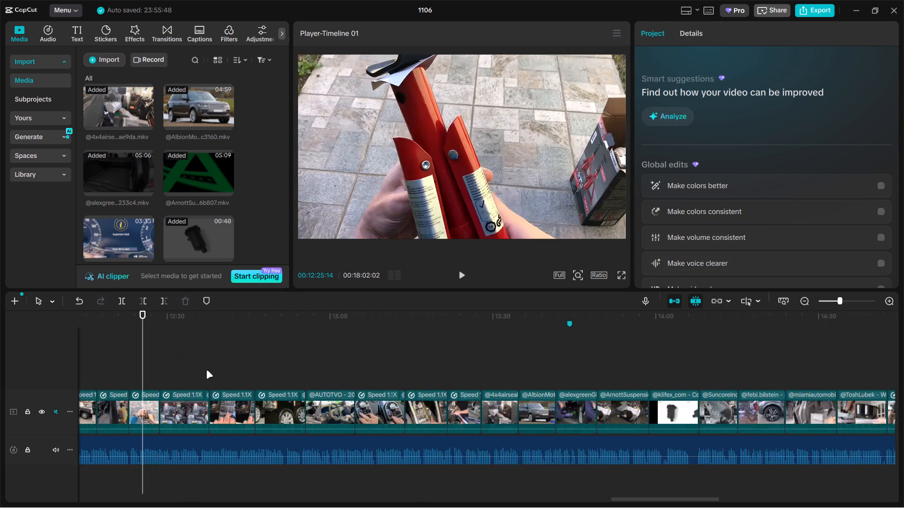
pyautogui.keyDown('ctrl'); pyautogui.scroll(-8, 206, 370); pyautogui.keyUp('ctrl')
pyautogui.click(171, 365)
pyautogui.moveTo(171, 365); pyautogui.dragTo(183, 363)
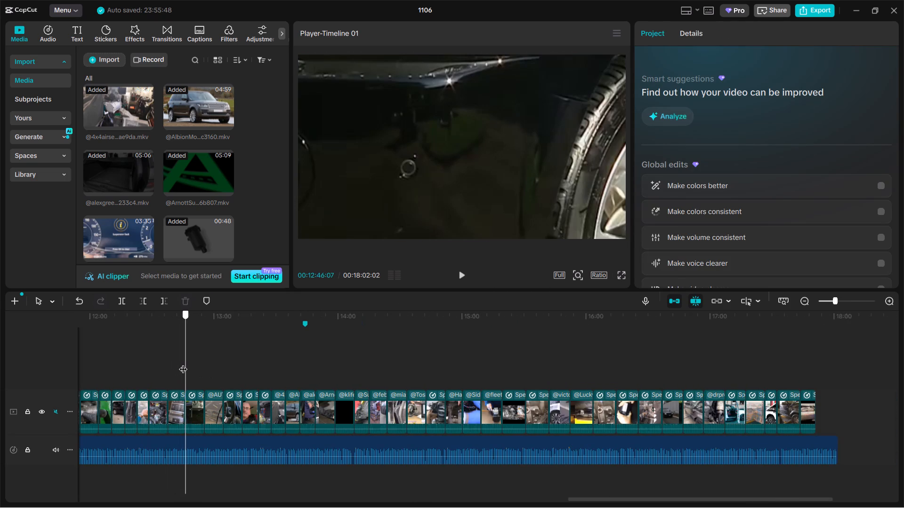
pyautogui.moveTo(183, 363); pyautogui.dragTo(178, 367)
pyautogui.keyDown('ctrl'); pyautogui.scroll(5, 180, 377); pyautogui.keyUp('ctrl')
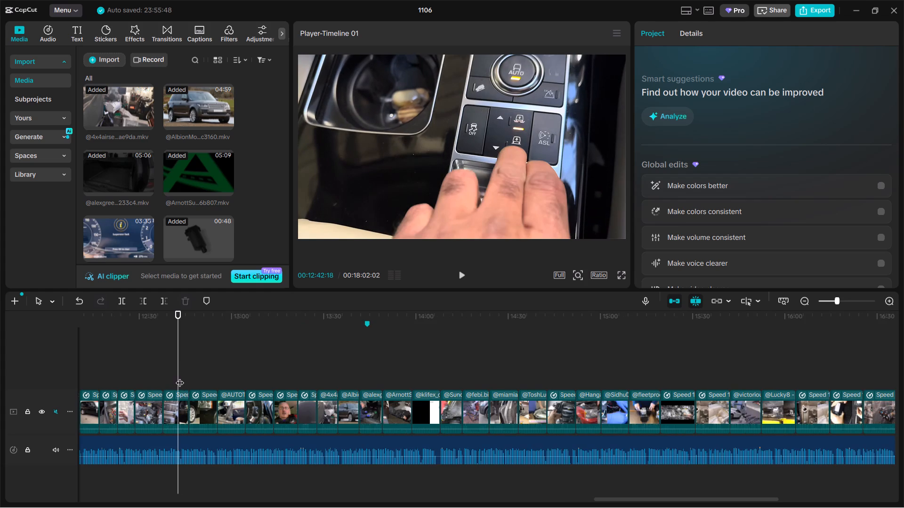
pyautogui.click(176, 397)
pyautogui.hotkey('ctrl', 'c')
pyautogui.keyDown('ctrl'); pyautogui.scroll(-6, 399, 396); pyautogui.keyUp('ctrl')
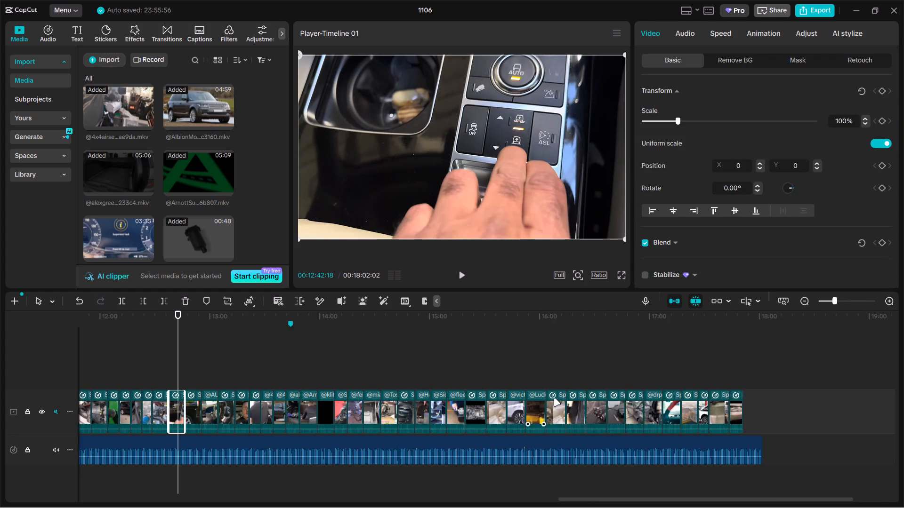
pyautogui.keyDown('ctrl'); pyautogui.scroll(-3, 554, 398); pyautogui.keyUp('ctrl')
pyautogui.keyDown('ctrl'); pyautogui.click(667, 379); pyautogui.keyUp('ctrl')
pyautogui.hotkey('ctrl', 'v')
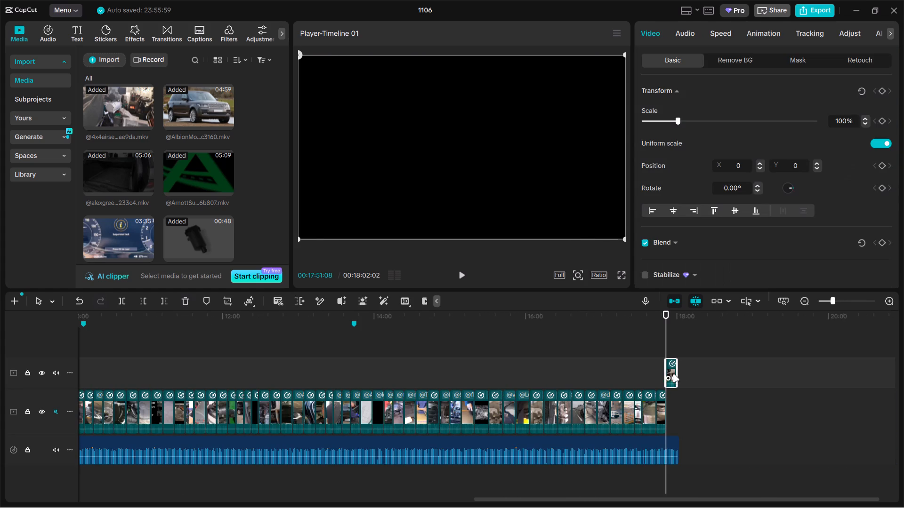
pyautogui.moveTo(670, 369); pyautogui.dragTo(674, 404)
# Move the dashboard clip behind the copied suspension-button clip so it closes the video.
pyautogui.keyDown('ctrl'); pyautogui.scroll(15, 695, 395); pyautogui.keyUp('ctrl')
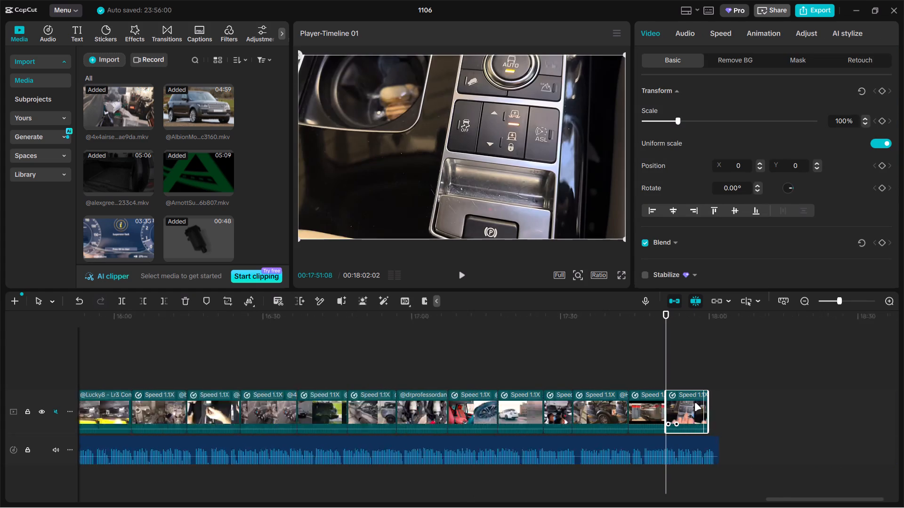
pyautogui.moveTo(651, 409); pyautogui.dragTo(700, 412)
pyautogui.click(638, 375)
pyautogui.moveTo(637, 375); pyautogui.dragTo(647, 375)
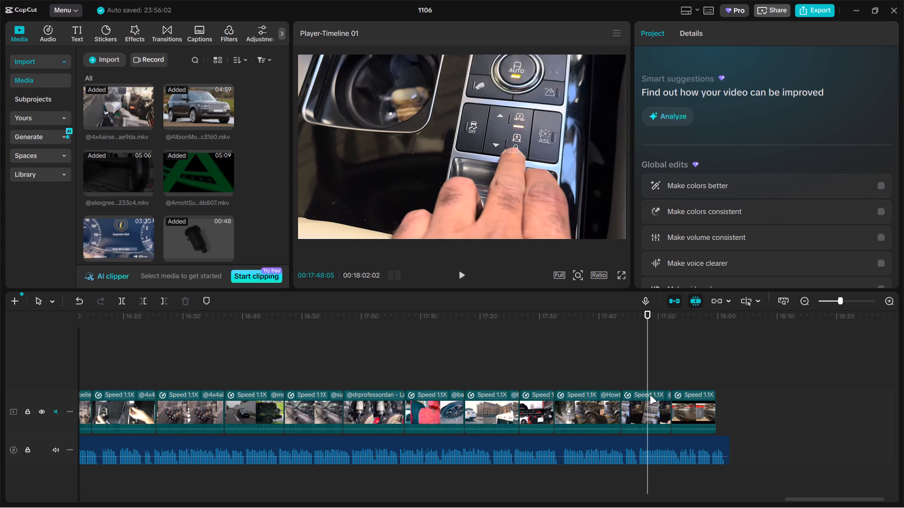
# Extend the end of the copied suspension-button clip and trim its start to use a different portion of the footage.
pyautogui.click(651, 402)
pyautogui.moveTo(671, 406); pyautogui.dragTo(703, 406)
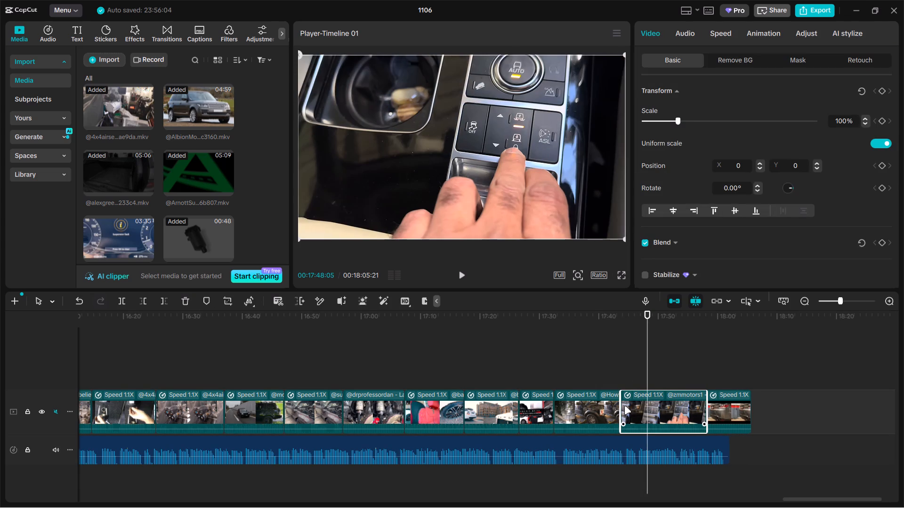
pyautogui.moveTo(622, 406); pyautogui.dragTo(653, 407)
# Extend the closing dashboard clip to the end of the audio track at 18:02:02.
pyautogui.click(710, 410)
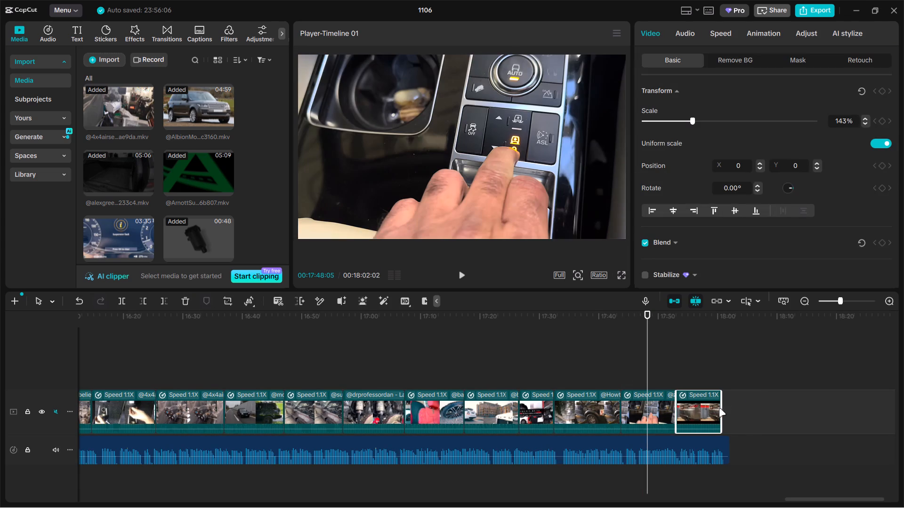
pyautogui.click(723, 408)
# Check the closing clips back to about 17:24 and look over the whole timeline.
pyautogui.click(695, 373)
pyautogui.moveTo(695, 373); pyautogui.dragTo(715, 374)
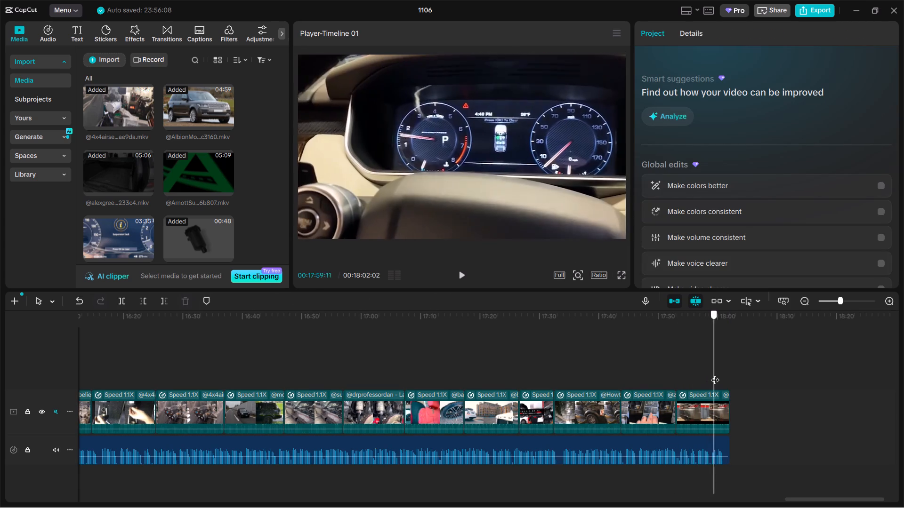
pyautogui.moveTo(715, 374); pyautogui.dragTo(556, 367)
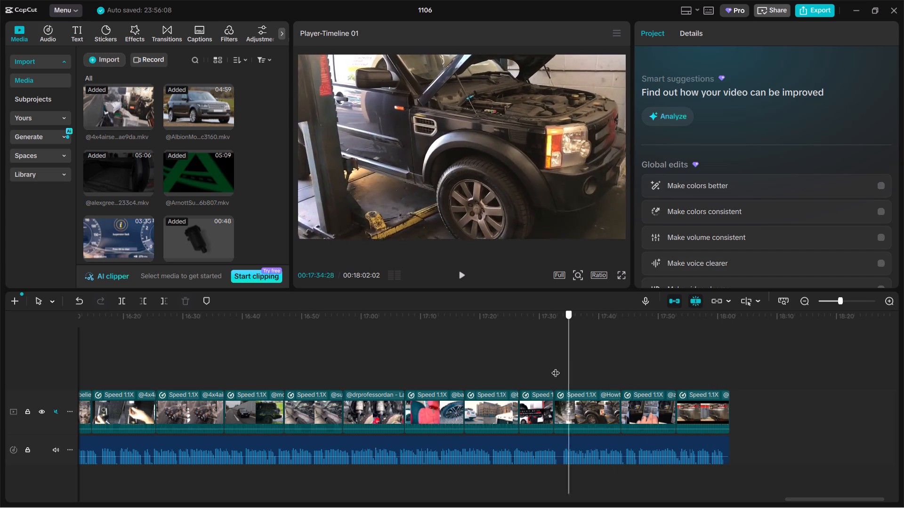
pyautogui.moveTo(556, 367); pyautogui.dragTo(508, 364)
pyautogui.keyDown('ctrl'); pyautogui.scroll(-20, 522, 388); pyautogui.keyUp('ctrl')
pyautogui.keyDown('ctrl'); pyautogui.scroll(-10, 522, 388); pyautogui.keyUp('ctrl')
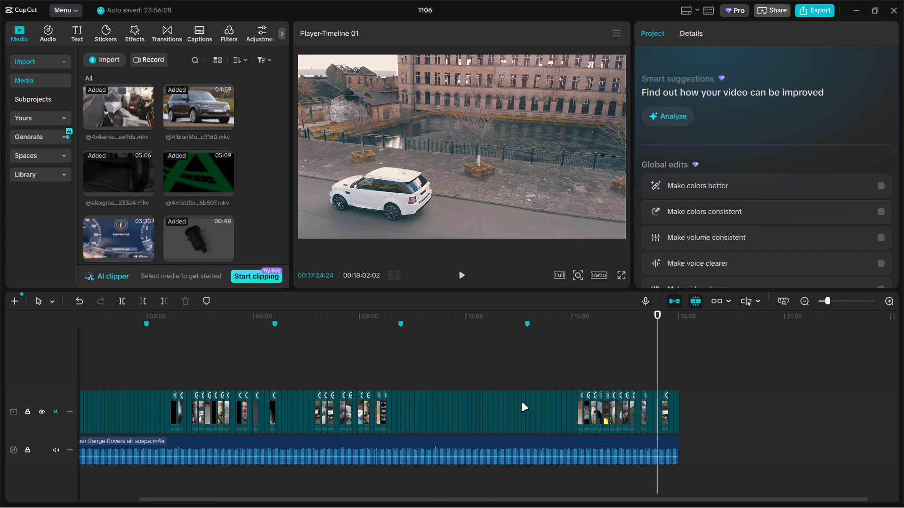
pyautogui.keyDown('ctrl'); pyautogui.scroll(-5, 522, 403); pyautogui.keyUp('ctrl')
pyautogui.click(266, 360)
pyautogui.moveTo(266, 360); pyautogui.dragTo(222, 358)
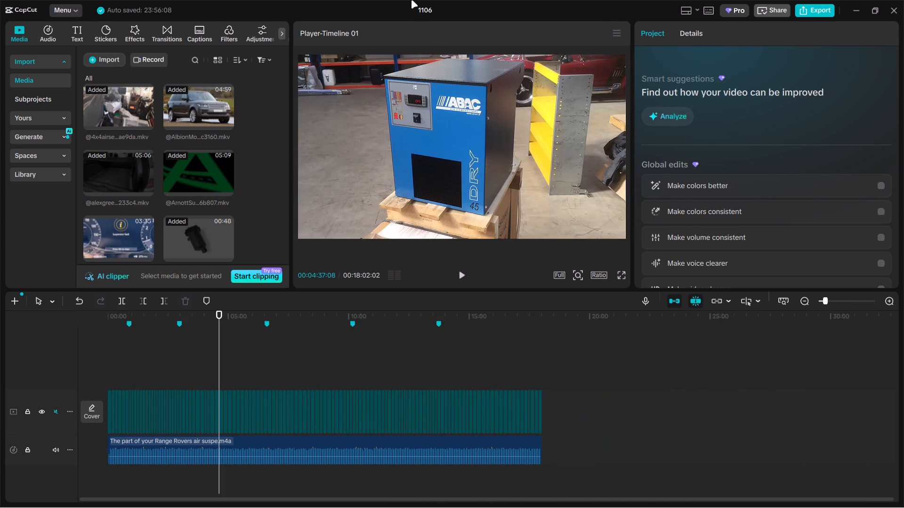
# Rename the project as compilation vid 13.
pyautogui.click(426, 11)
pyautogui.press('c')
pyautogui.write('ompilation vis')
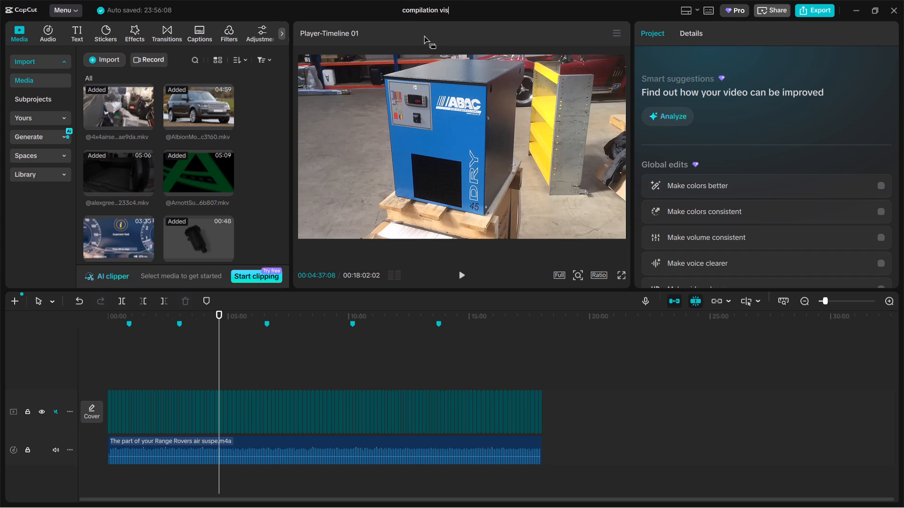
pyautogui.press('BackSpace')
pyautogui.write('d 13')
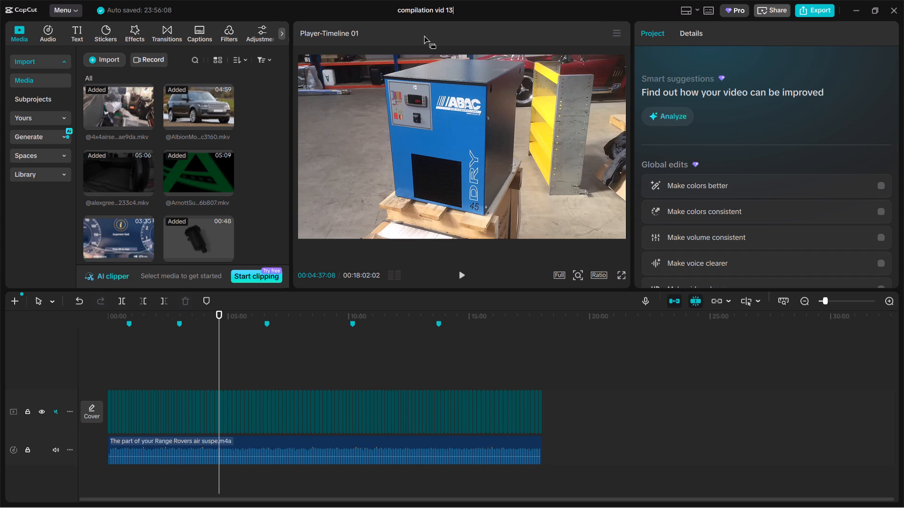
pyautogui.press('Return')
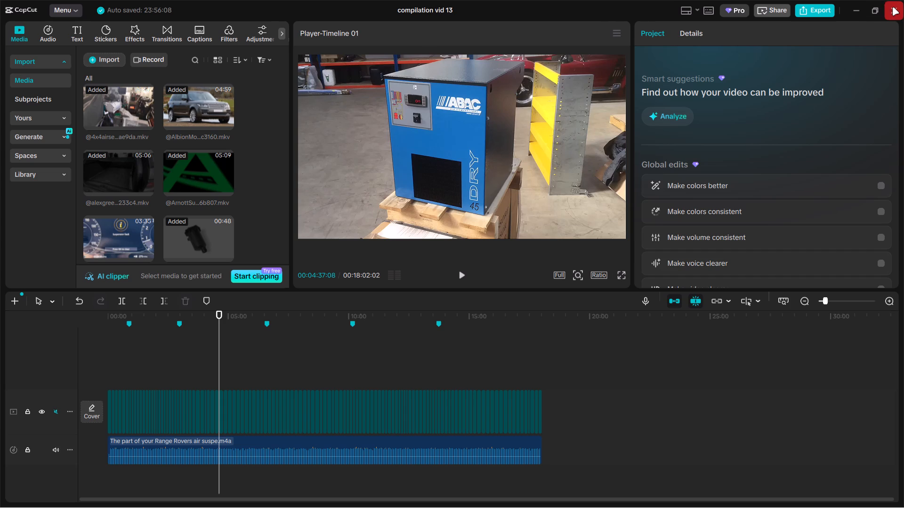
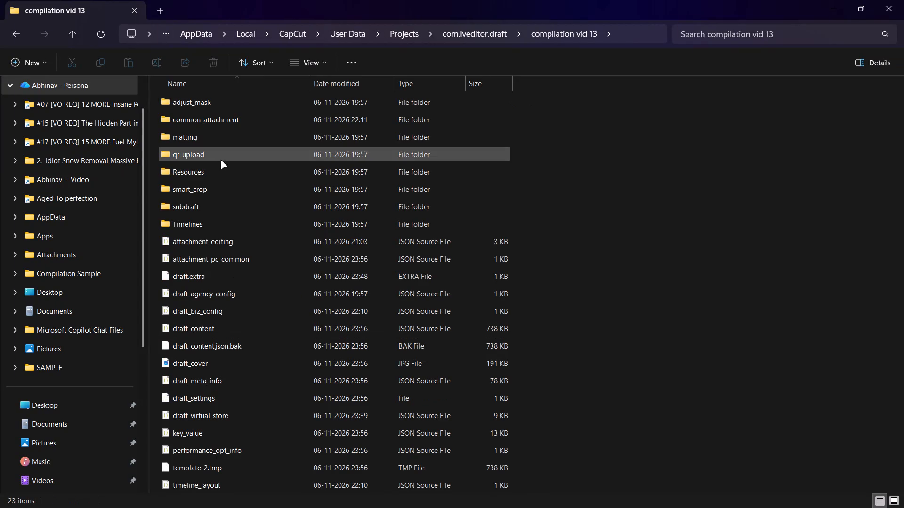
# Copy the draft_content JSON file from the compilation vid 13 project folder into the Downloads folder.
pyautogui.click(199, 359)
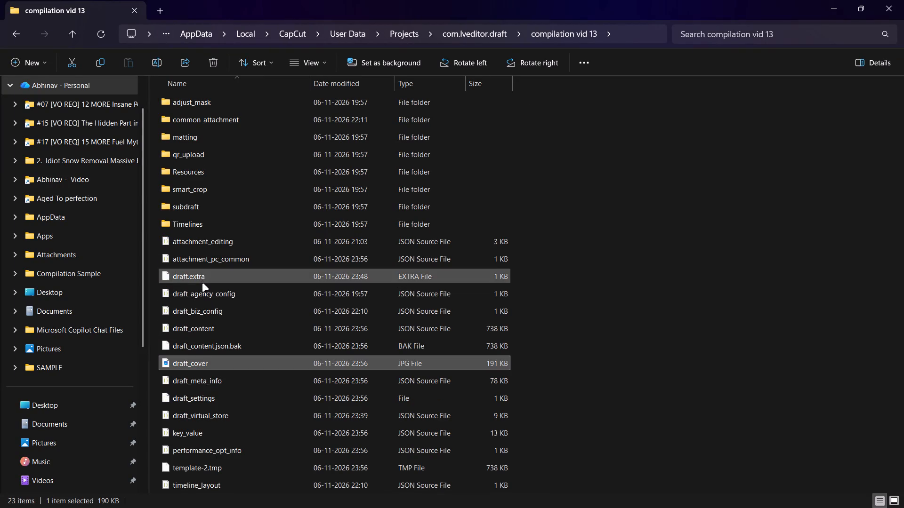
pyautogui.click(208, 332)
pyautogui.rightClick(197, 327)
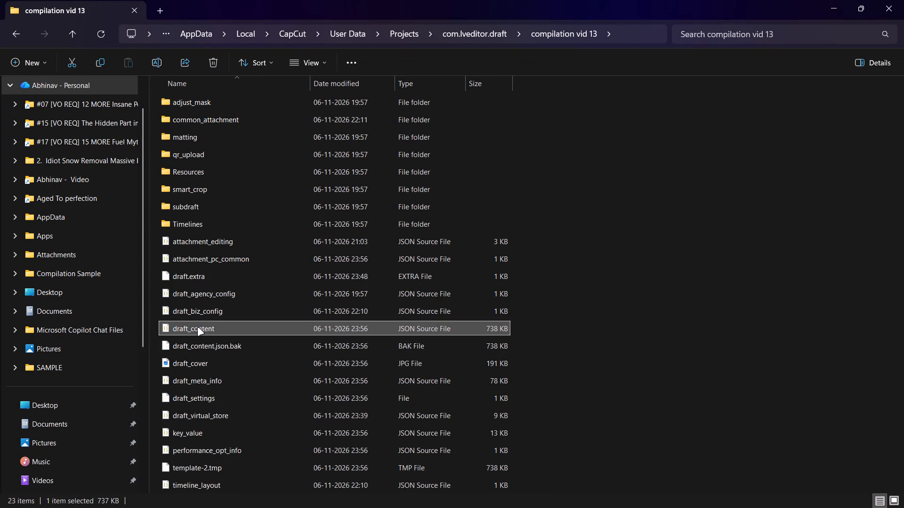
pyautogui.click(263, 348)
pyautogui.scroll(3, 73, 296)
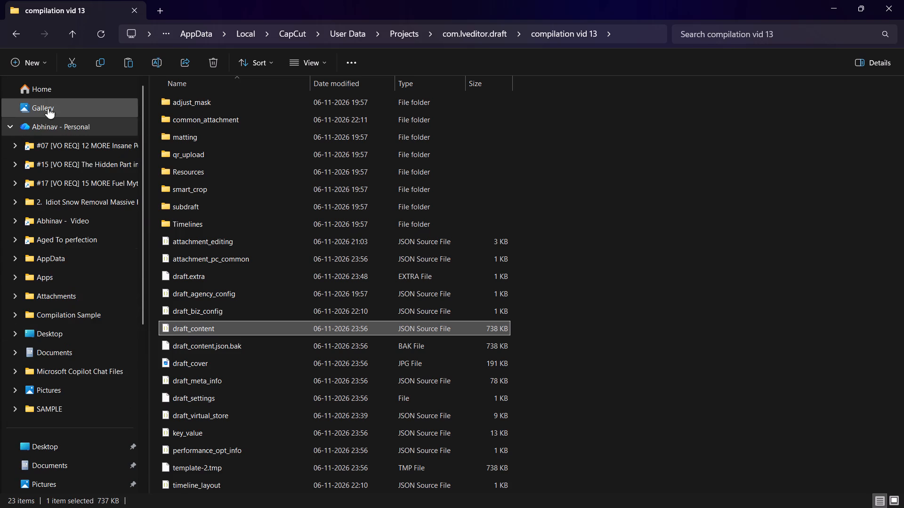
pyautogui.scroll(-5, 67, 339)
pyautogui.click(52, 279)
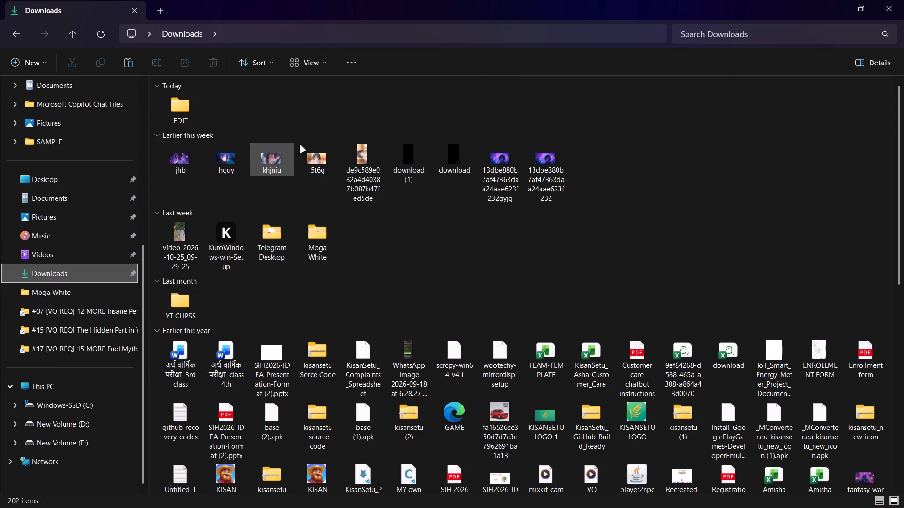
pyautogui.click(301, 111)
pyautogui.hotkey('ctrl', 'v')
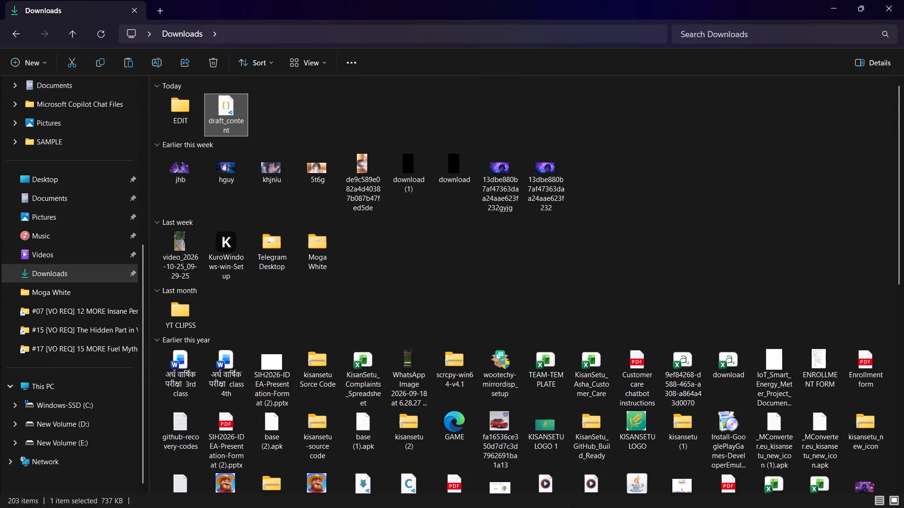
# Switch to Google Chrome.
pyautogui.click(573, 492)
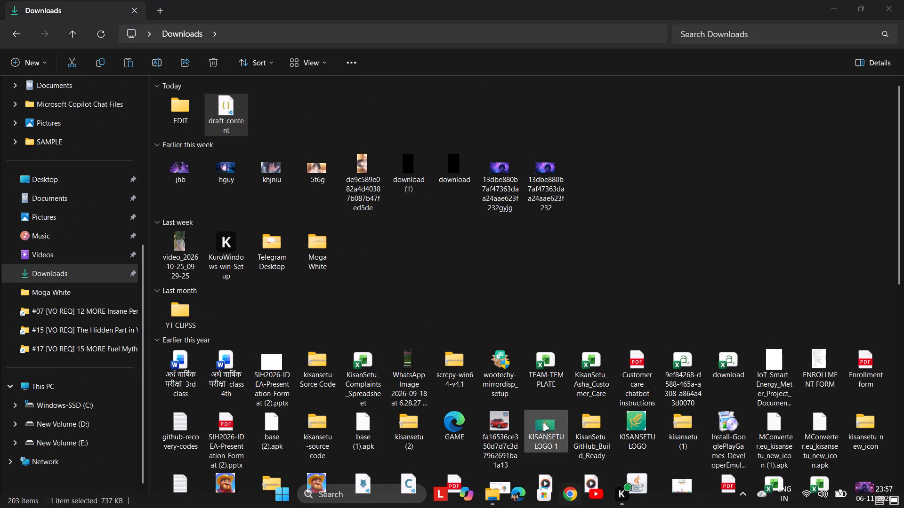